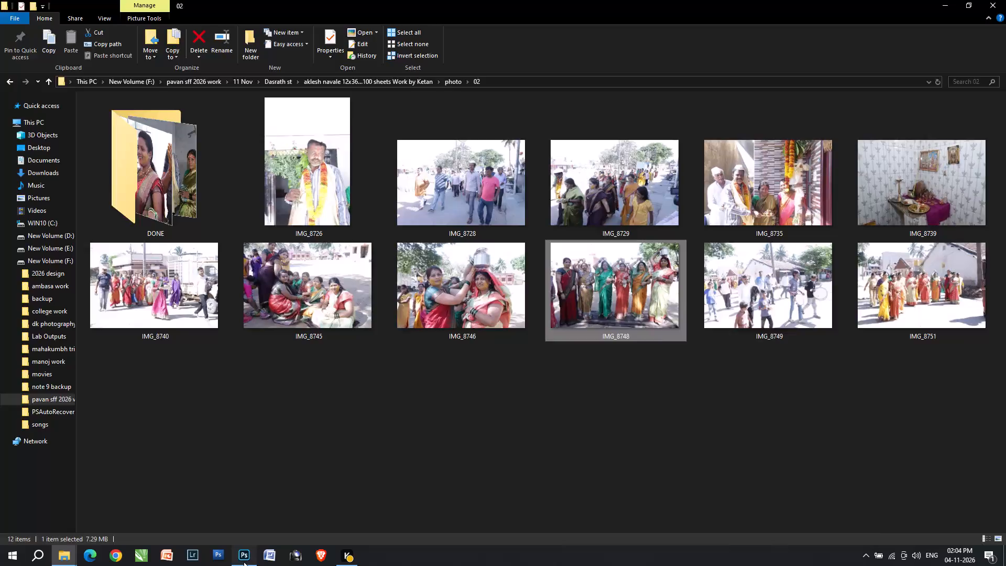
Open IMG_8726.JPG in the Camera Raw Filter and load the stored adjustments with highlights and whites at -100, blacks -47 and dehaze +11.
key("v")
scroll(452, 258, "up", 6, "alt")
scroll(452, 258, "down", 6, "alt")
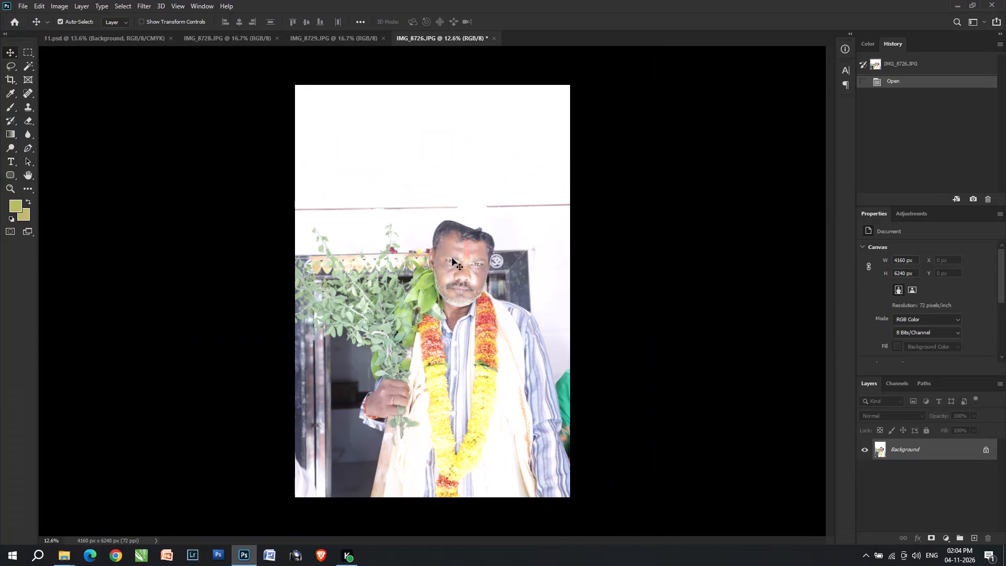
key("ctrl+shift+a")
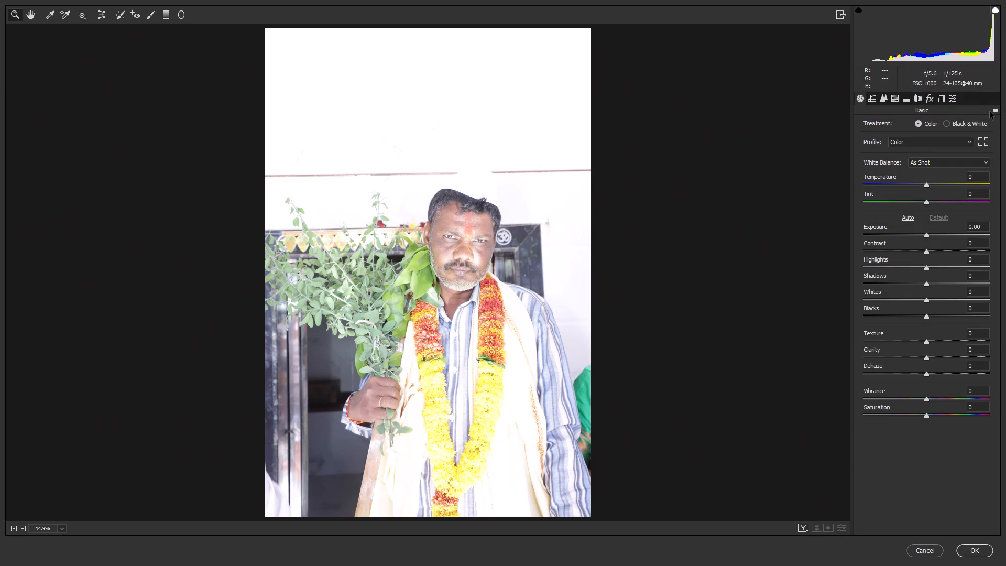
left_click(994, 112)
left_click(975, 141)
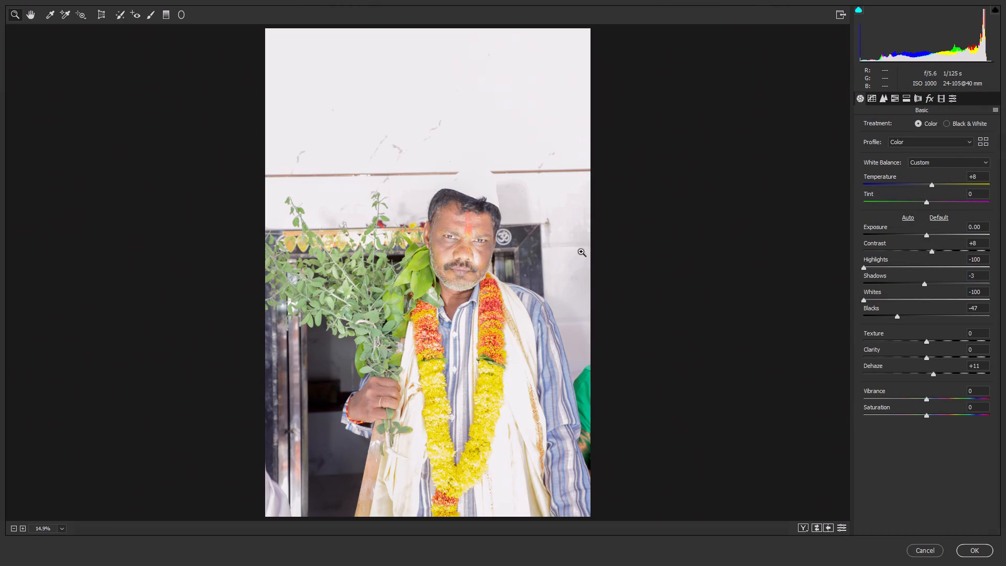
Set shadows to -1, contrast to +6 and temperature to 0, apply the filter, and compare the photo with and without it.
left_click_drag(440, 256, 478, 291)
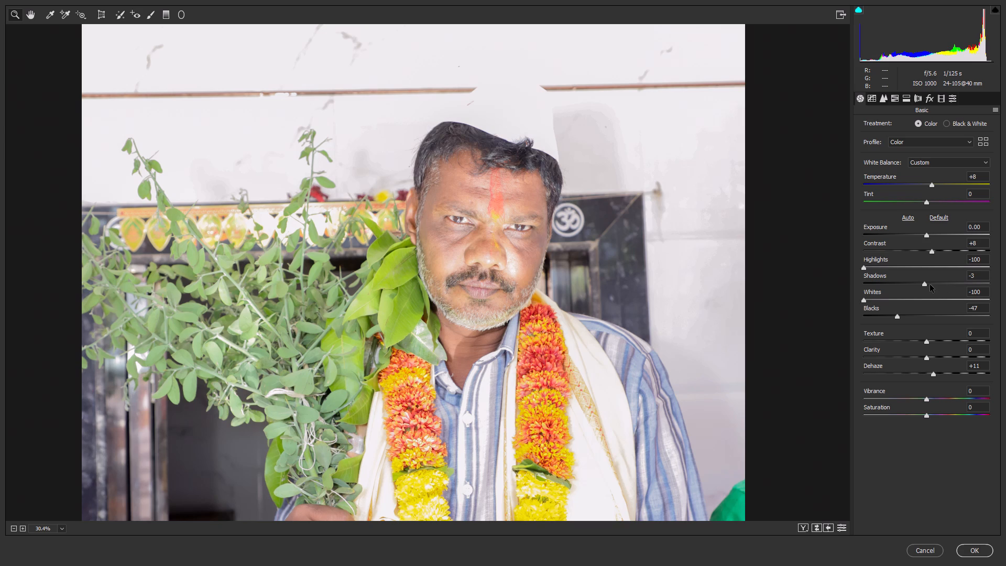
left_click(930, 285)
double_click(926, 285)
left_click(929, 254)
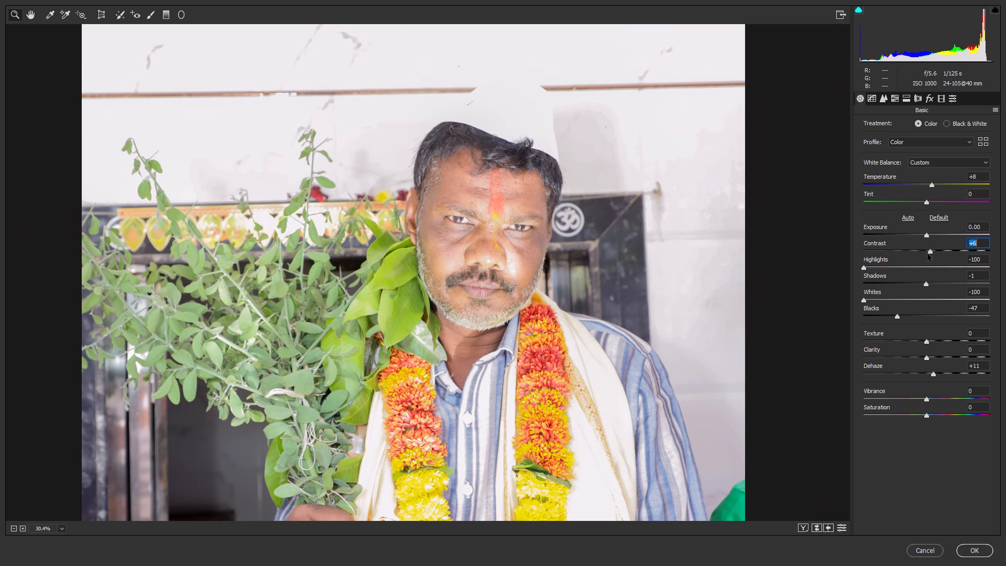
triple_click(931, 233)
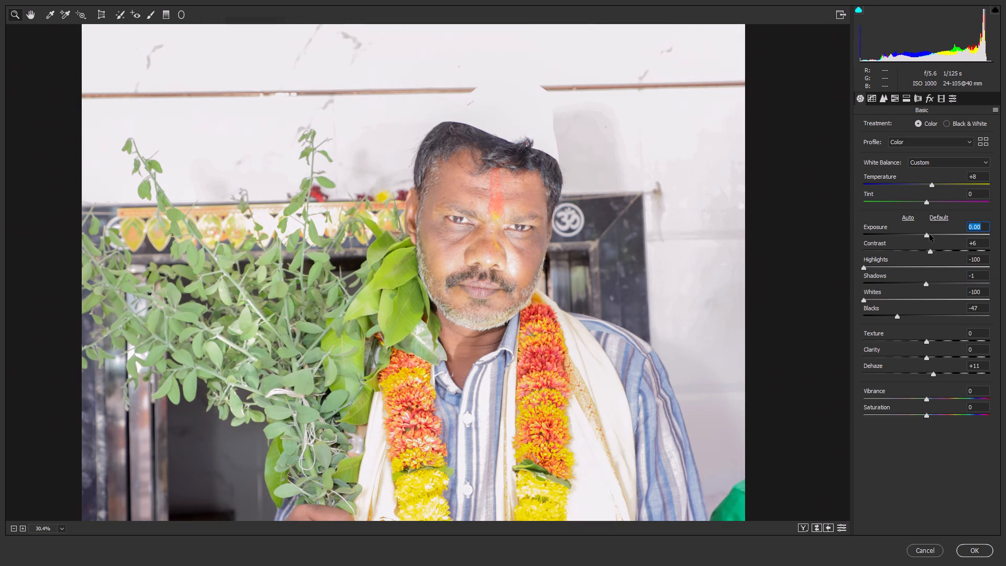
double_click(932, 188)
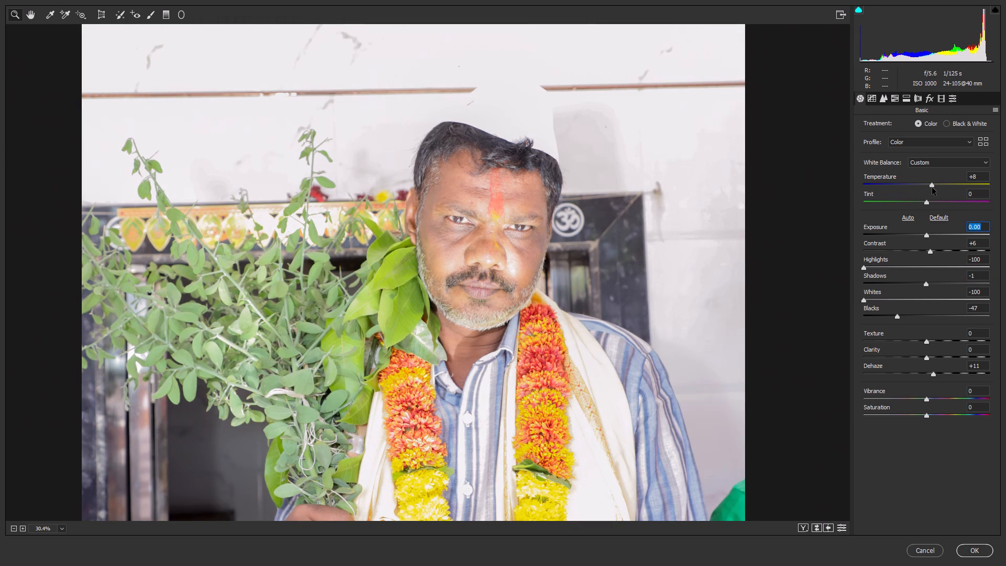
double_click(931, 186)
left_click_drag(490, 270, 446, 225)
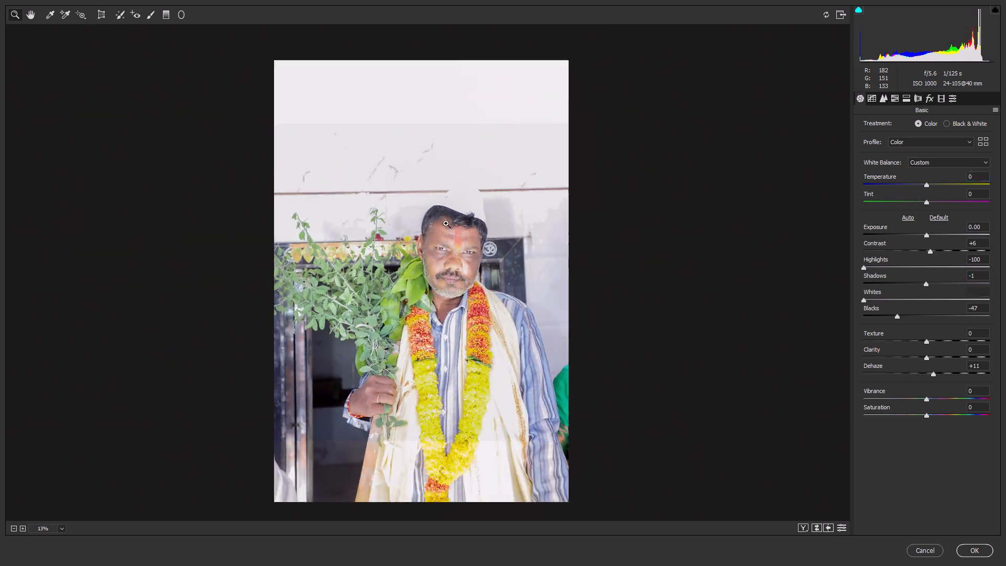
scroll(455, 251, "down", 4)
left_click_drag(423, 251, 411, 247)
left_click_drag(414, 253, 455, 293)
scroll(484, 292, "down", 3)
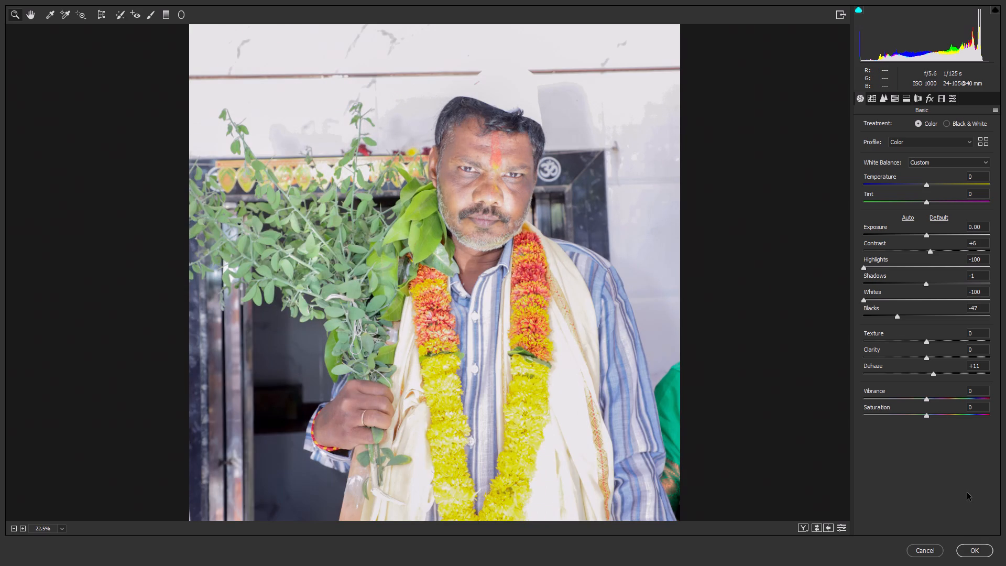
left_click(976, 545)
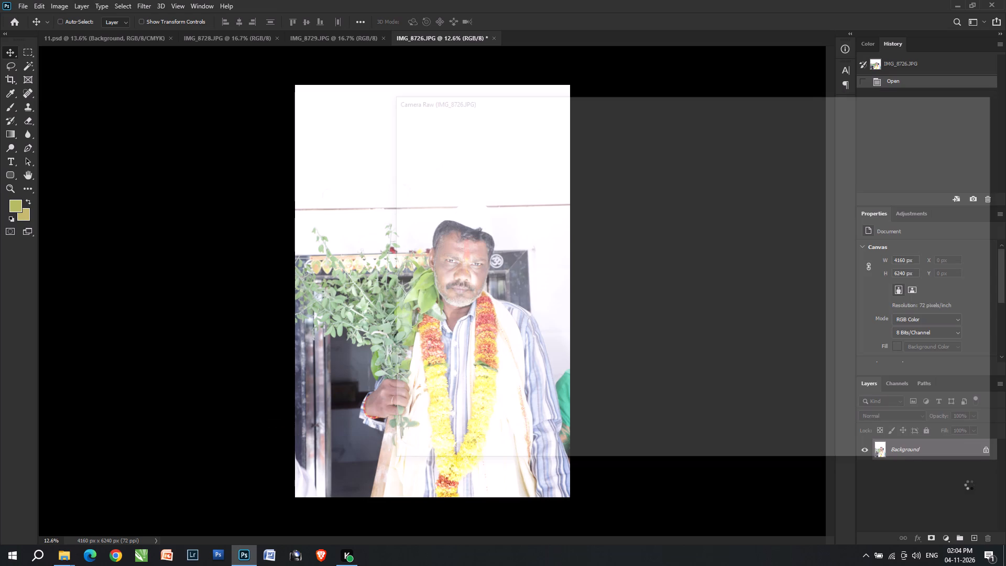
key("ctrl+z")
key("ctrl+shift+z")
Even out the man's cheeks, eye areas and forehead using a sampled skin tone and a 150 px brush at 50% opacity, 7% flow.
scroll(500, 289, "up", 3, "alt")
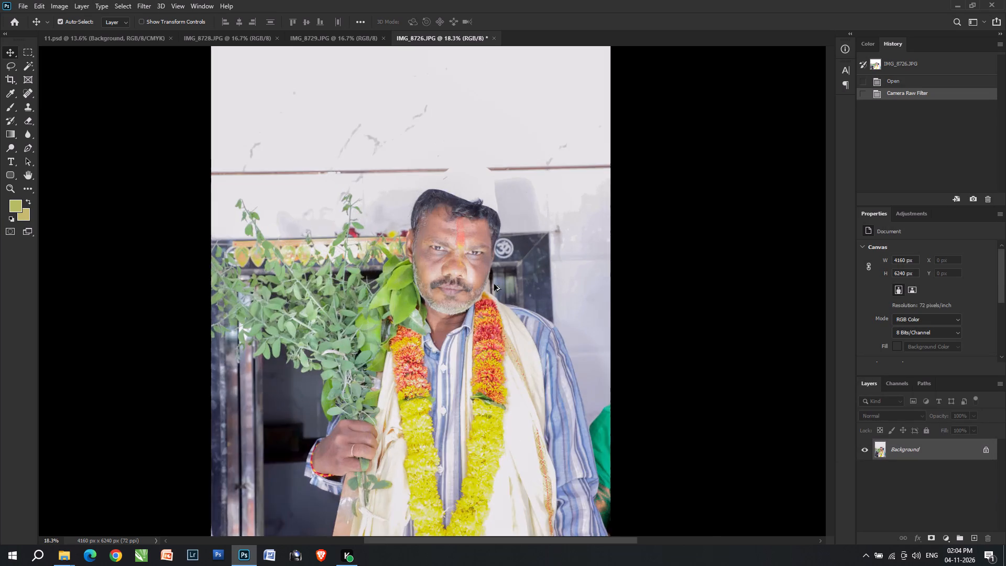
scroll(494, 284, "up", 20, "alt")
scroll(494, 284, "up", 3, "alt")
key("b")
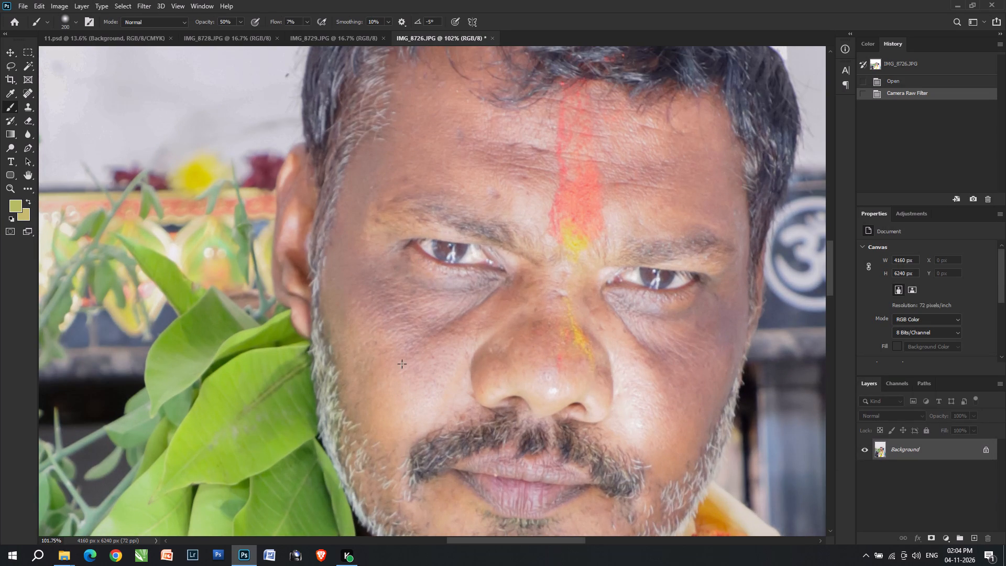
left_click(391, 374, "alt")
key("bracketleft")
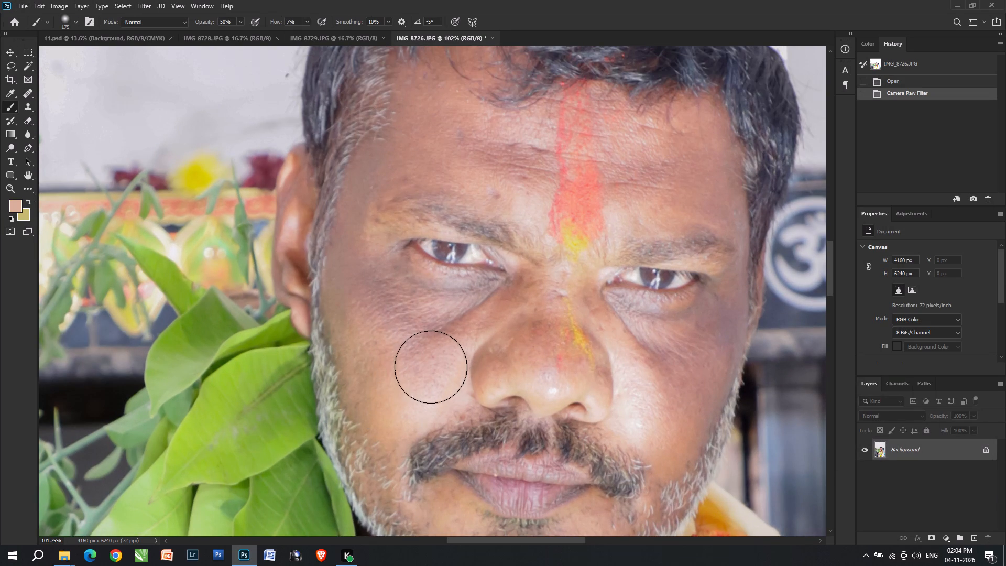
key("bracketleft")
left_click_drag(439, 354, 372, 238)
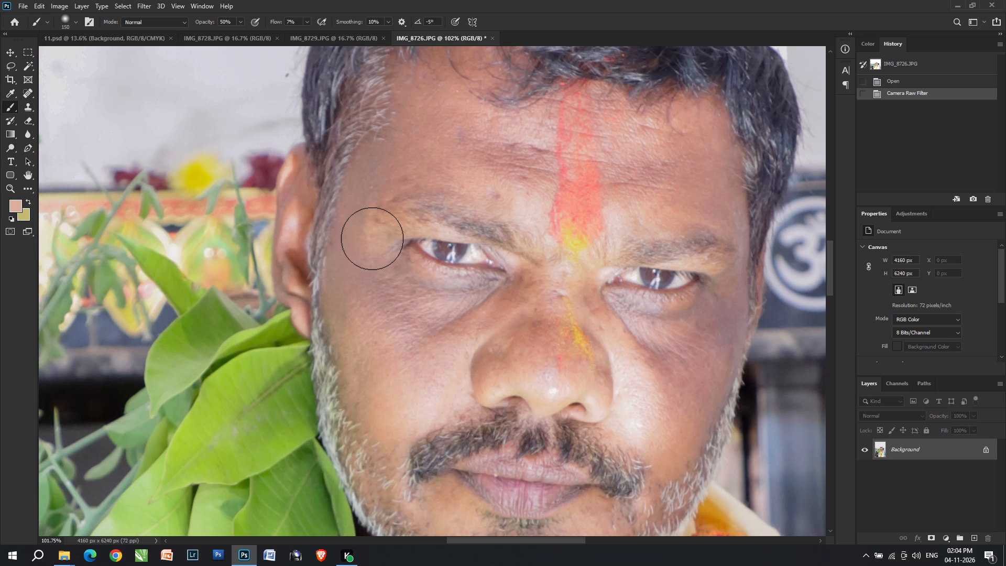
left_click_drag(372, 238, 672, 320)
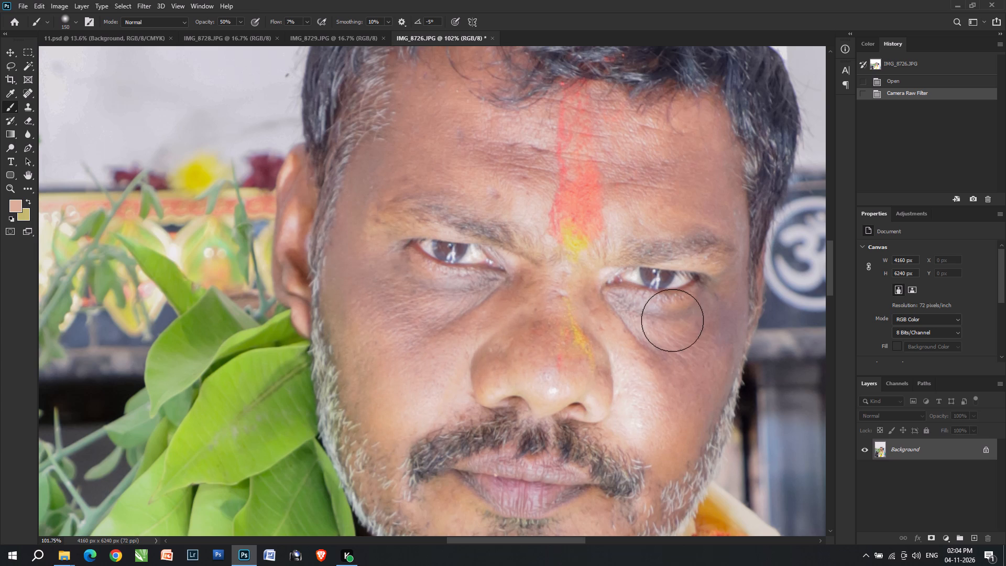
left_click_drag(672, 320, 735, 236)
left_click_drag(718, 176, 682, 168)
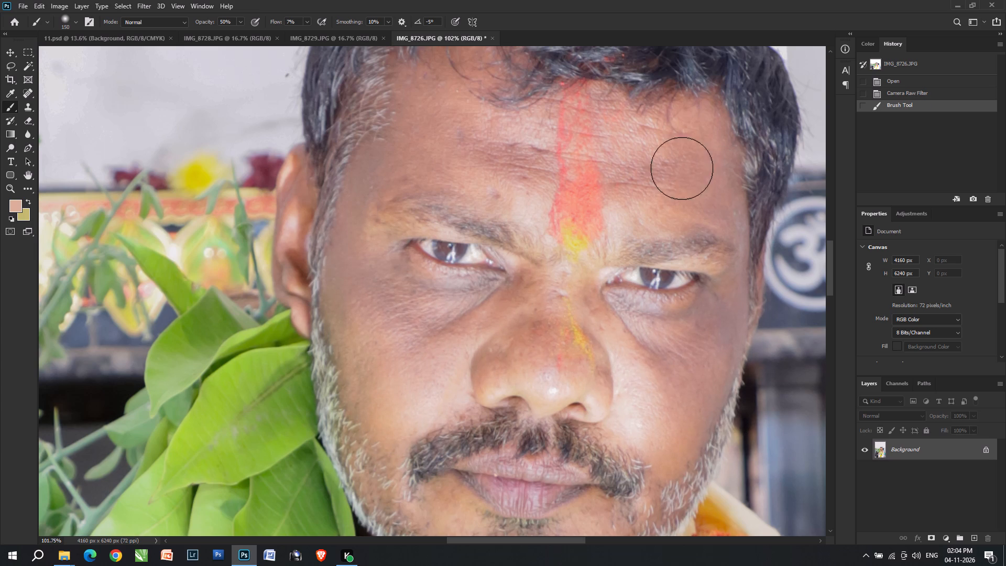
left_click_drag(682, 168, 383, 335)
Cut the entire retouched portrait and paste it into the 11.psd album spread.
scroll(438, 334, "down", 12, "alt")
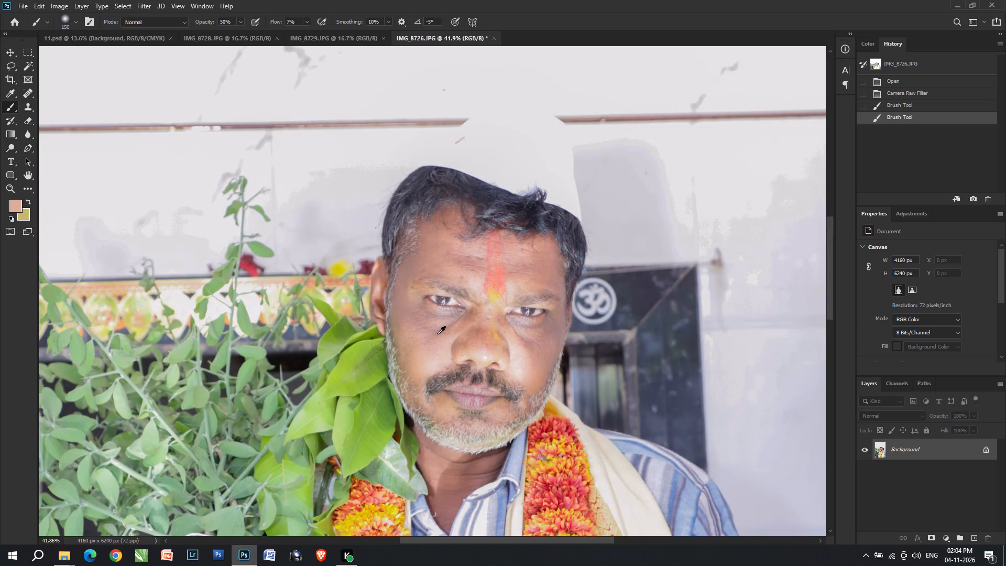
scroll(438, 334, "down", 4, "alt")
key("ctrl+a")
key("ctrl+x")
left_click(116, 35)
key("v")
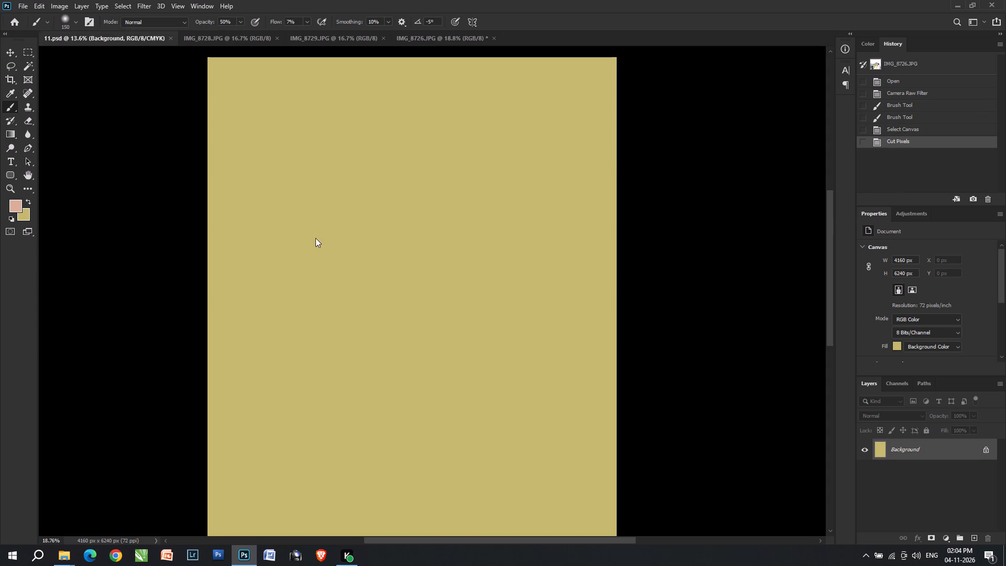
key("ctrl+v")
Scale the pasted portrait to about 57.7% so it fills the spread's height, with its edge against the central guide.
key("ctrl+t")
key("v")
key("v")
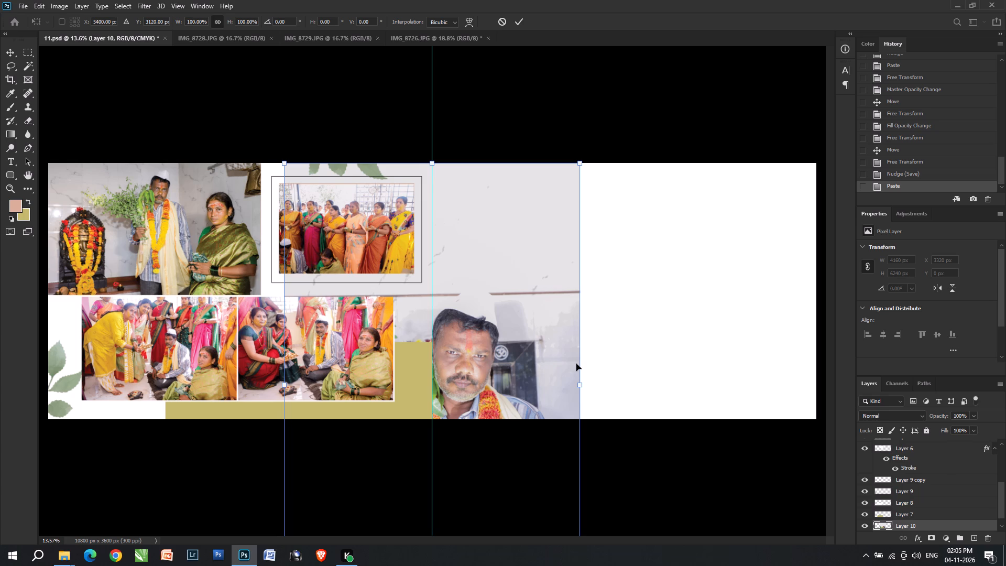
left_click_drag(280, 386, 423, 369)
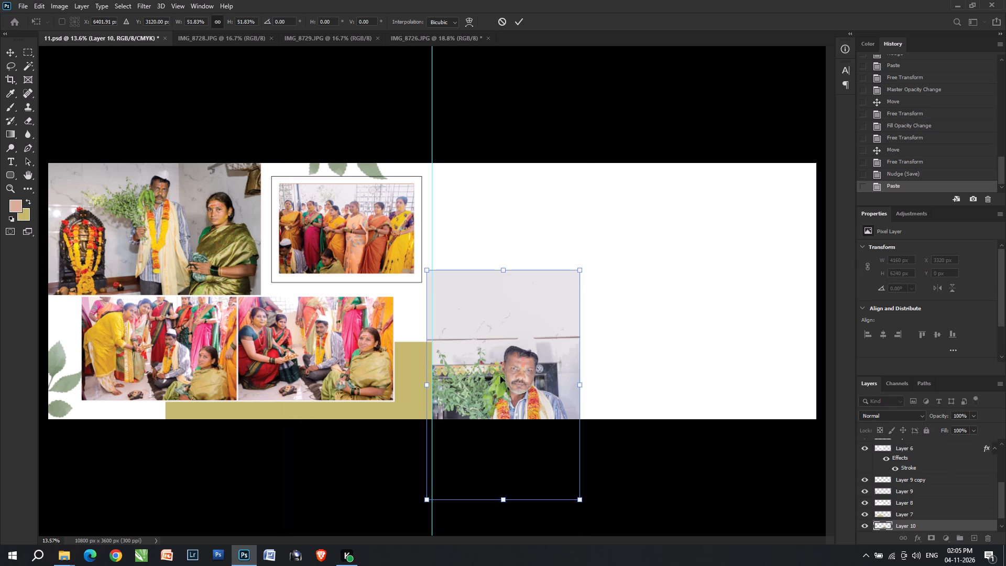
left_click_drag(500, 376, 507, 296)
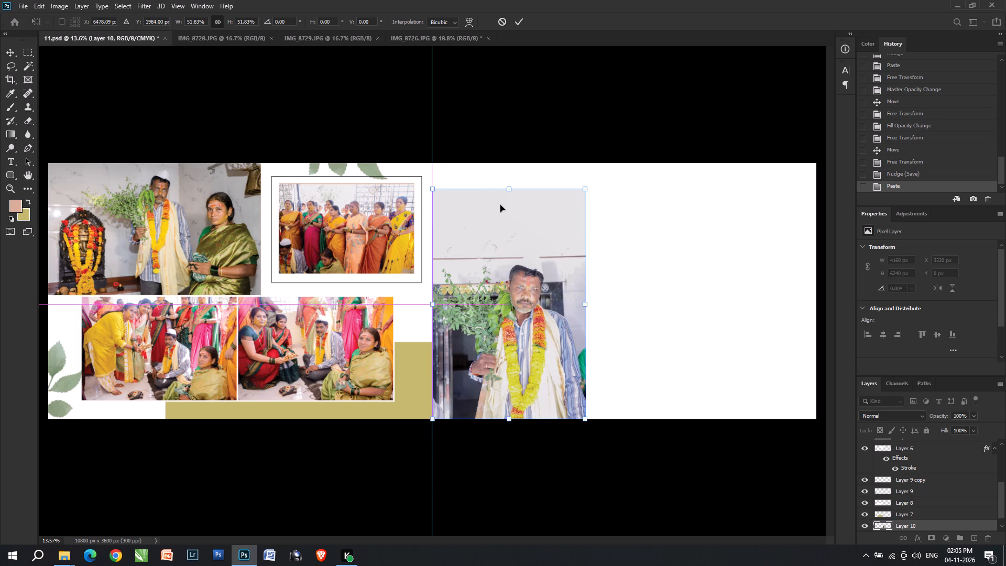
left_click_drag(508, 191, 518, 165)
left_click_drag(515, 248, 527, 248, "shift")
double_click(527, 248, "shift")
key("space")
key("space")
key("space")
key("space")
key("space")
key("space")
key("space")
key("space")
key("space")
key("space")
key("space")
key("space")
key("space")
key("space")
key("space")
key("space")
key("space")
key("space")
key("space")
key("space")
left_click_drag(539, 299, 436, 312)
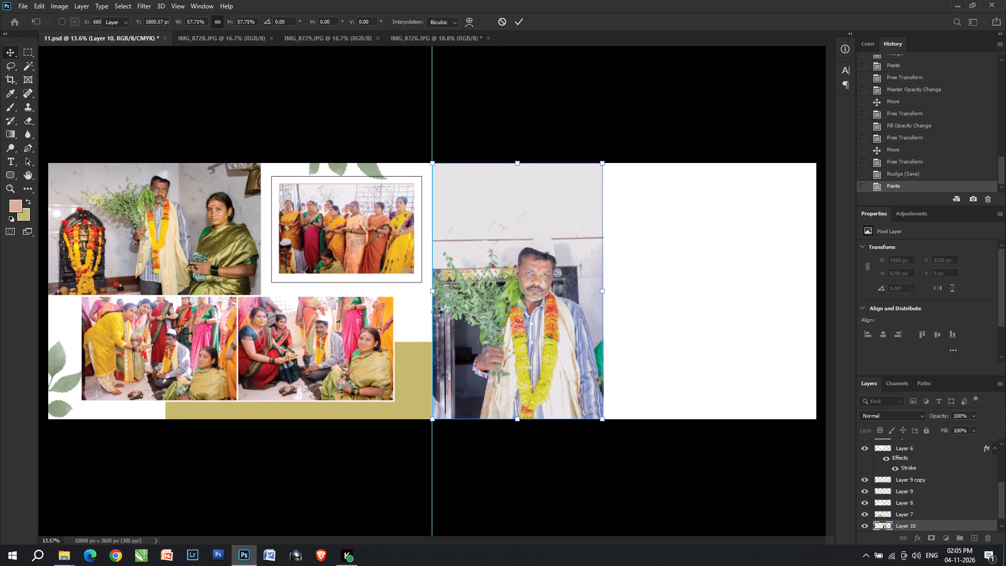
left_click_drag(436, 312, 435, 313)
Reposition the black outline frame around the women's group photo to X 3168 px, Y 142 px.
scroll(253, 293, "up", 5, "alt")
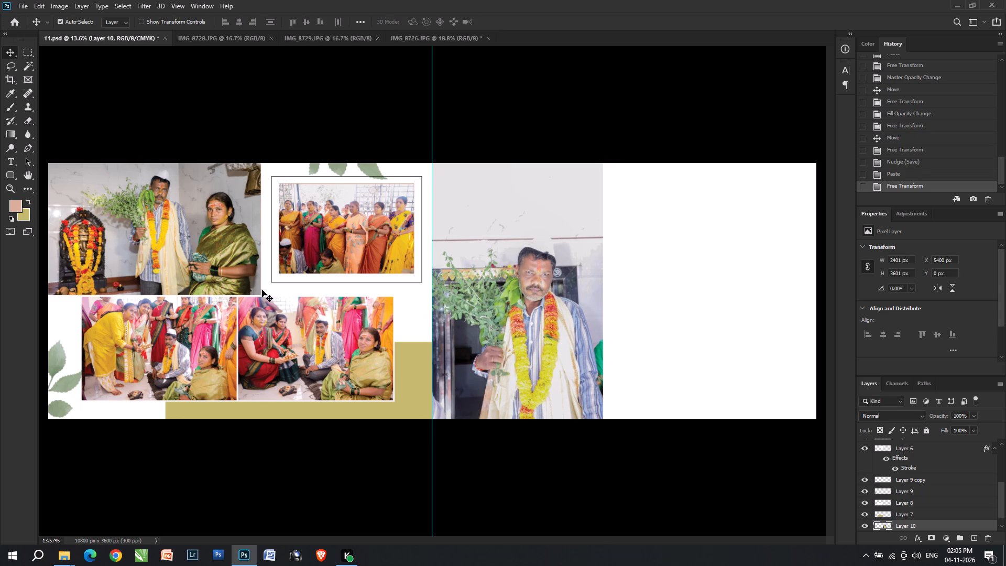
scroll(262, 290, "up", 15, "alt")
scroll(270, 282, "up", 13, "alt")
left_click(212, 210)
key("space")
key("space")
key("space")
left_click_drag(221, 199, 213, 342)
right_click(209, 323)
left_click(212, 327)
left_click_drag(210, 330, 238, 256)
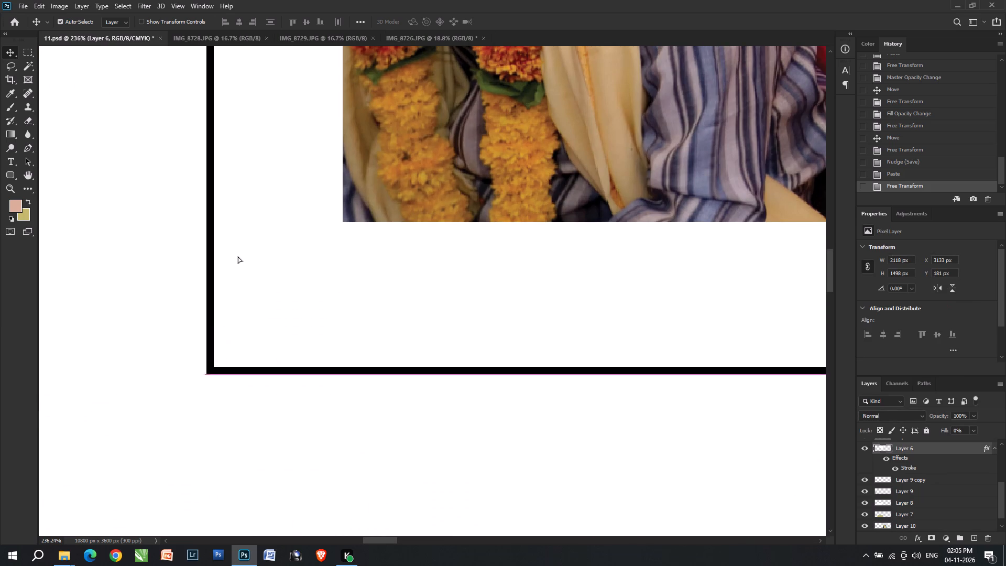
left_click_drag(238, 256, 246, 263)
scroll(319, 349, "down", 20, "alt")
scroll(319, 349, "down", 2, "alt")
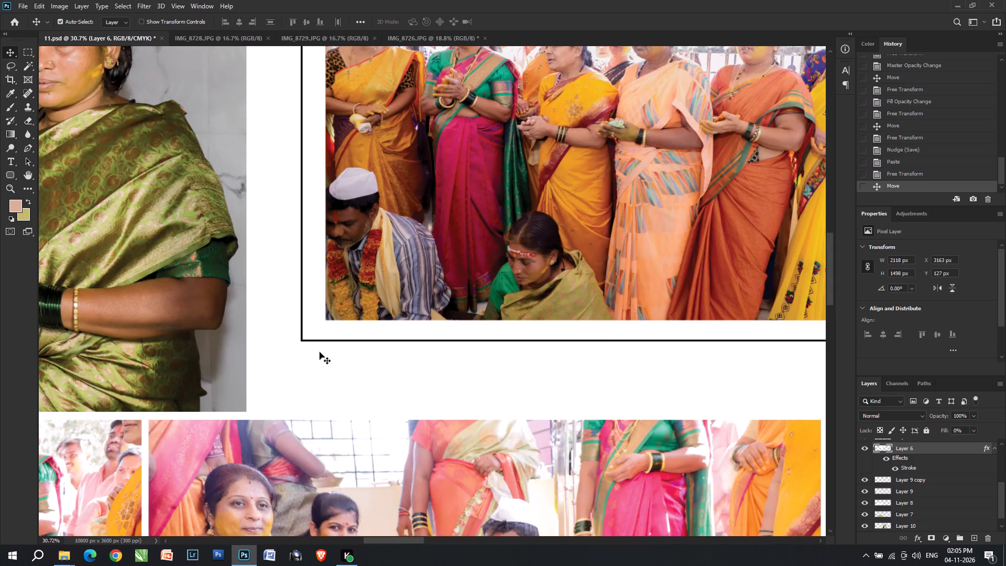
key("Left")
key("Down")
key("Down")
key("Down")
key("Right")
key("Down")
key("Right")
key("Down")
key("Right")
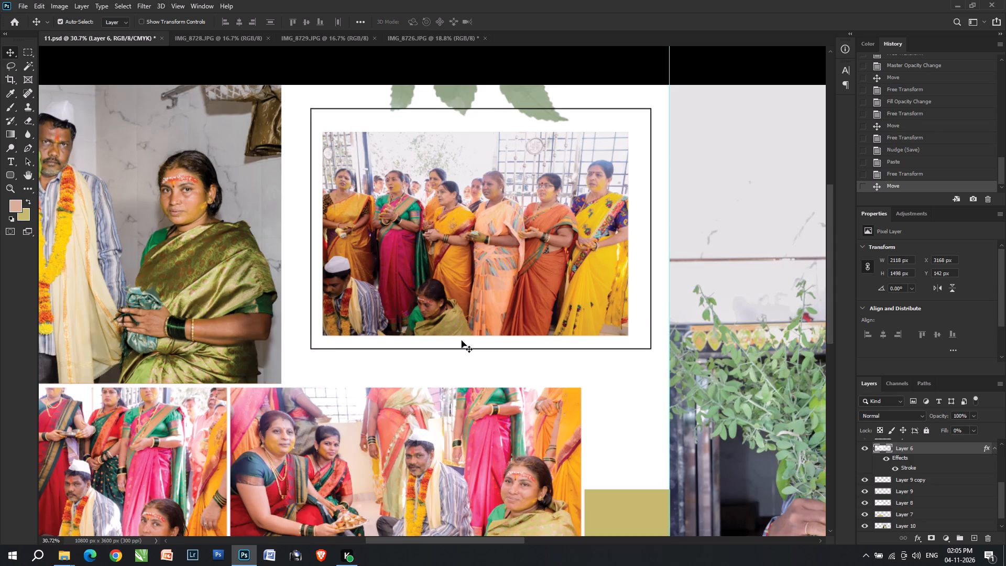
Shorten the outline frame from its top edge to about 95.6% height, closer to the group photo.
scroll(357, 83, "up", 20, "alt")
scroll(357, 83, "up", 1, "alt")
key("ctrl+y")
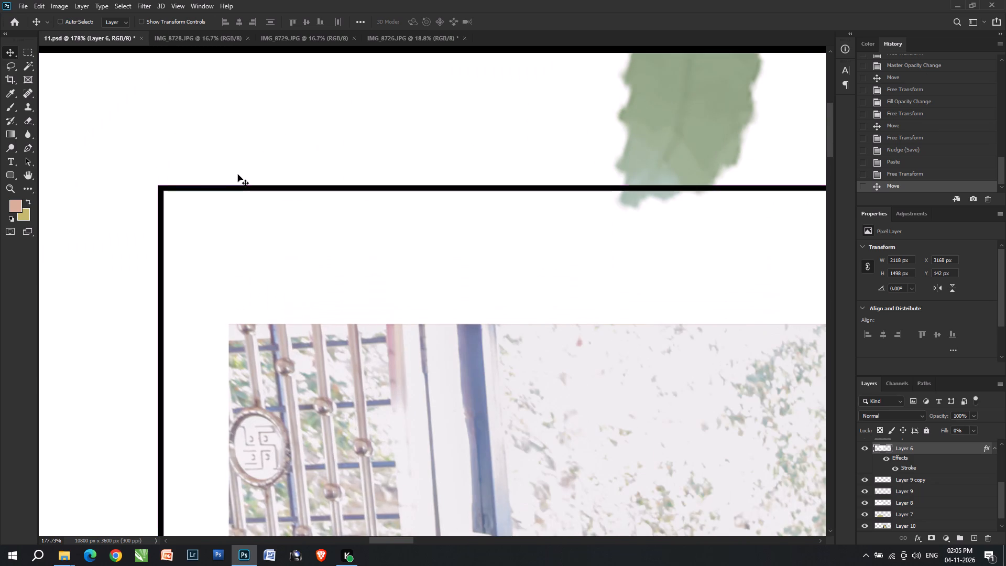
key("ctrl+y")
key("ctrl+t")
left_click_drag(238, 183, 245, 241, "shift")
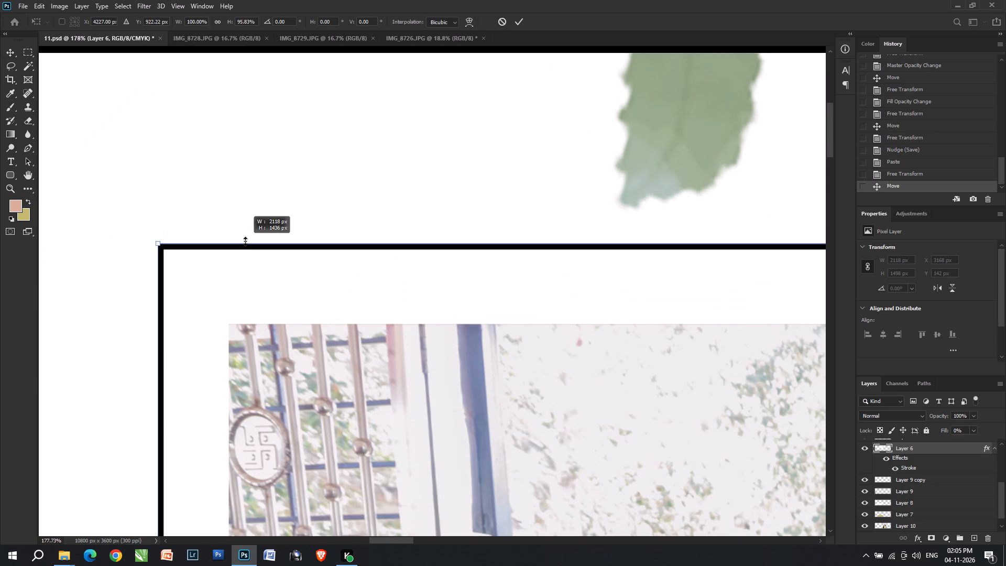
left_click_drag(245, 241, 245, 244, "shift")
Narrow the outline frame from its right edge to about 2043 px wide, closer to the women's group photo, and apply the transform.
scroll(245, 245, "down", 13, "alt")
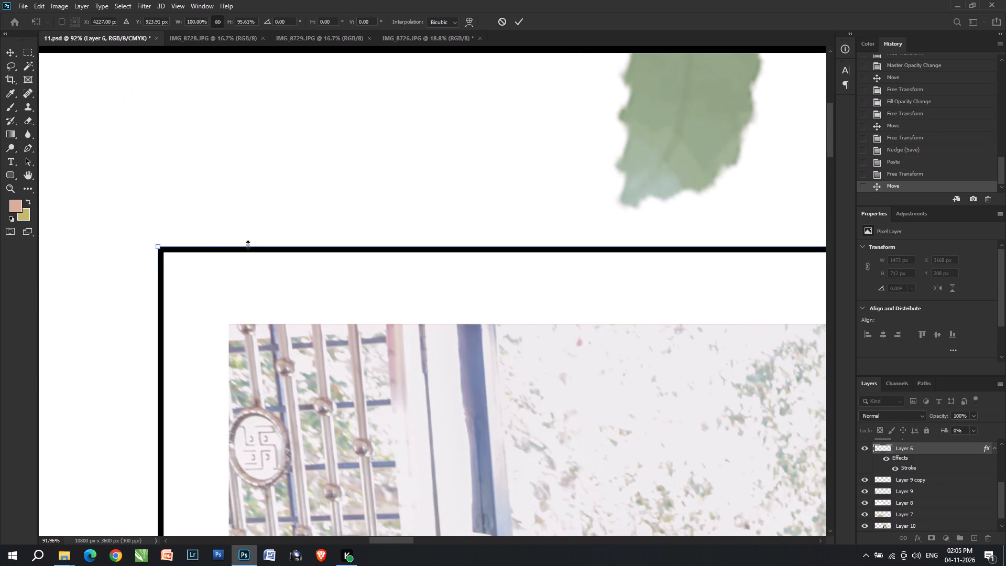
scroll(345, 252, "down", 6, "alt")
key("space")
key("space")
key("space")
key("space")
key("space")
key("space")
key("space")
key("space")
key("space")
key("space")
key("space")
key("space")
key("space")
key("space")
key("space")
key("space")
key("space")
key("space")
key("space")
key("space")
left_click_drag(495, 305, 354, 147)
scroll(363, 168, "up", 6)
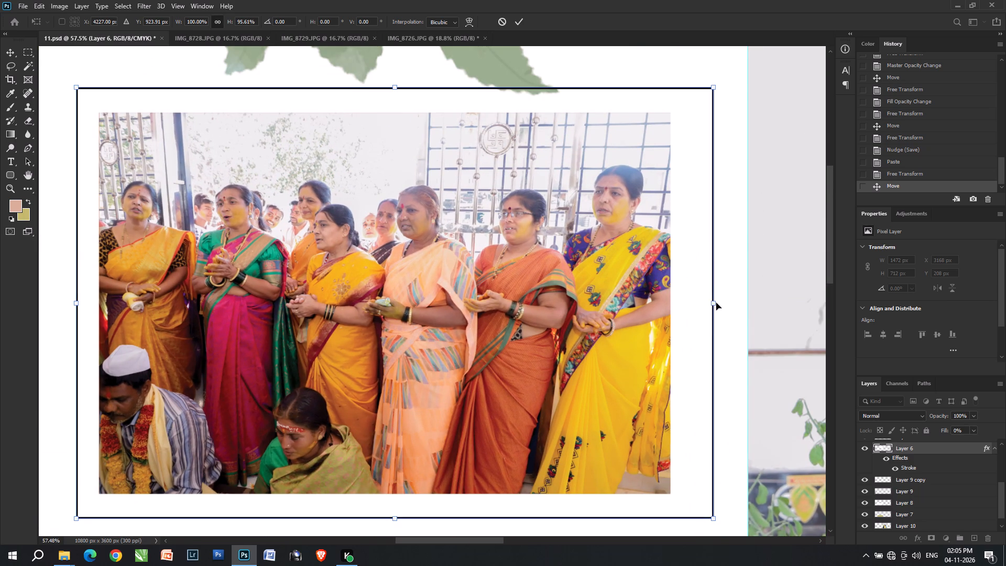
left_click(716, 303, "shift")
left_click_drag(716, 303, 693, 294, "shift")
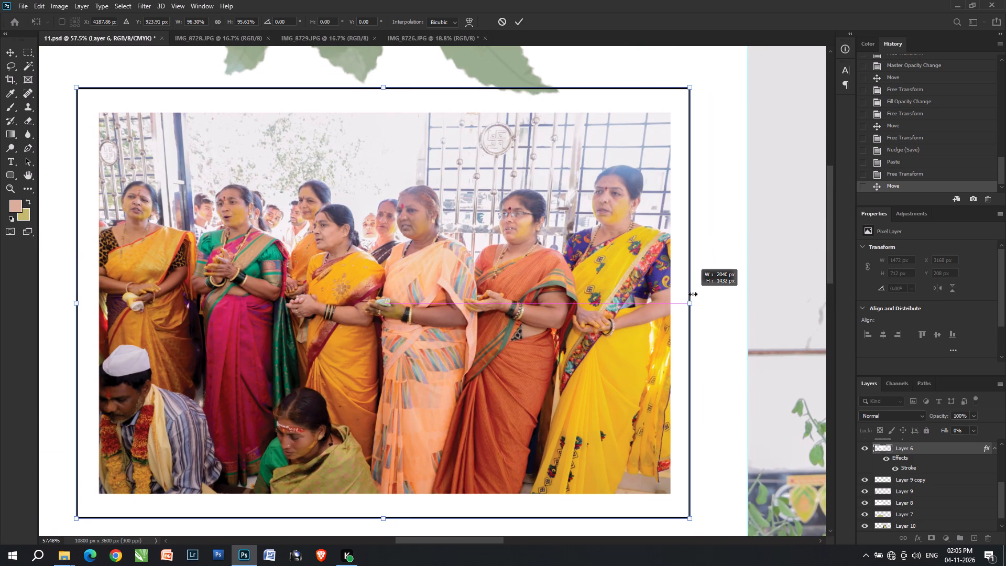
left_click_drag(693, 294, 695, 294, "shift")
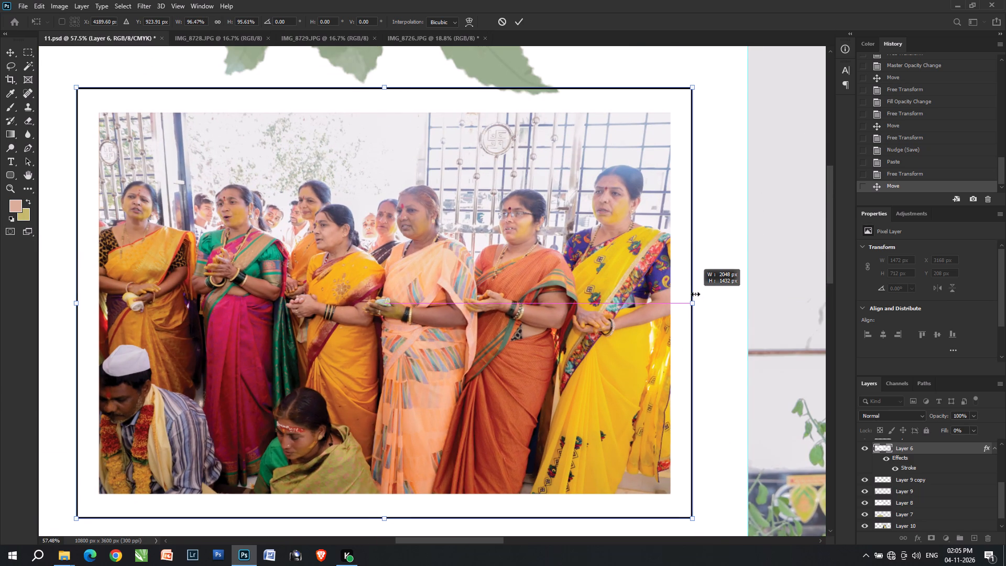
left_click_drag(695, 294, 694, 293, "shift")
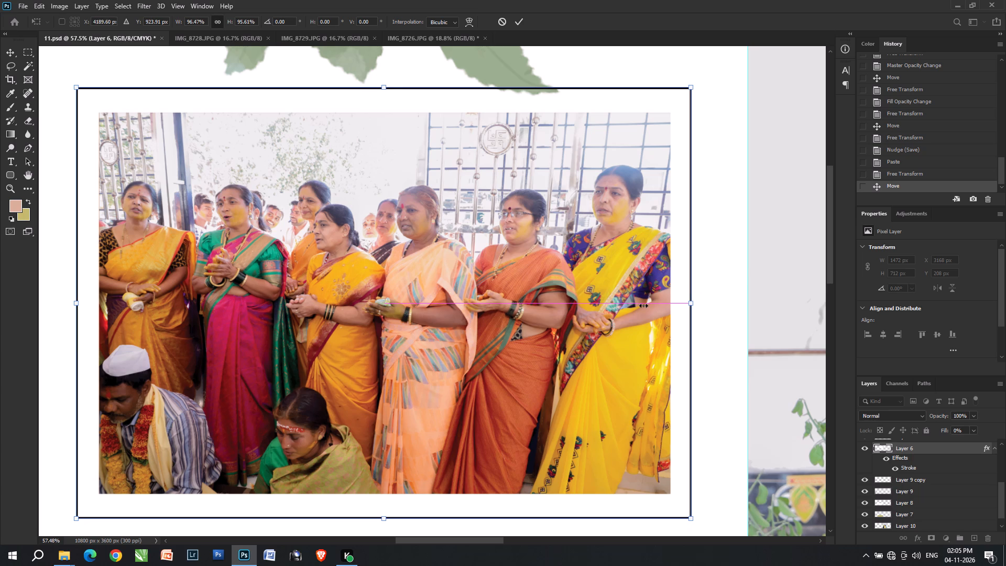
left_click(574, 304)
key("shift+Return")
scroll(577, 262, "down", 12, "alt")
left_click(12, 49)
triple_click(12, 49)
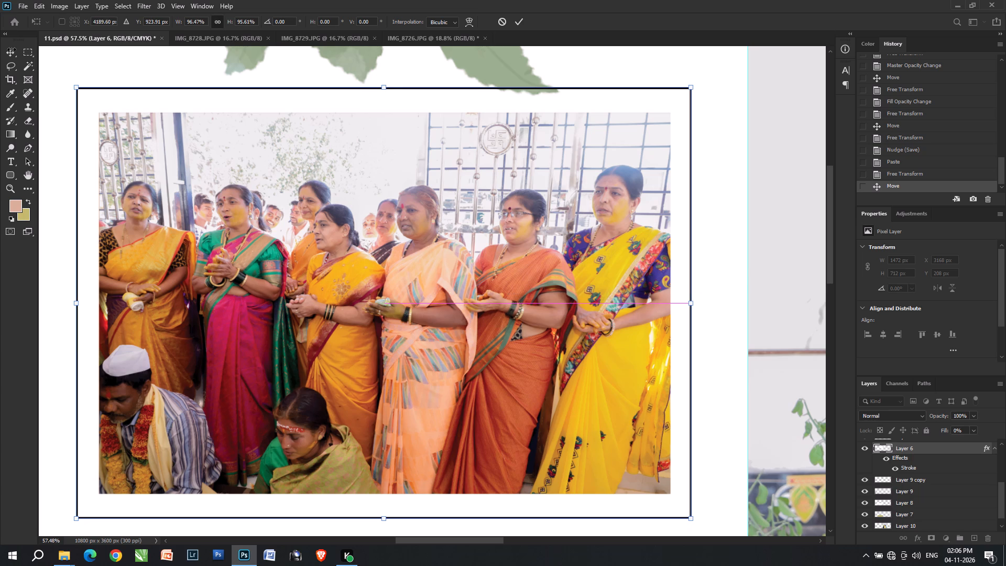
double_click(12, 49)
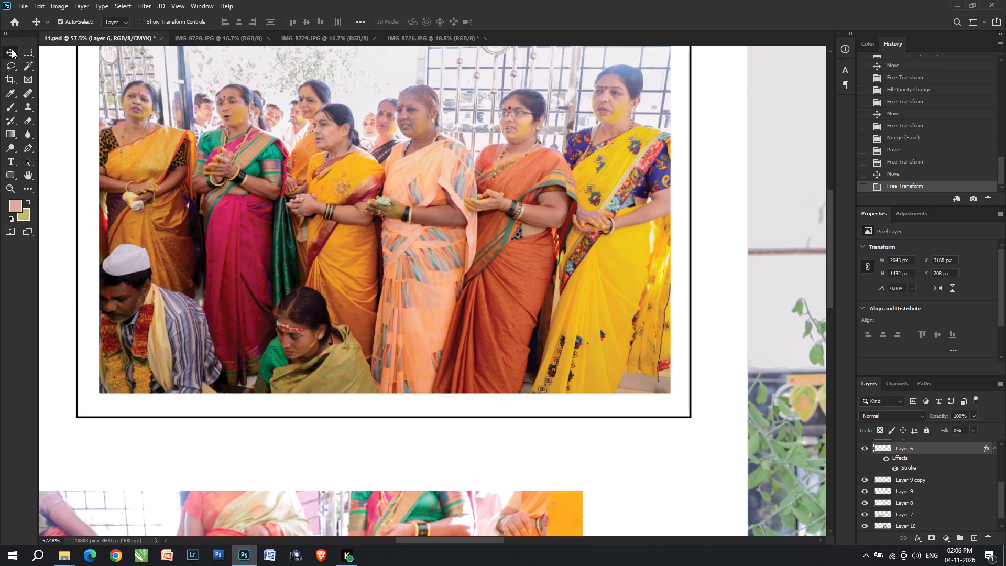
Nudge the outline frame horizontally to X 3165 px so it sits evenly around the women's group photo.
scroll(42, 147, "down", 7, "alt")
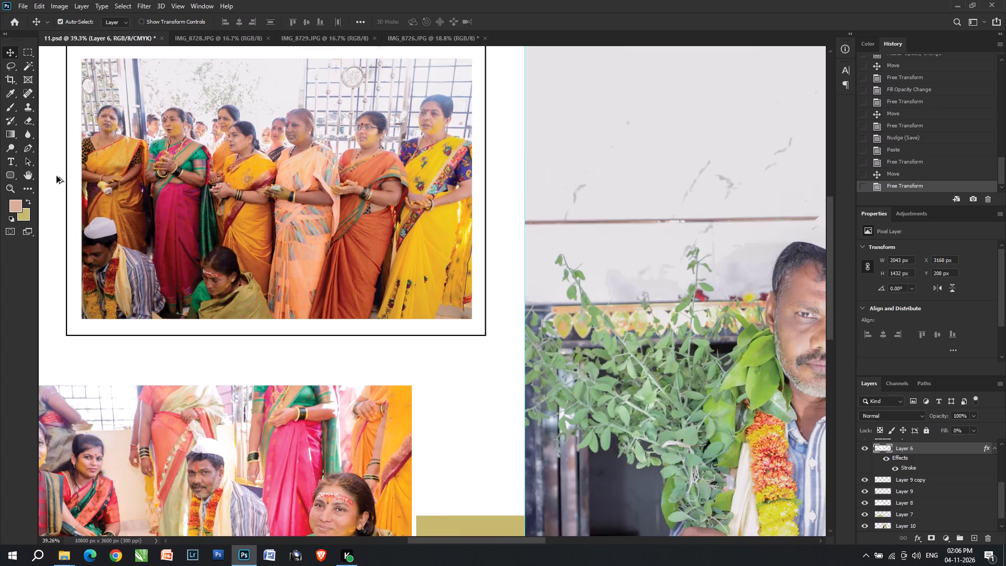
scroll(57, 176, "down", 2, "alt")
key("v")
scroll(386, 271, "down", 7, "alt")
scroll(403, 262, "up", 7, "alt")
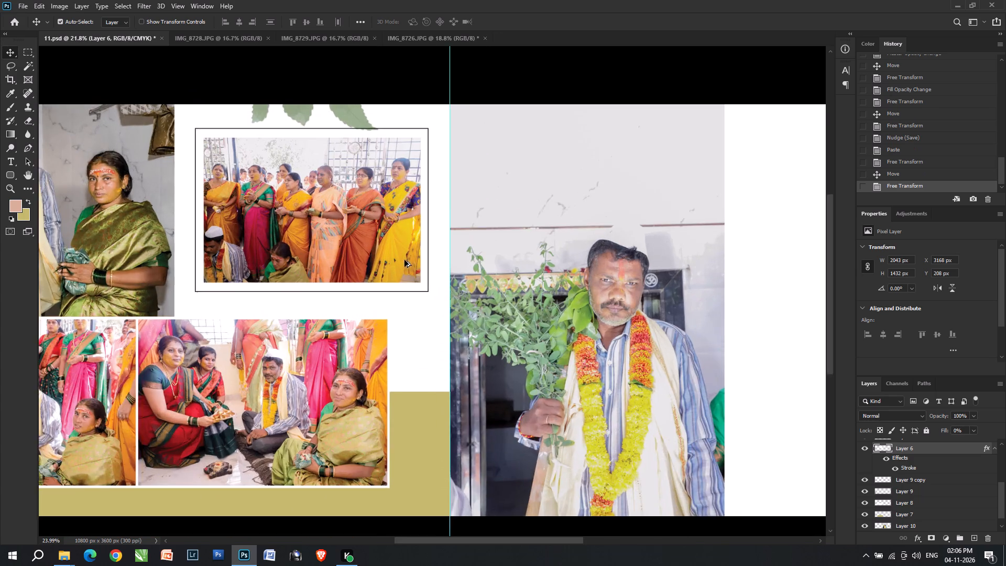
scroll(404, 260, "up", 1, "alt")
left_click(435, 265)
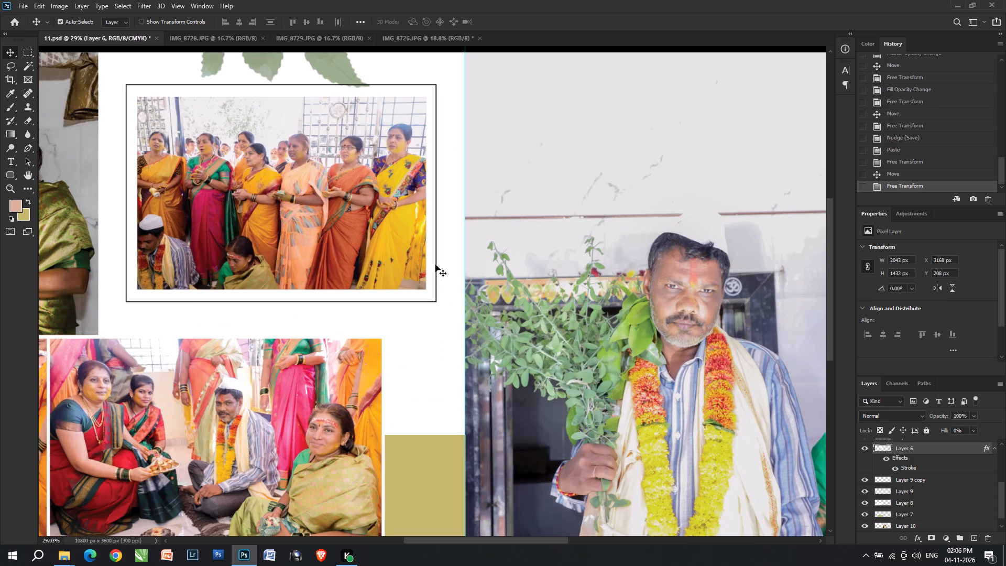
key("Left")
key("Right")
key("Left")
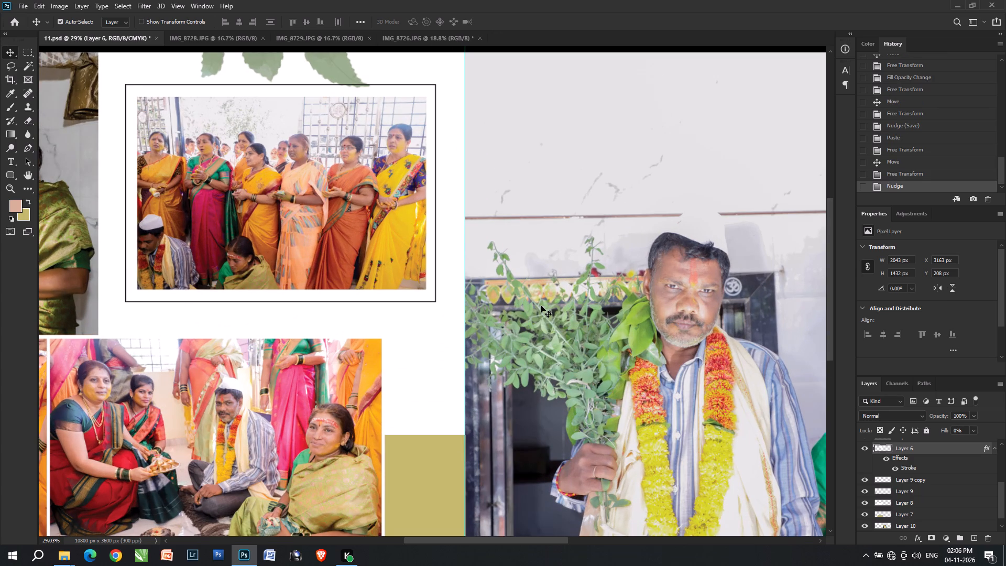
key("v")
scroll(477, 268, "up", 3, "alt")
key("Right")
scroll(522, 331, "down", 18, "alt")
Select the Background layer through the blank area of the spread beside the garlanded man's portrait.
key("space")
key("space")
key("space")
key("space")
key("space")
key("space")
key("space")
key("space")
key("space")
key("space")
key("space")
key("space")
key("space")
key("space")
key("space")
key("space")
key("space")
key("space")
key("space")
key("space")
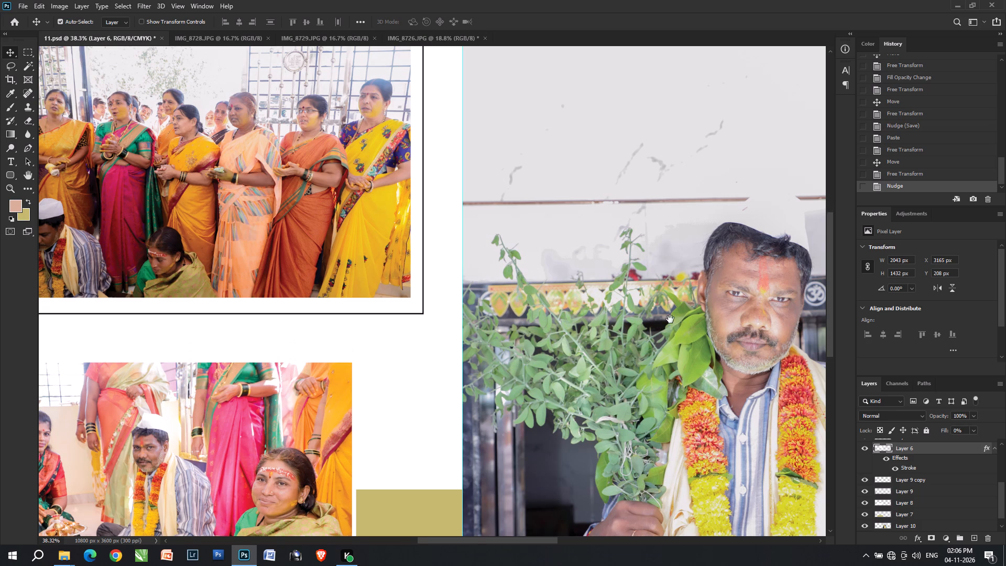
left_click_drag(746, 323, 392, 315)
scroll(404, 311, "down", 15, "alt")
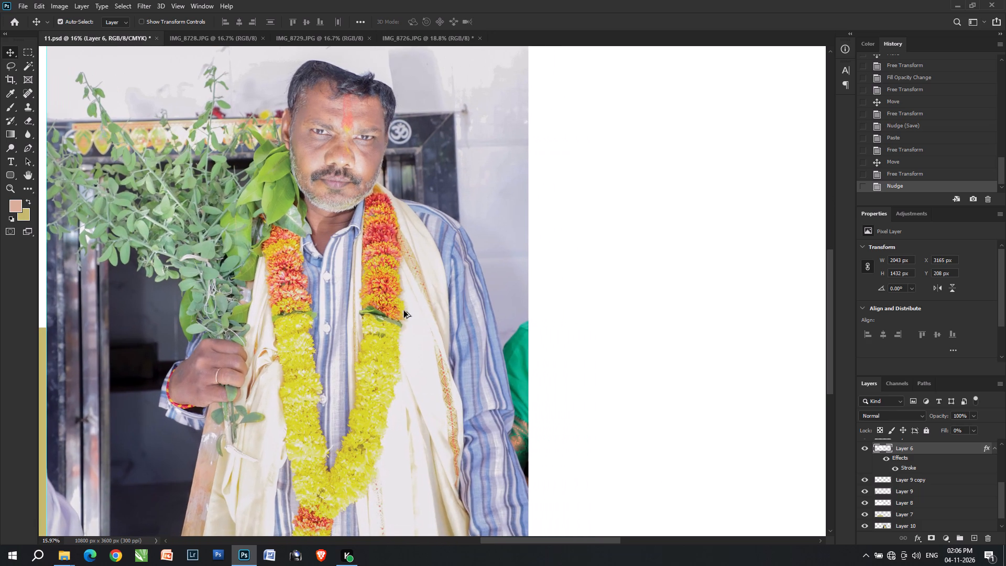
scroll(404, 311, "down", 1, "alt")
key("v")
right_click(548, 242)
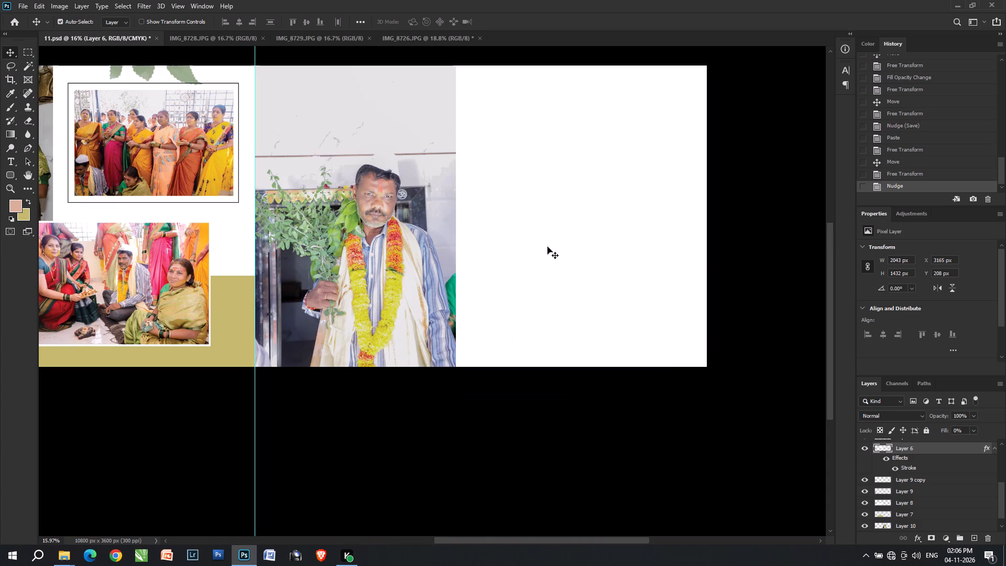
left_click(578, 275)
left_click(578, 273)
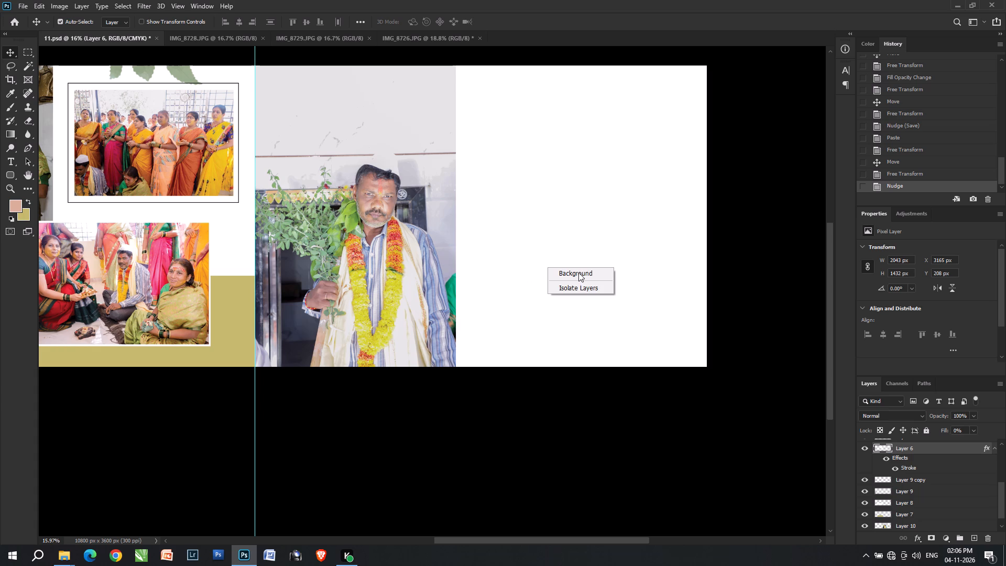
left_click(578, 270)
In IMG_8728.JPG, load Camera Raw Filter settings with contrast +6, highlights -100, shadows -1, whites -100, blacks -47 and dehaze +11.
key("ctrl+Tab")
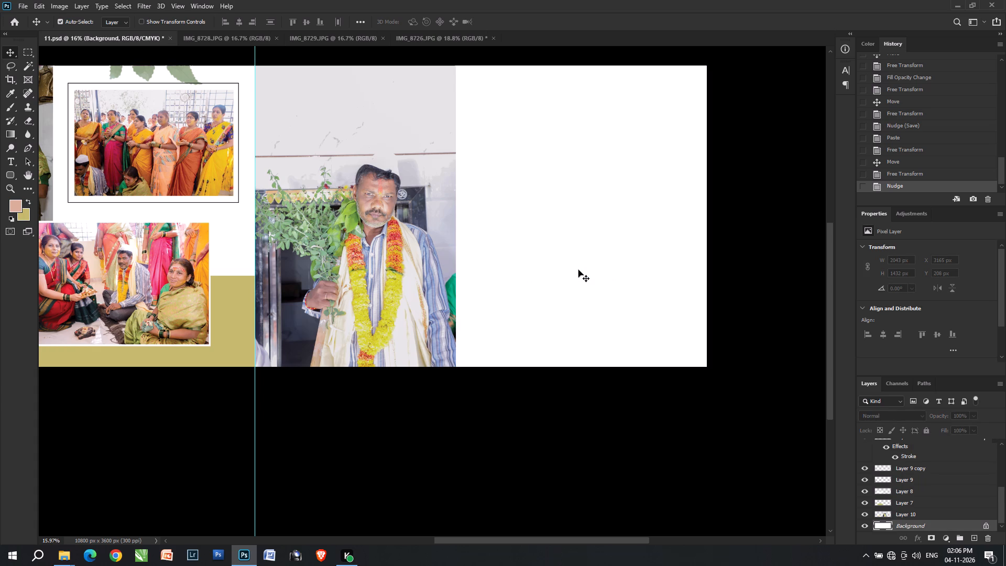
key("ctrl+Tab")
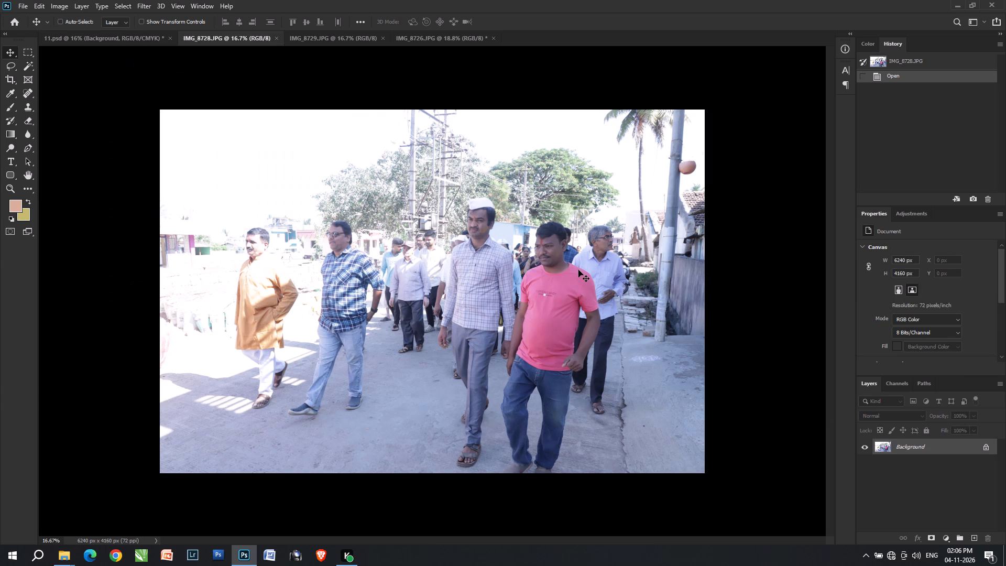
key("ctrl+shift+Tab")
key("ctrl+Tab")
key("ctrl+Tab")
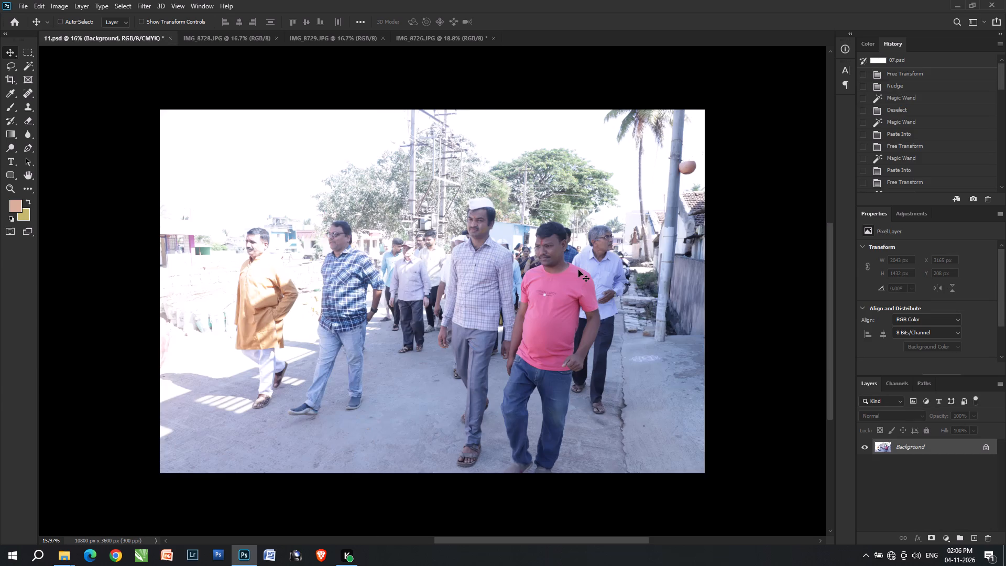
key("ctrl+shift+Tab")
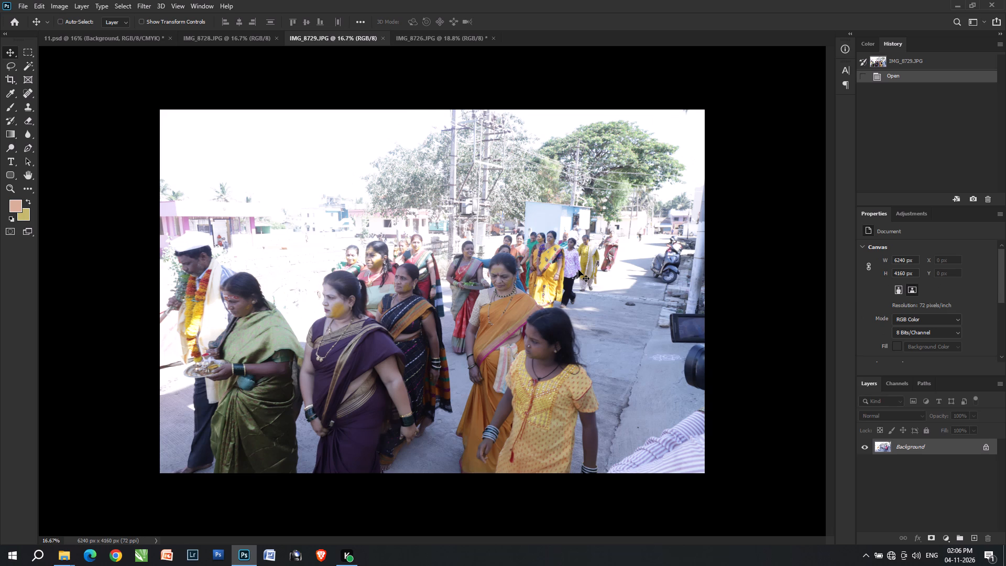
key("ctrl+shift+a")
key("ctrl+shift+a")
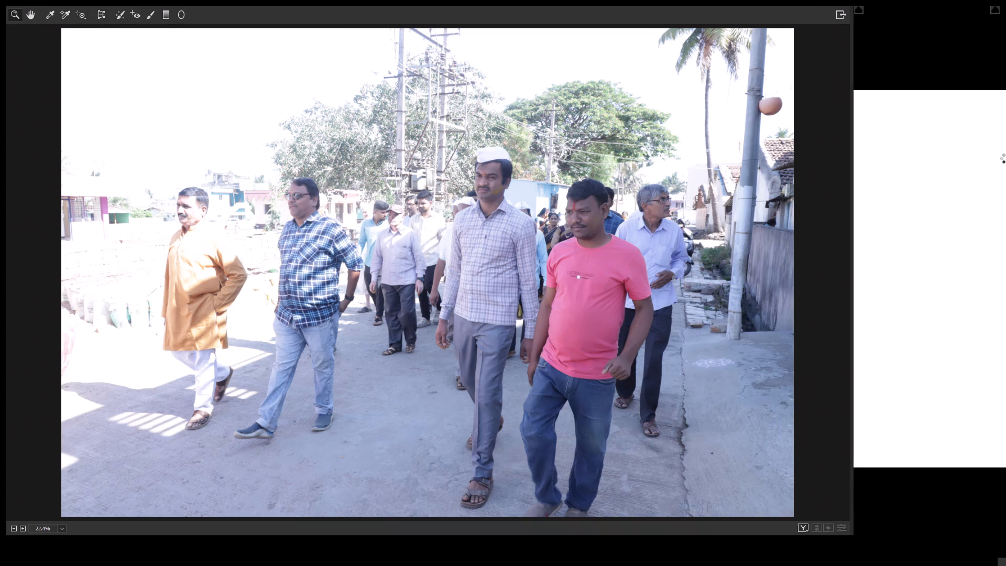
left_click(998, 107)
left_click_drag(985, 146, 985, 150)
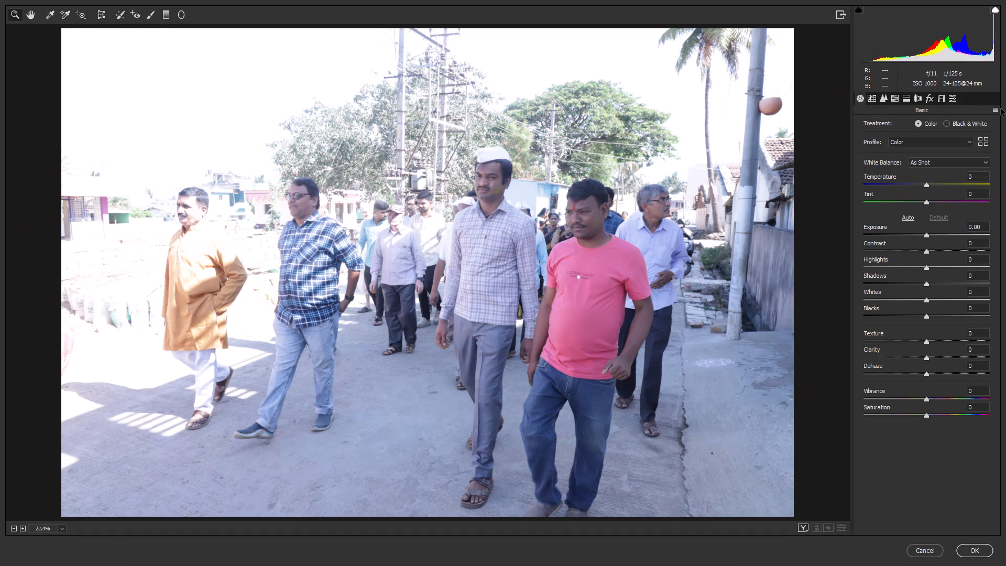
left_click(1001, 108)
left_click(993, 109)
left_click(980, 141)
left_click_drag(517, 201, 527, 216)
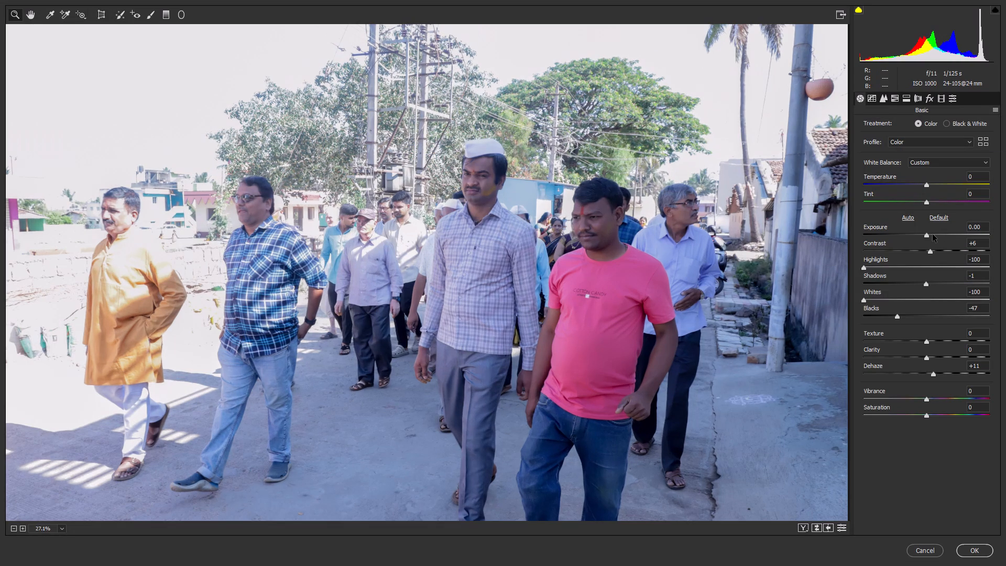
Adjust the street photo's Camera Raw values to exposure +0.35, shadows +19, temperature +15 and tint -3.
left_click(933, 234)
left_click(938, 284)
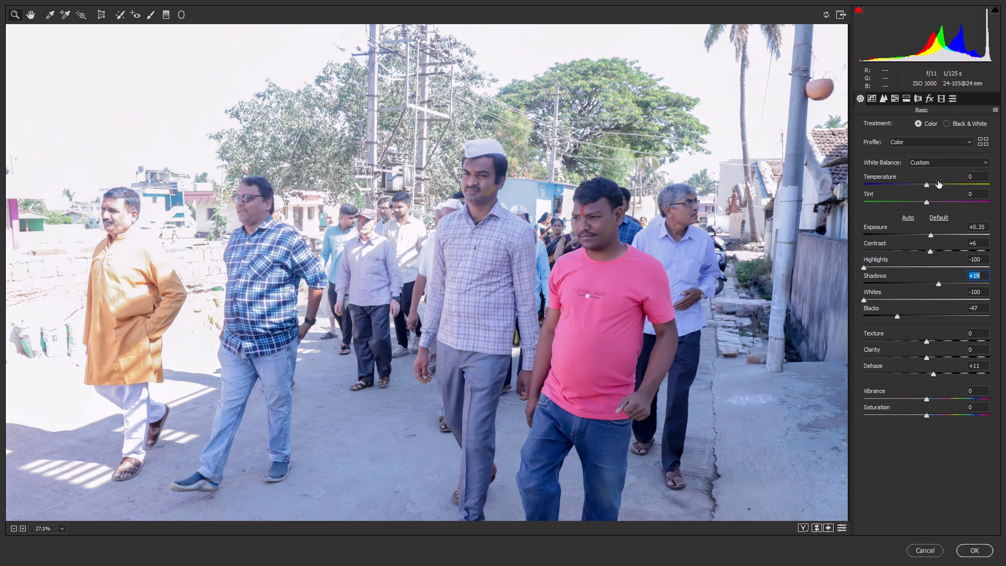
left_click(938, 181)
left_click(936, 187)
left_click(934, 189)
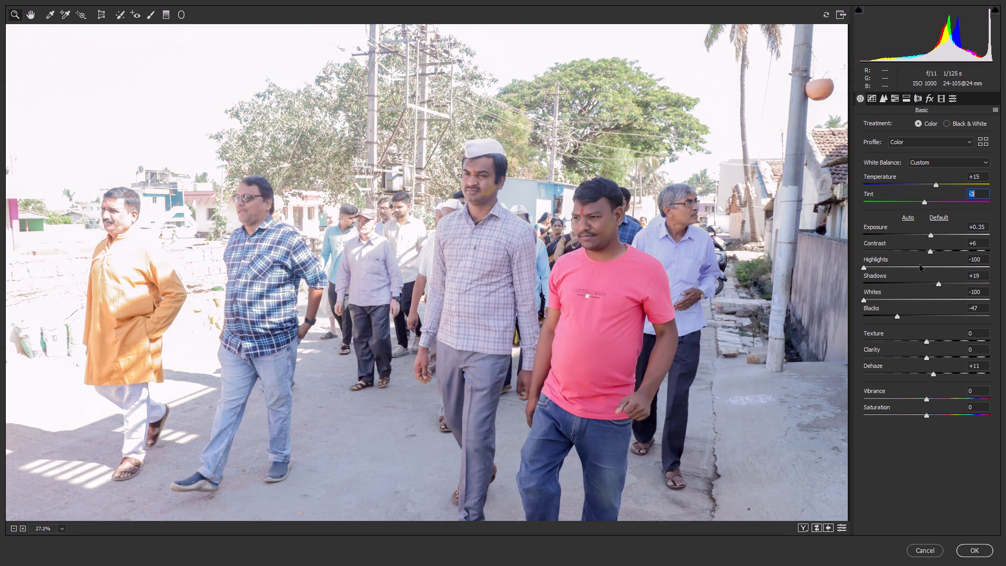
Reset exposure to 0.00, set blacks to -60 and apply the Camera Raw Filter to the street photo.
double_click(930, 232)
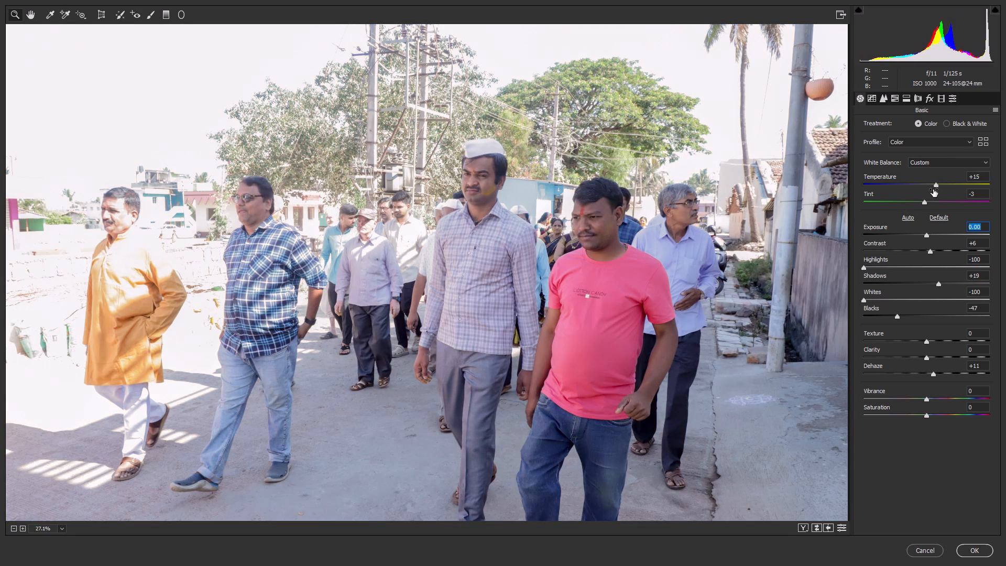
left_click_drag(378, 279, 363, 272)
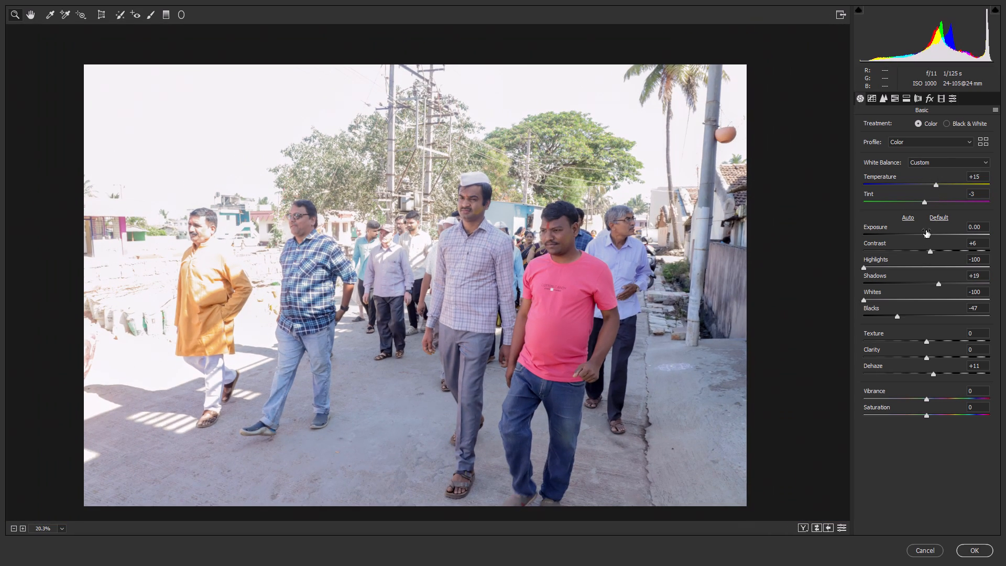
left_click(893, 318)
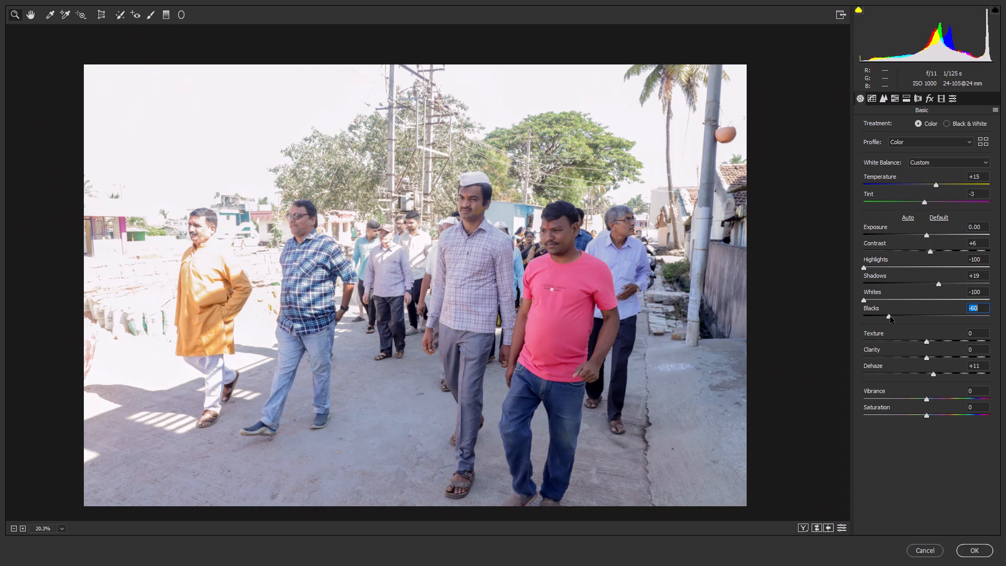
left_click_drag(549, 268, 555, 281)
key("Return")
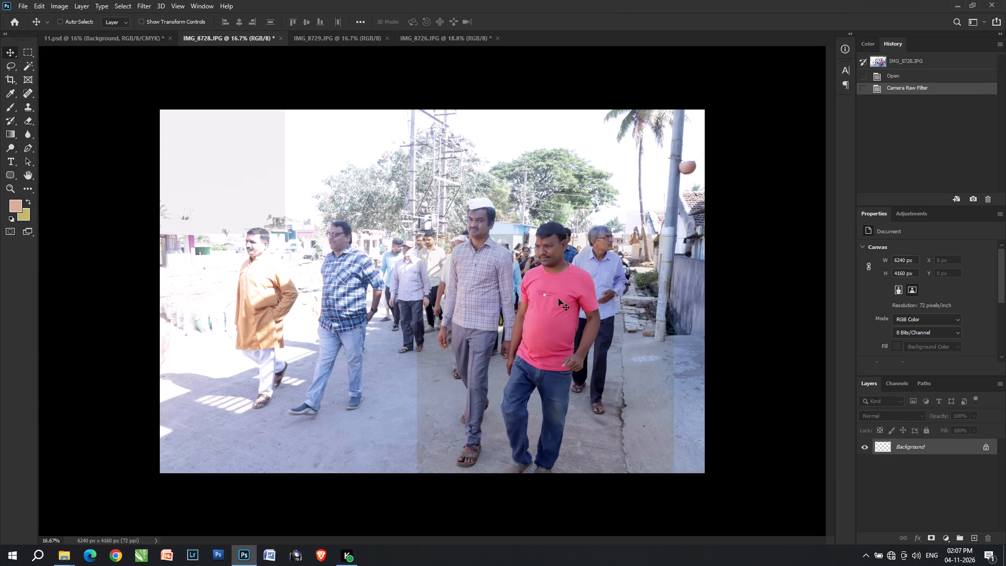
Select a rectangular area around the men at the centre of the street photo and feather the selection.
key("m")
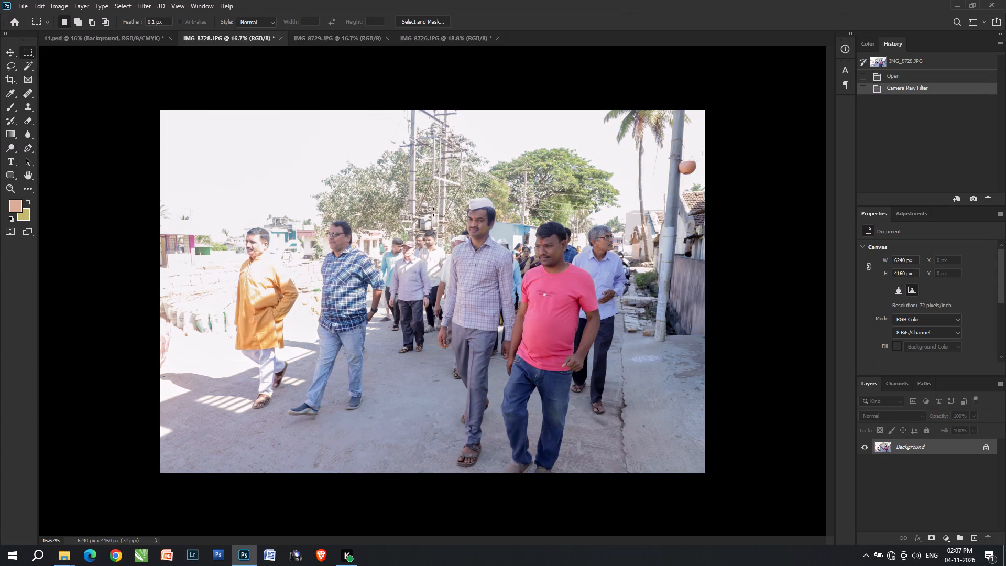
left_click_drag(375, 185, 659, 426)
key("ctrl+alt+d")
key("Return")
Brighten the feathered area with Levels, raising the midtones to about 1.2 and slightly lowering the white input level.
key("ctrl+l")
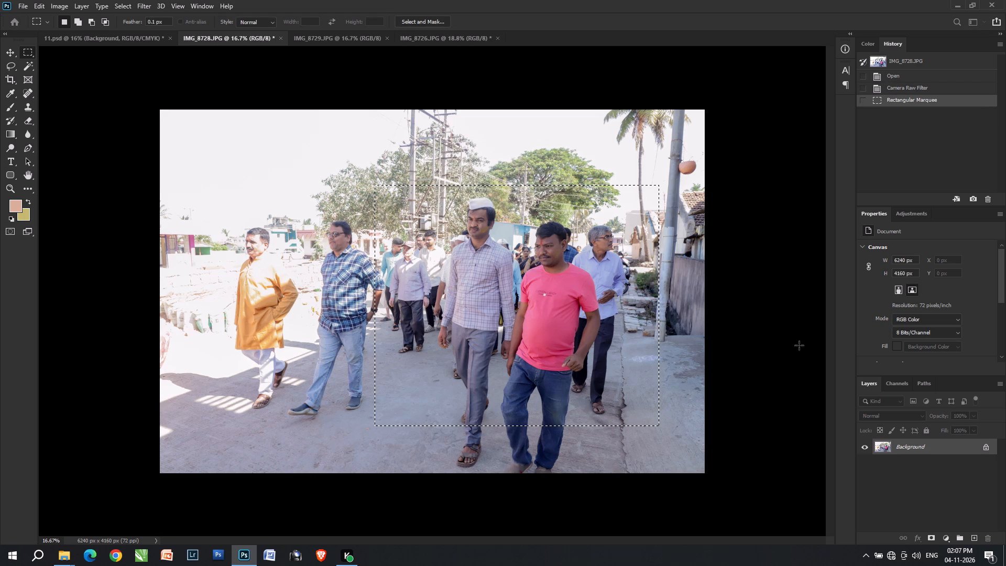
left_click_drag(740, 324, 736, 324)
scroll(743, 328, "up", 4)
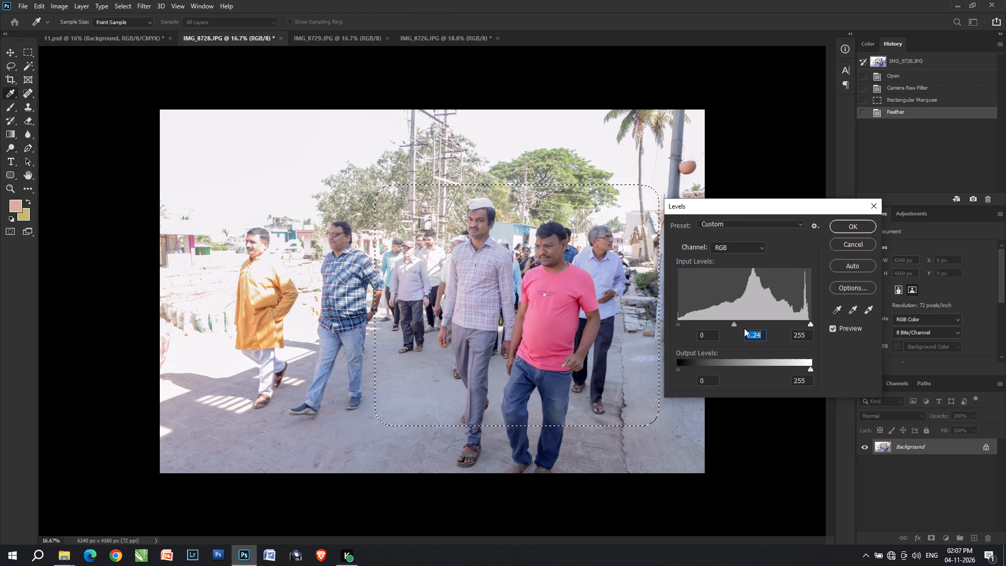
scroll(786, 331, "down", 3)
left_click_drag(812, 323, 806, 325)
left_click(806, 325)
key("Return")
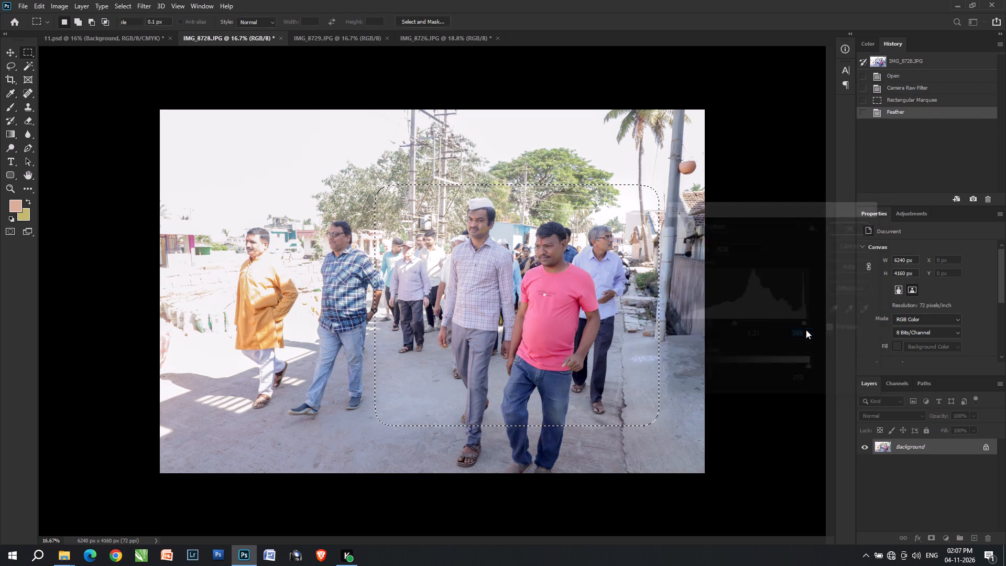
Compare the street photo with and without the Levels adjustment, then cut the whole image from IMG_8728.JPG.
key("ctrl+z")
key("ctrl+shift+z")
key("ctrl+z")
key("ctrl+shift+z")
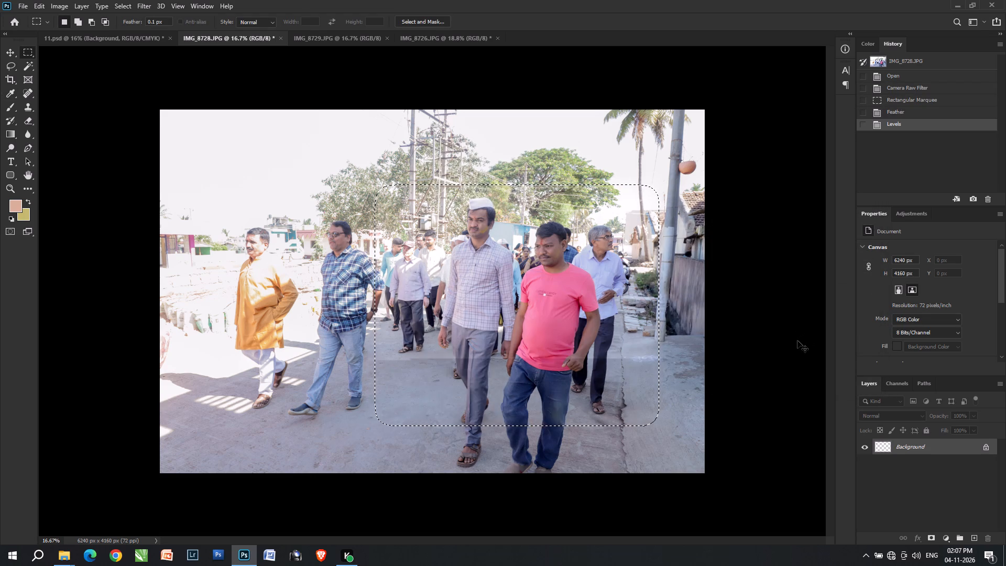
key("ctrl+a")
key("ctrl+x")
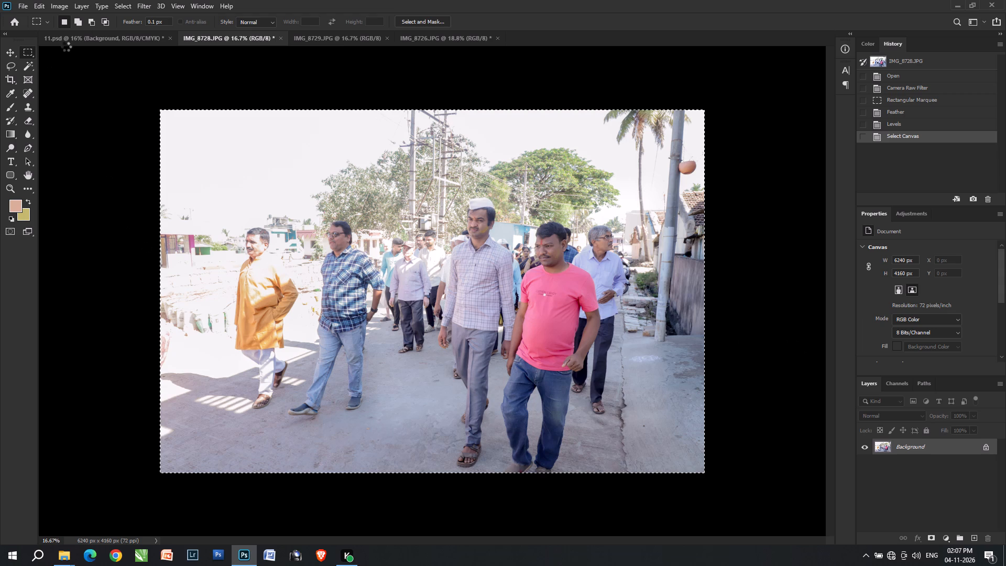
Paste the street photo into 11.psd, scaled to about 29.7%, on the upper part of the blank area beside the garlanded man's portrait.
left_click(89, 35, "ctrl")
key("space")
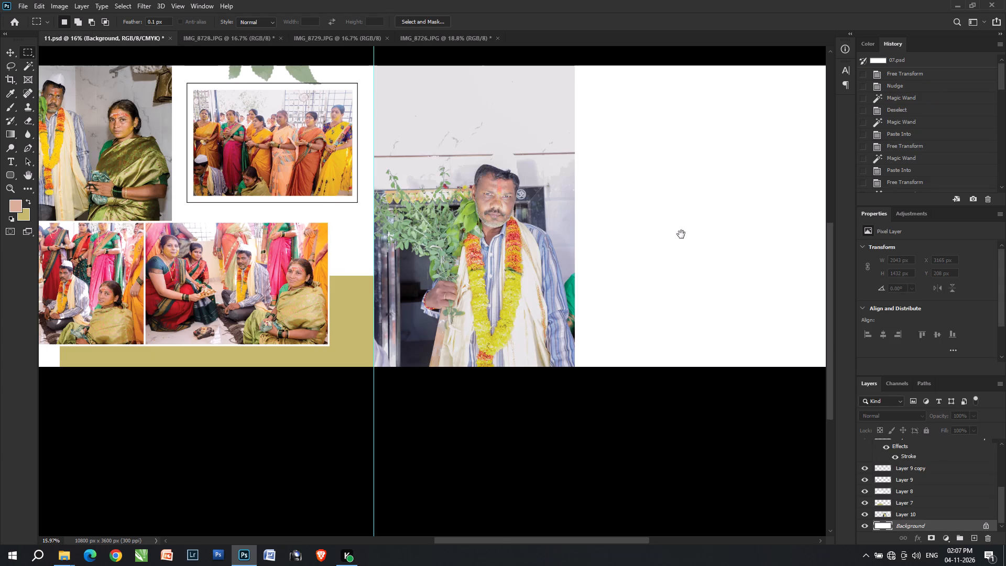
left_click_drag(668, 241, 296, 383)
key("v")
key("ctrl+v")
key("ctrl+t")
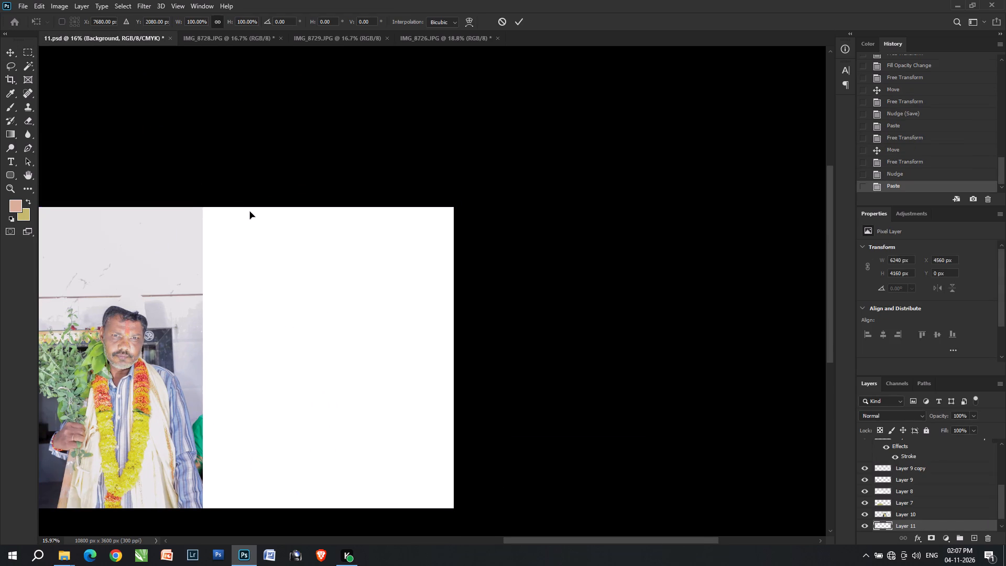
left_click_drag(197, 208, 215, 452)
left_click_drag(207, 471, 346, 262)
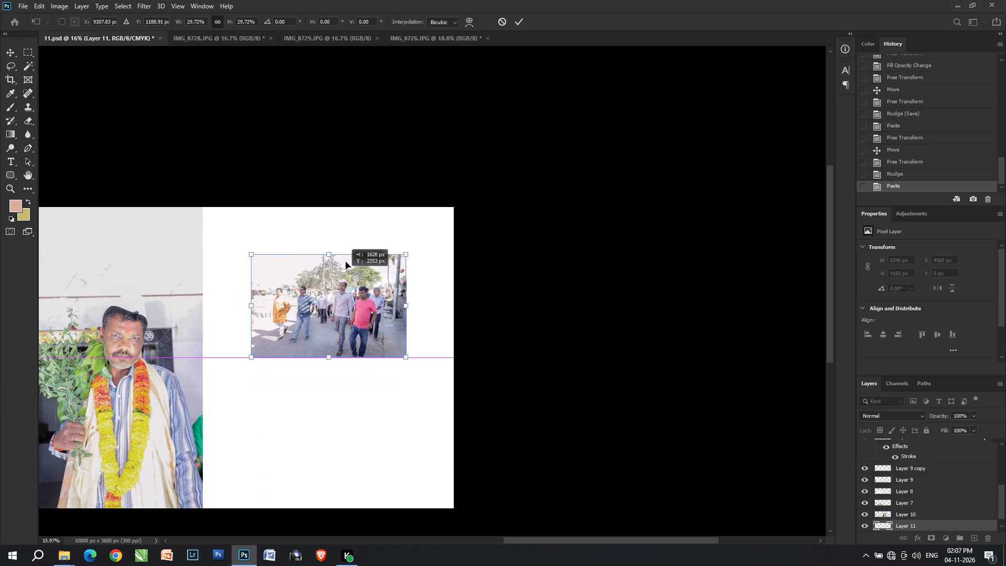
left_click_drag(346, 262, 345, 267)
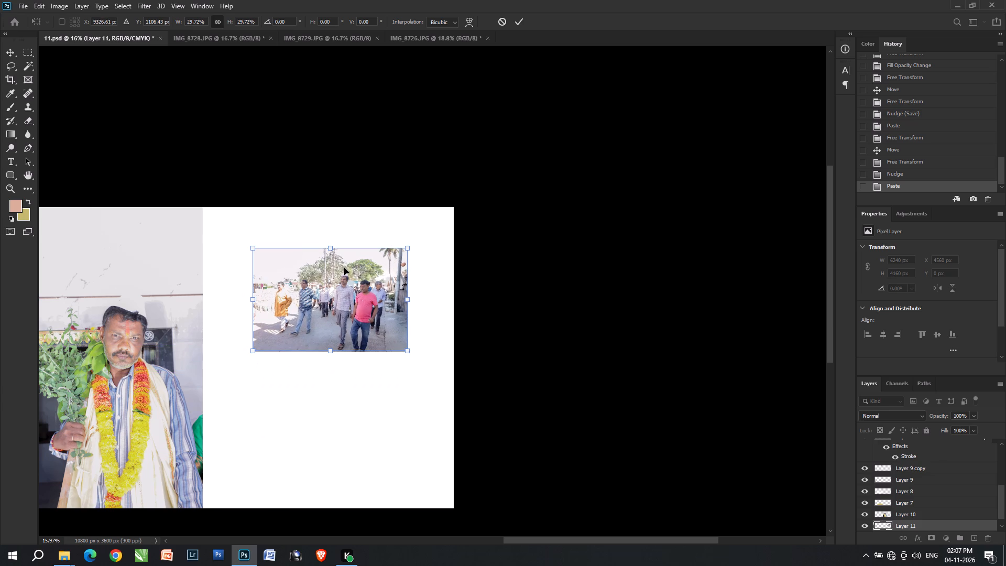
key("Return")
Fill the pasted street photo's layer with the khaki background colour to turn it into a frame placeholder.
key("ctrl+shift+BackSpace")
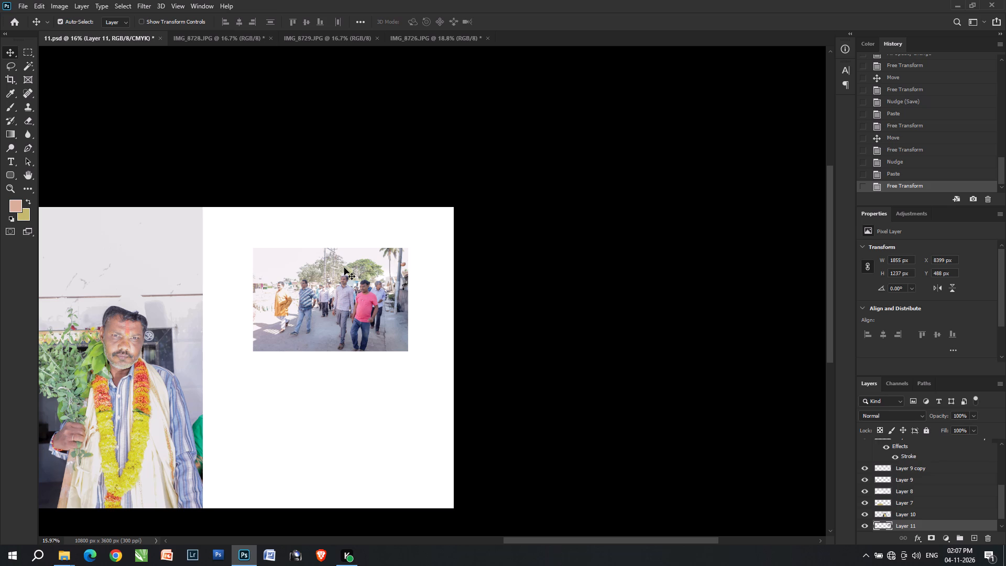
key("v")
key("ctrl+shift+BackSpace")
Duplicate the khaki rectangle directly below the original and nudge the copy up to leave a narrow gap.
right_click(287, 295)
left_click_drag(297, 306, 302, 300)
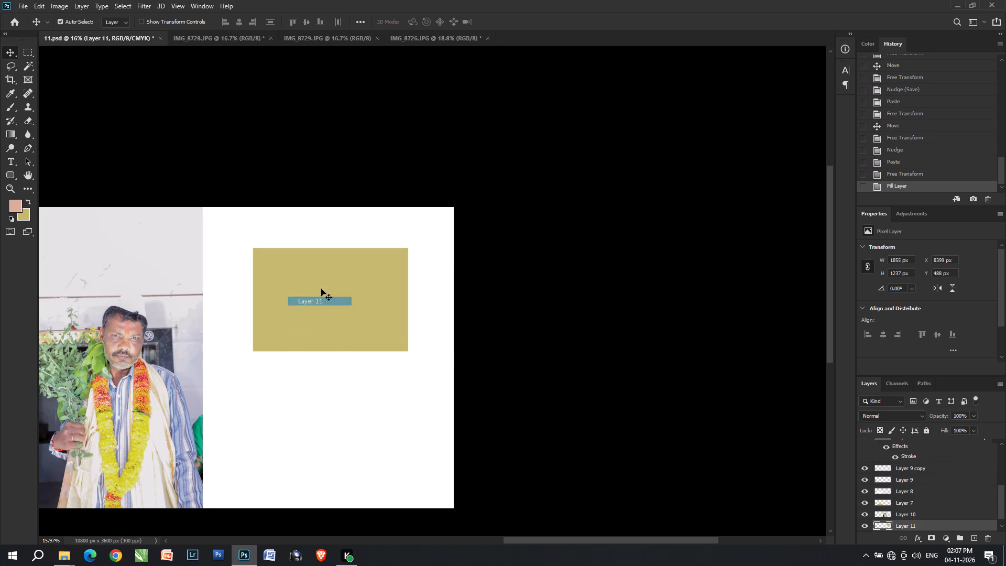
left_click_drag(321, 289, 300, 396, "alt+shift")
key("Up")
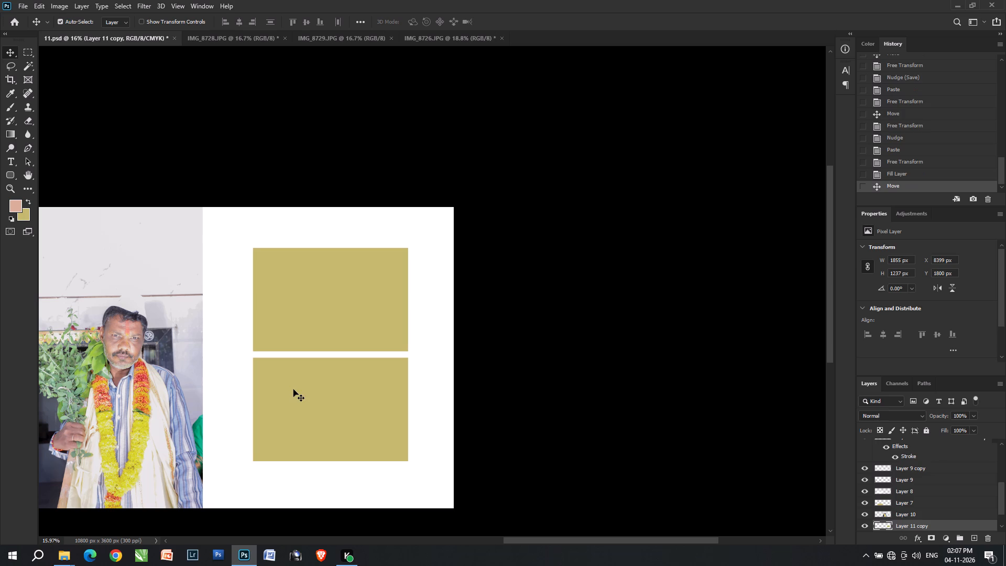
key("Up")
key("Up")
key("Up")
key("Up")
key("Up")
Select both khaki rectangles, enlarge them together to about 114% and nudge them slightly left on the blank area.
left_click(365, 326, "shift")
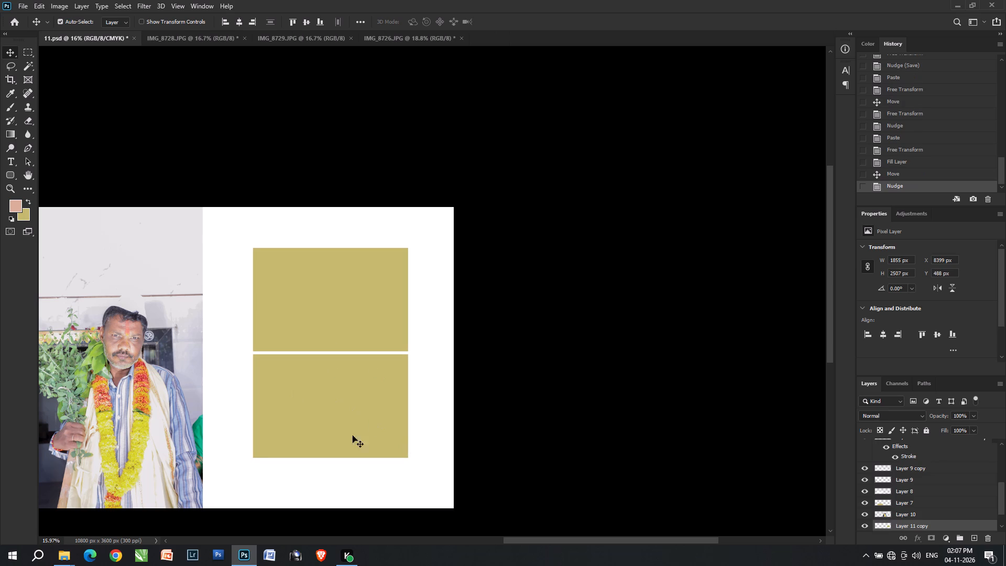
key("ctrl+t")
key("ctrl+t")
left_click_drag(334, 460, 334, 482)
left_click_drag(332, 248, 335, 242)
key("Left")
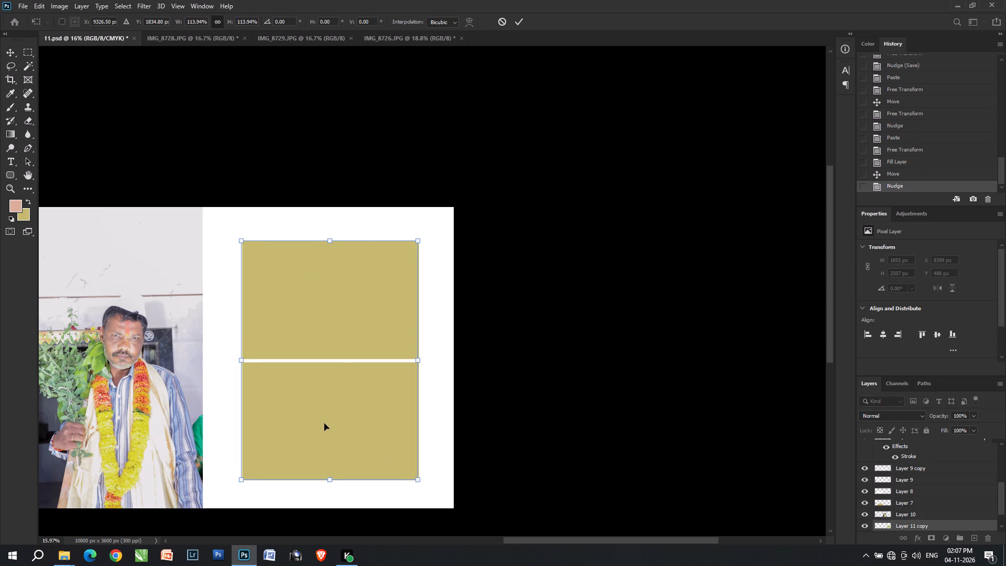
key("Left")
key("Return")
Select the upper khaki rectangle's area with the Magic Wand and paste the street photo into it.
key("v")
key("v")
right_click(298, 320)
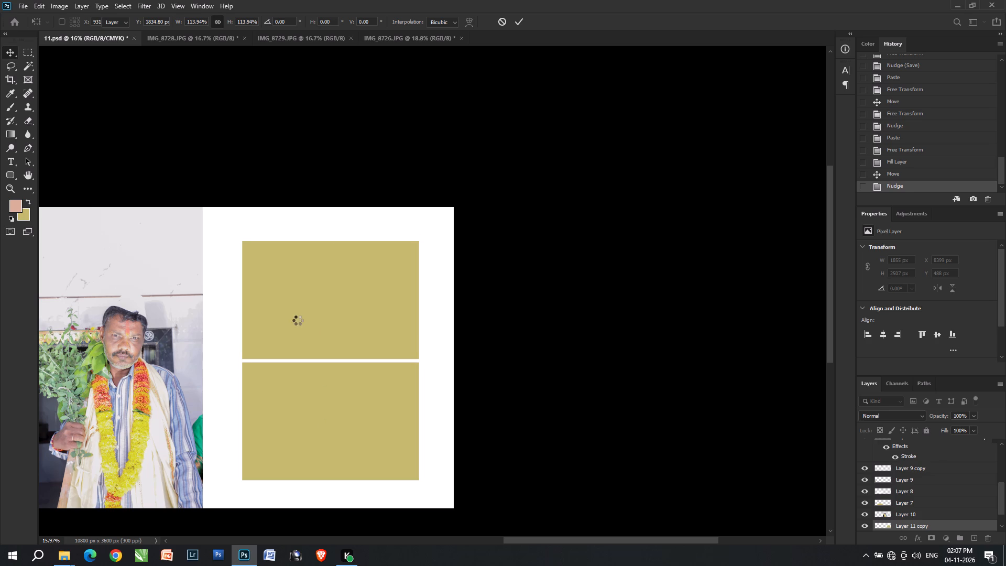
left_click(318, 336)
key("w")
left_click(318, 336)
key("ctrl+alt+shift+v")
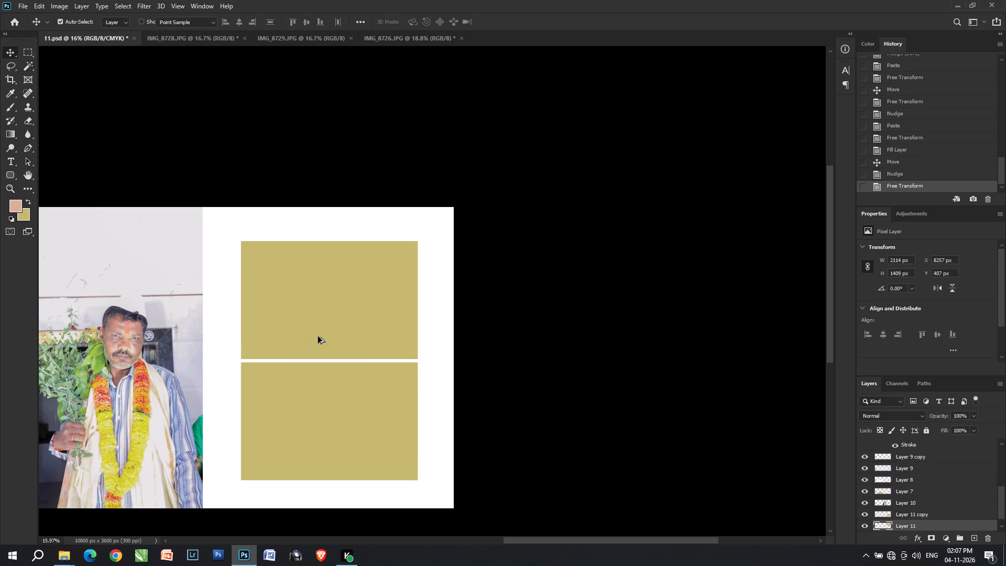
Scale the street photo to about 38.2% and position it to fill the upper frame with the walking men in view.
key("ctrl+t")
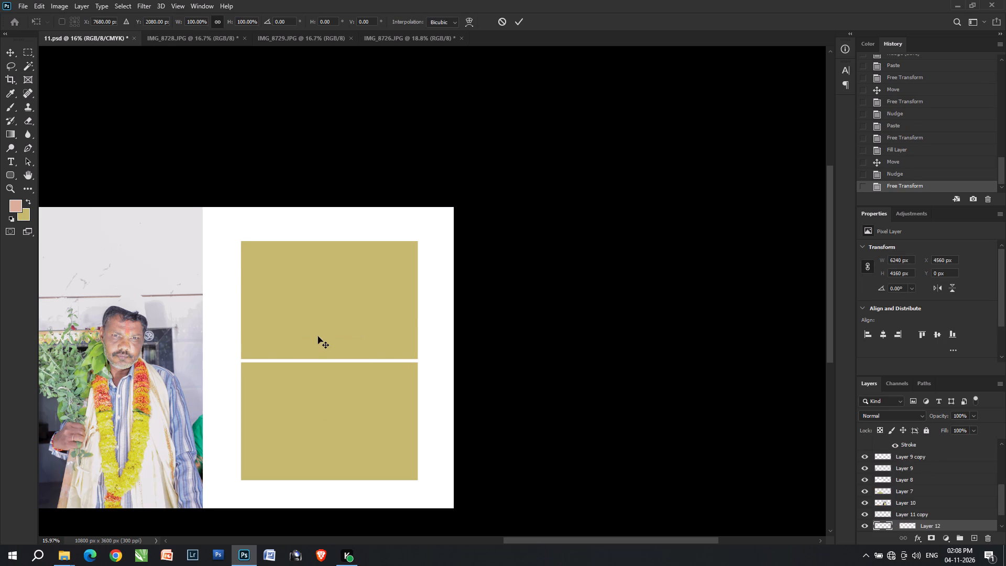
left_click_drag(196, 209, 196, 224)
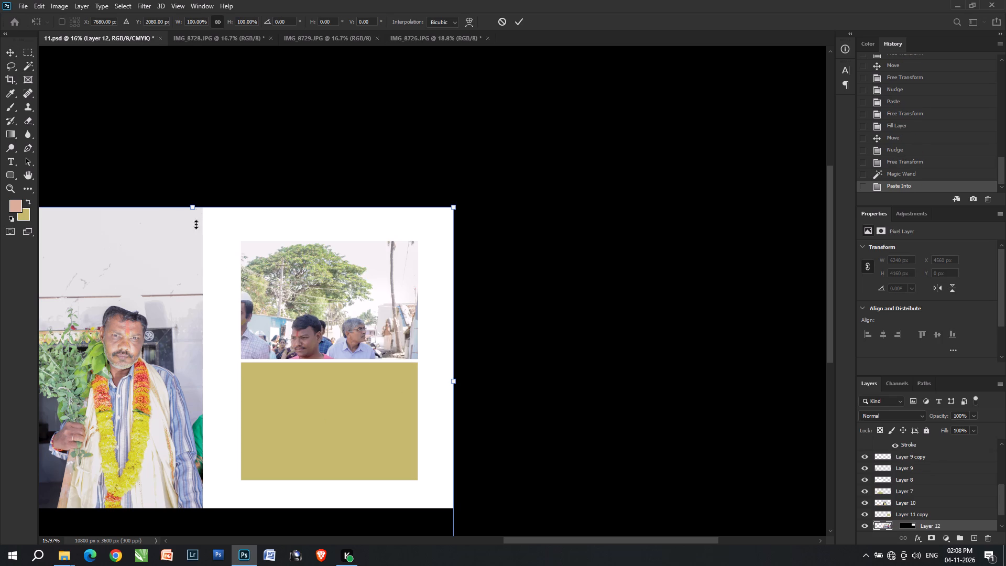
left_click_drag(196, 224, 197, 441)
left_click_drag(203, 465, 224, 368)
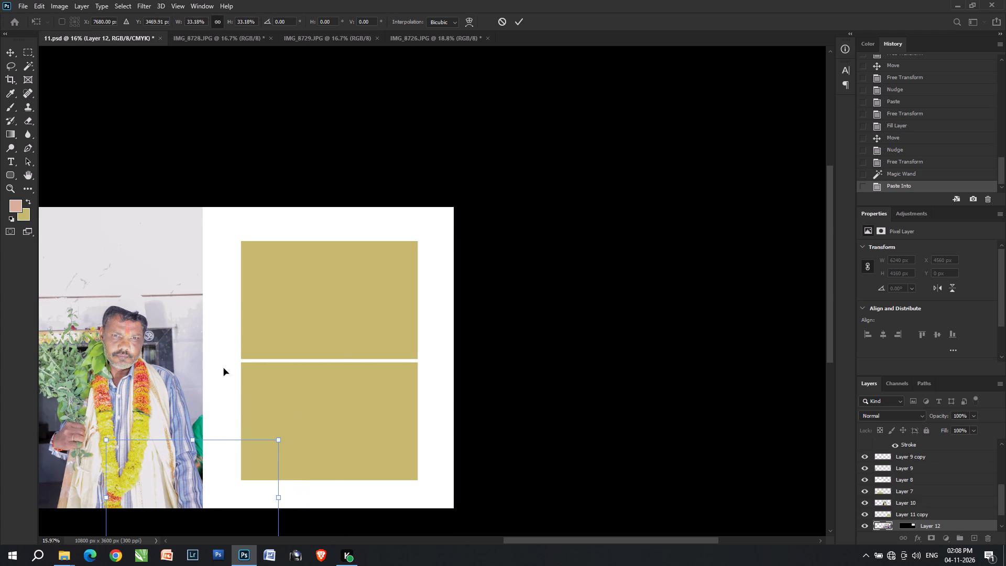
left_click_drag(224, 368, 343, 278)
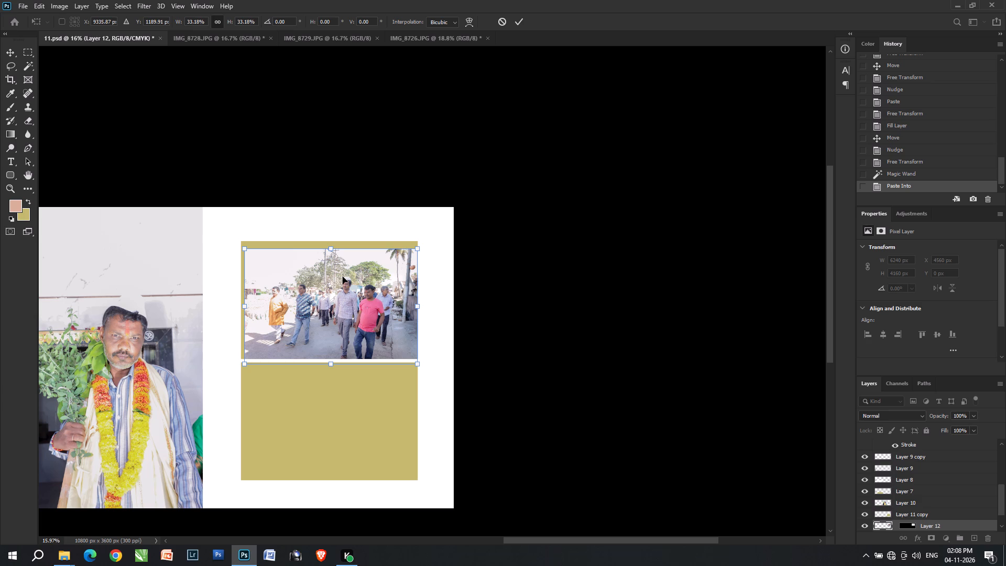
left_click_drag(332, 251, 335, 234)
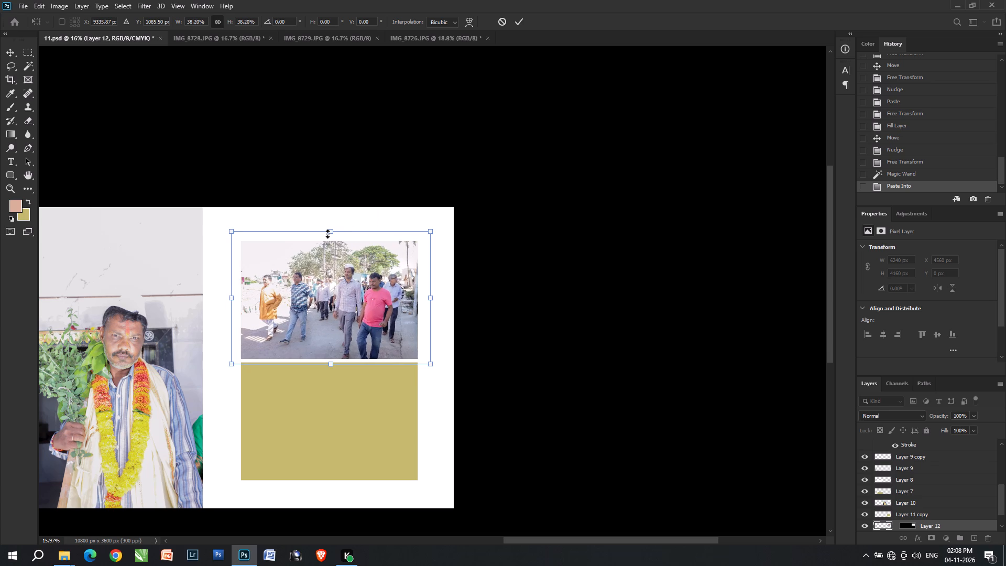
left_click_drag(352, 271, 352, 264)
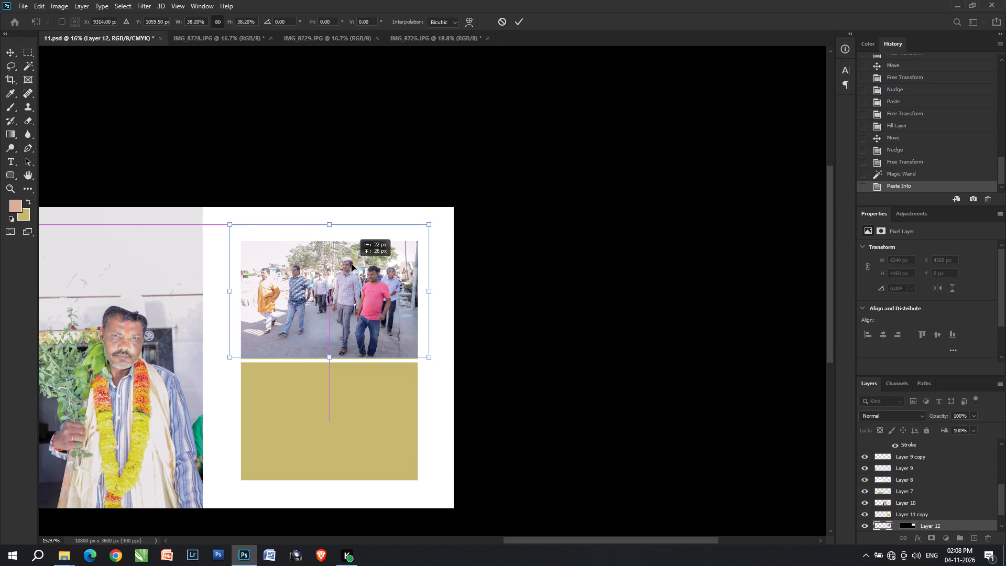
left_click_drag(352, 264, 352, 264)
key("Down")
key("Down")
key("Right")
key("Right")
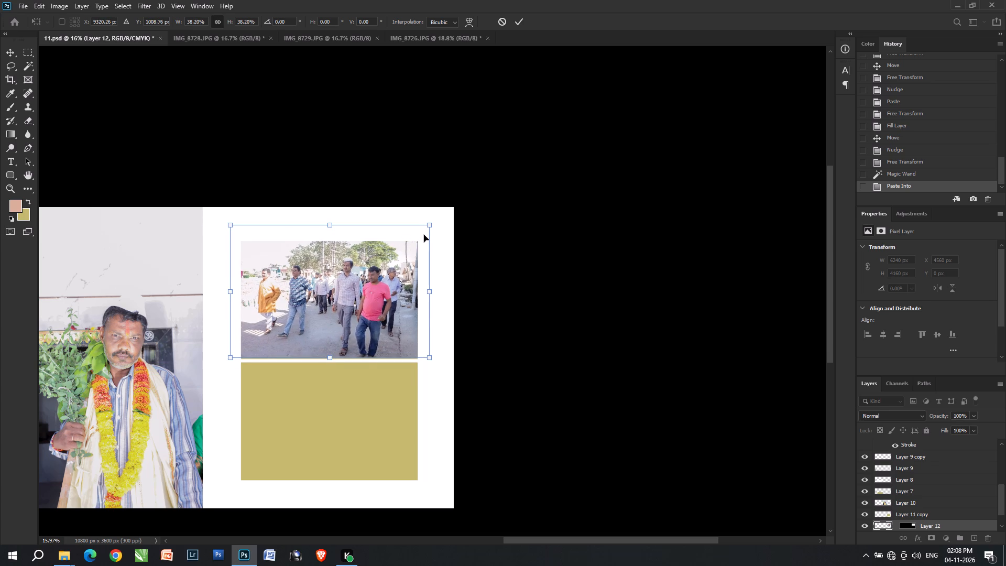
key("Return")
key("v")
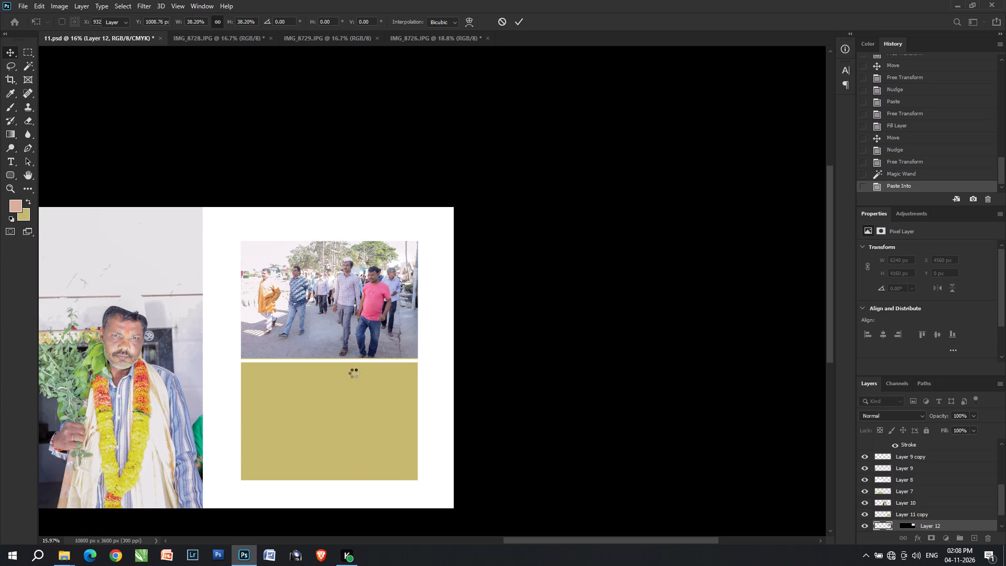
Select the lower khaki rectangle's area on its own layer with the Magic Wand.
key("v")
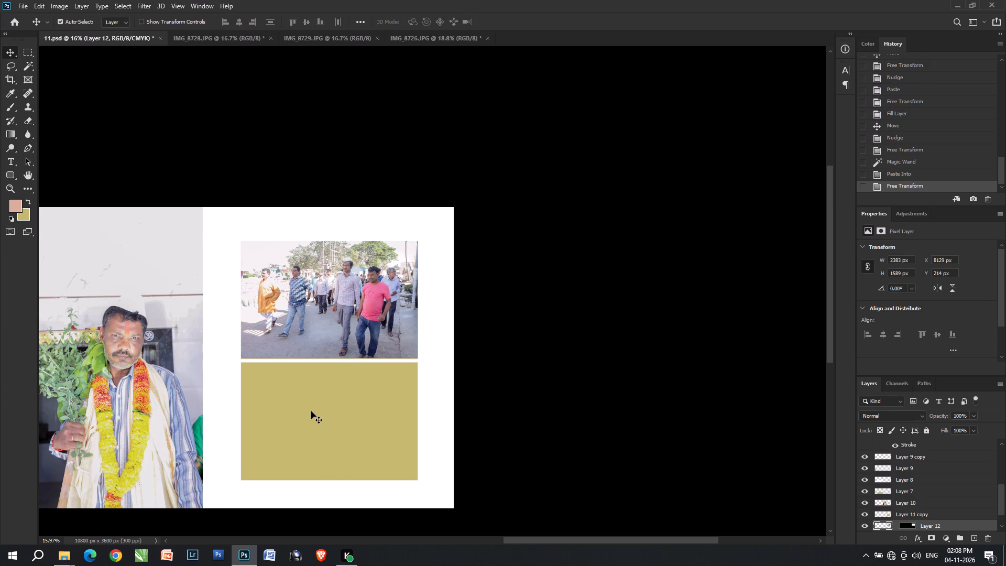
left_click(311, 411)
key("w")
left_click(310, 411)
Apply the Camera Raw Filter to IMG_8729.JPG using the previous conversion settings with exposure raised to +0.35.
key("ctrl+Tab")
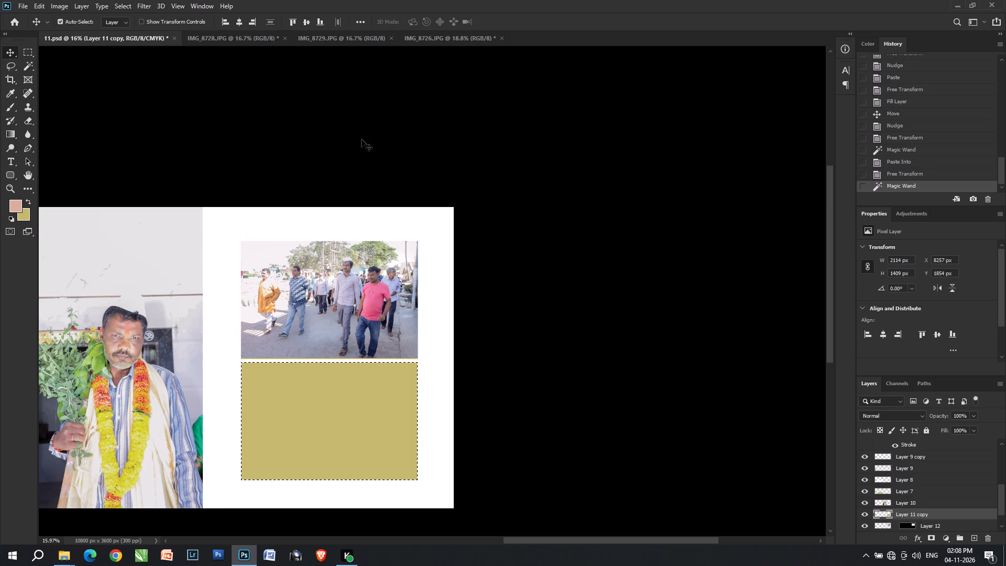
key("ctrl+Tab")
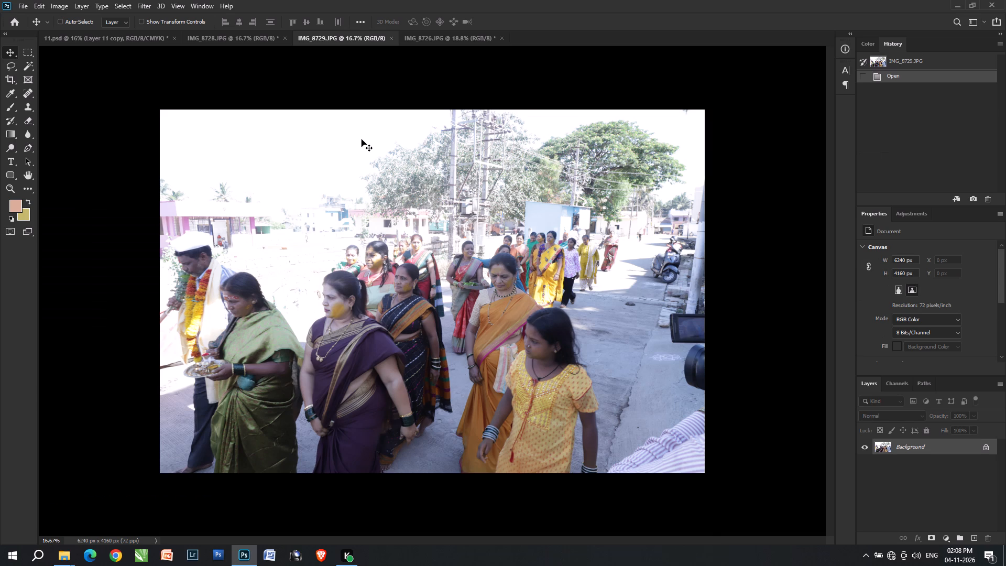
key("ctrl+shift+a")
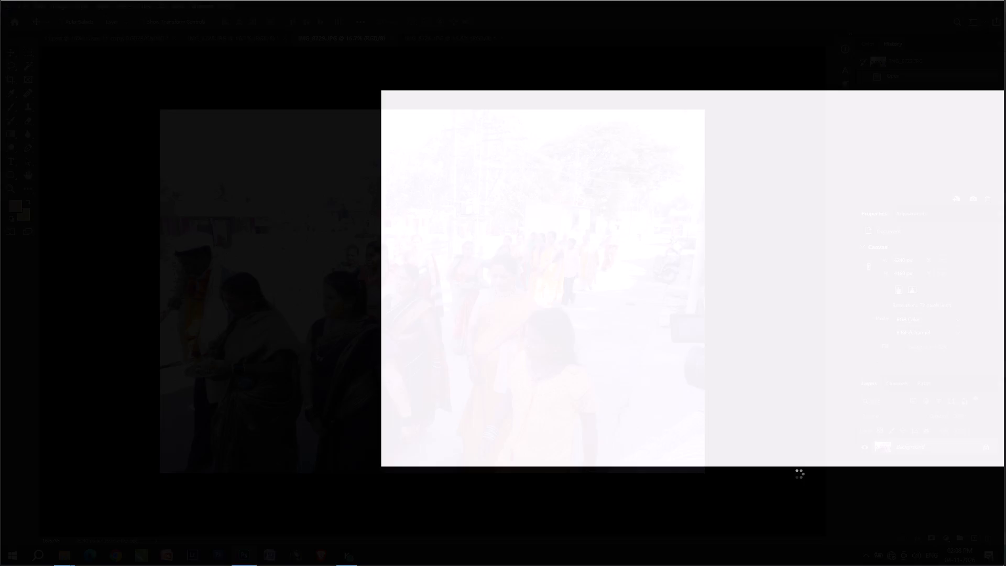
left_click(998, 116)
left_click(997, 113)
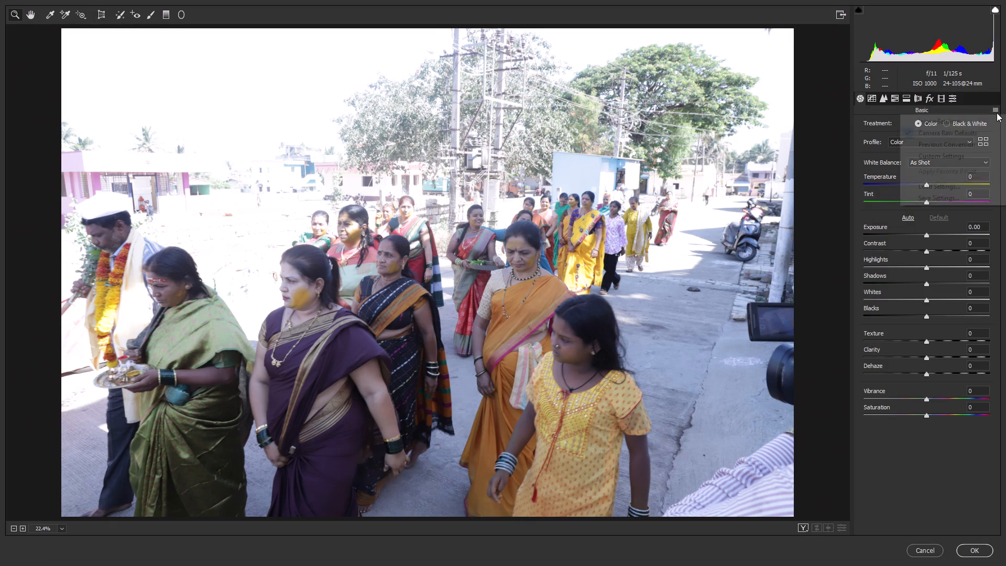
left_click(983, 141)
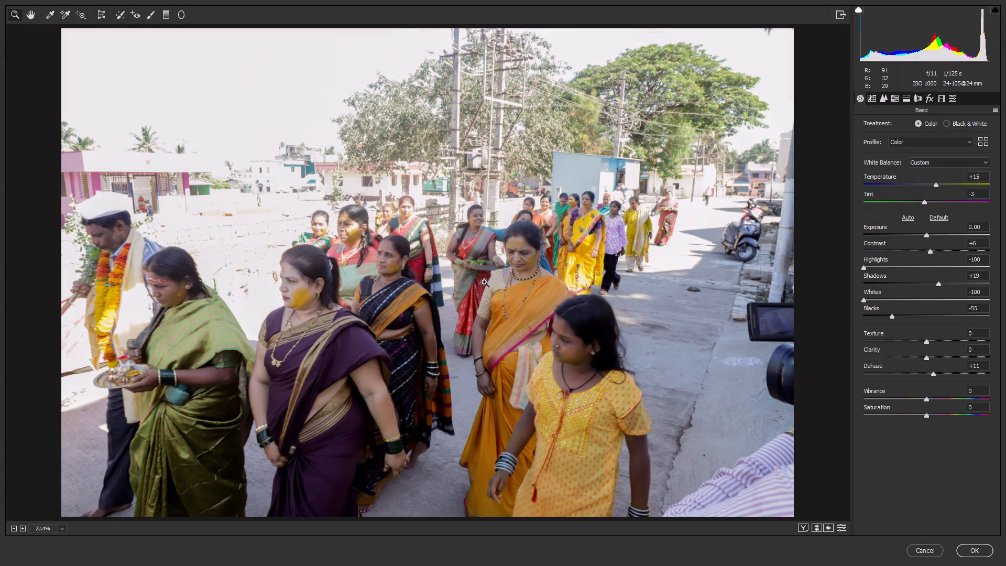
left_click(931, 232)
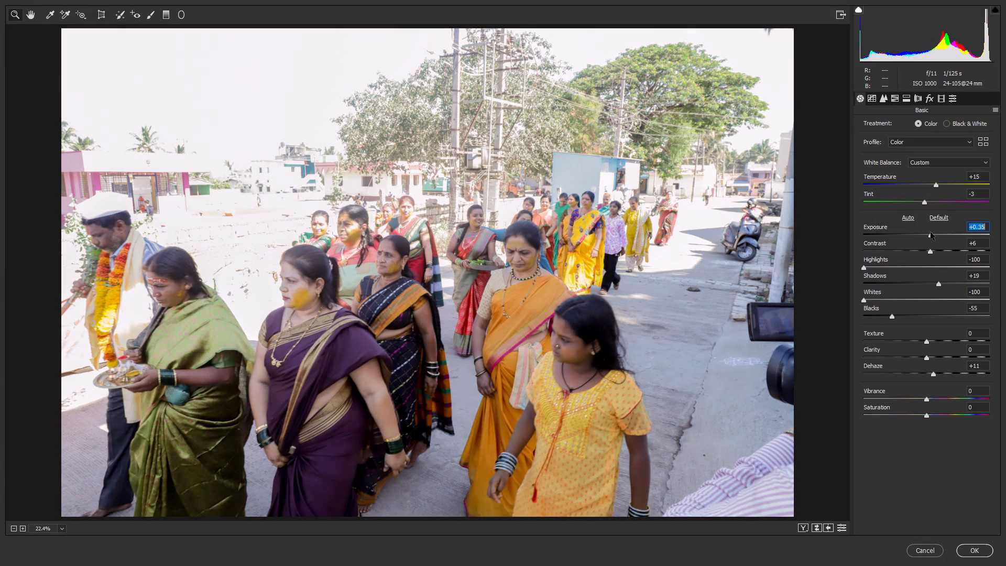
key("Return")
key("Return")
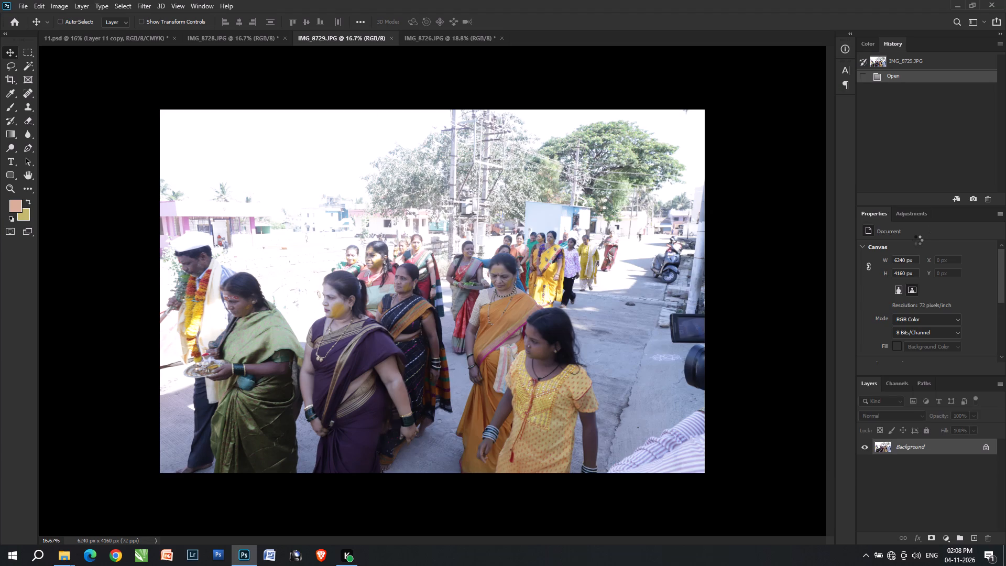
Select a wide rectangular area across the women in the lower half of IMG_8729.JPG and feather the selection.
key("m")
left_click_drag(192, 275, 693, 449)
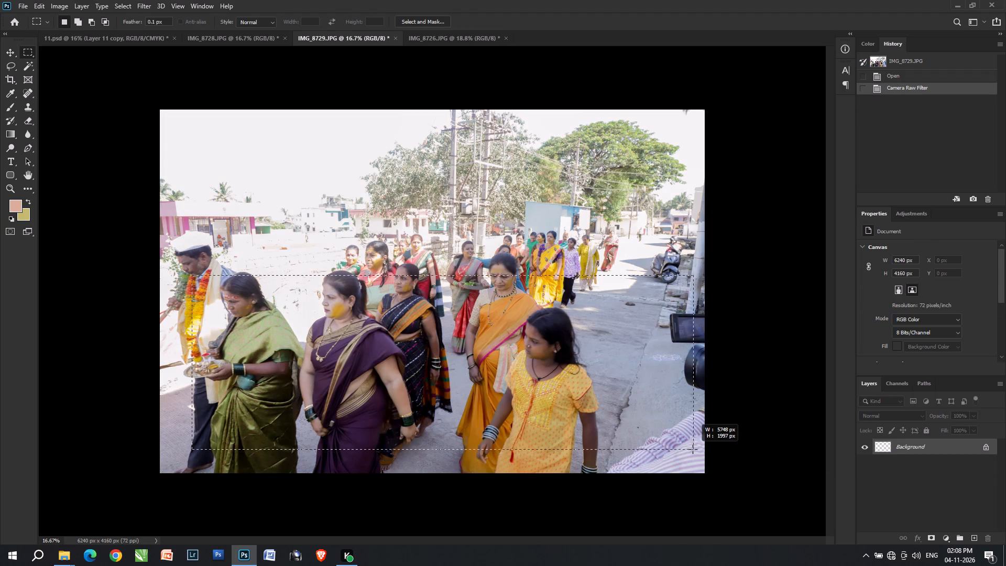
left_click_drag(693, 449, 681, 452)
key("ctrl+alt+d")
key("Return")
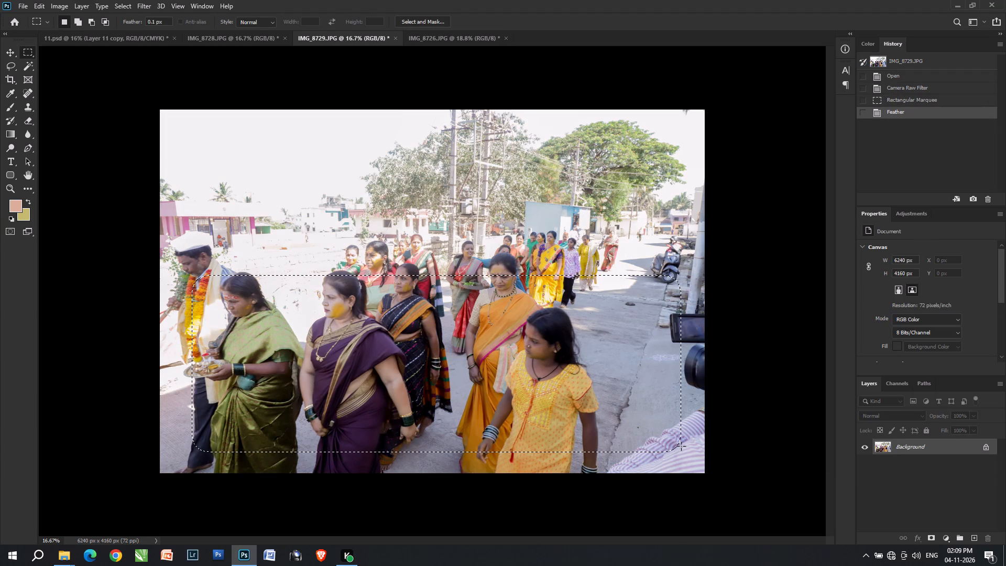
Brighten the feathered area with Levels, raising the midtones to about 1.18.
key("ctrl+l")
left_click(740, 321)
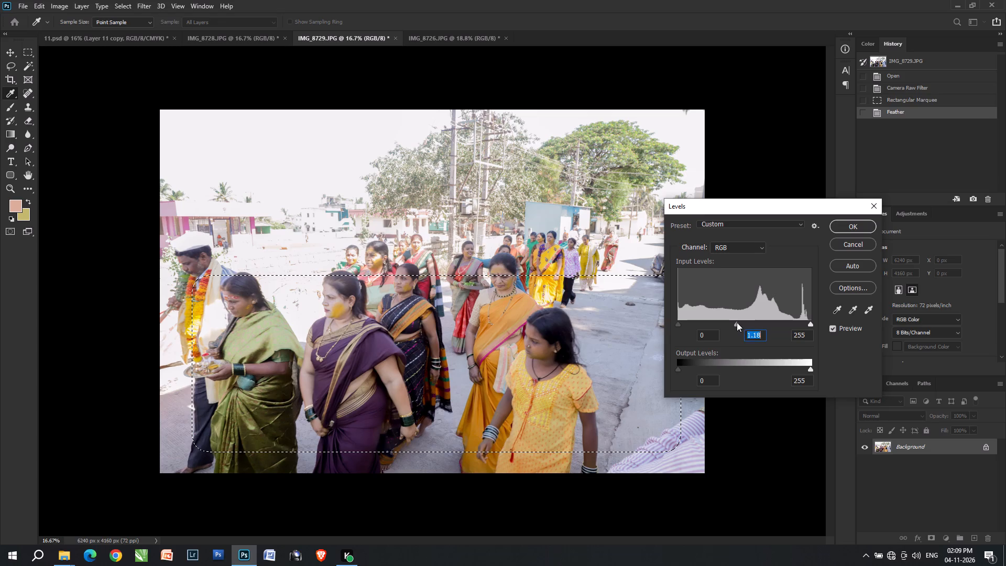
left_click(737, 322)
key("Return")
Select the entire IMG_8729.JPG canvas and cut the image.
key("ctrl+a")
key("ctrl+x")
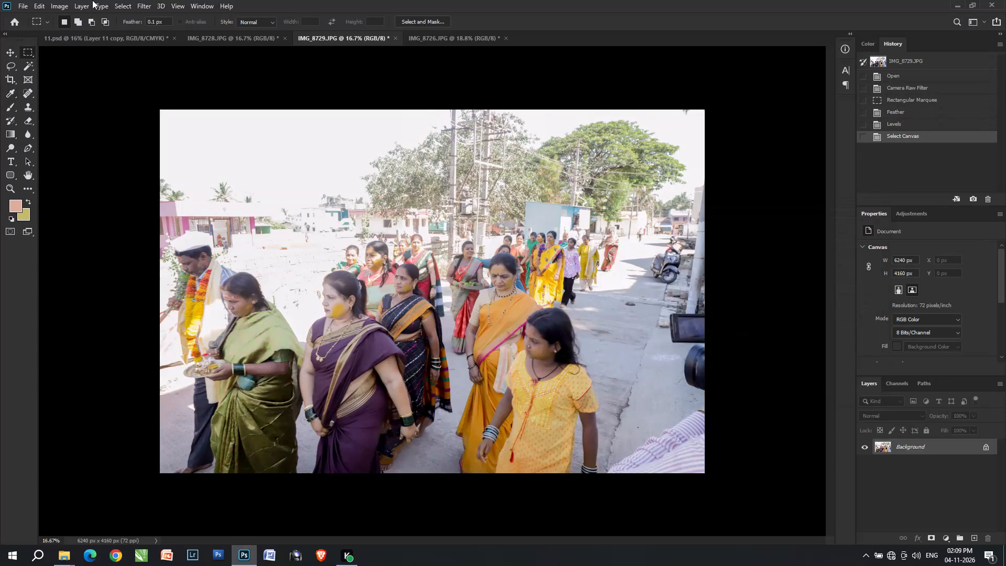
Switch to 11.psd and paste the cut photo of the women into the selected lower tan frame.
left_click(106, 30)
left_click(110, 36)
key("v")
key("v")
scroll(626, 361, "up", 1, "alt")
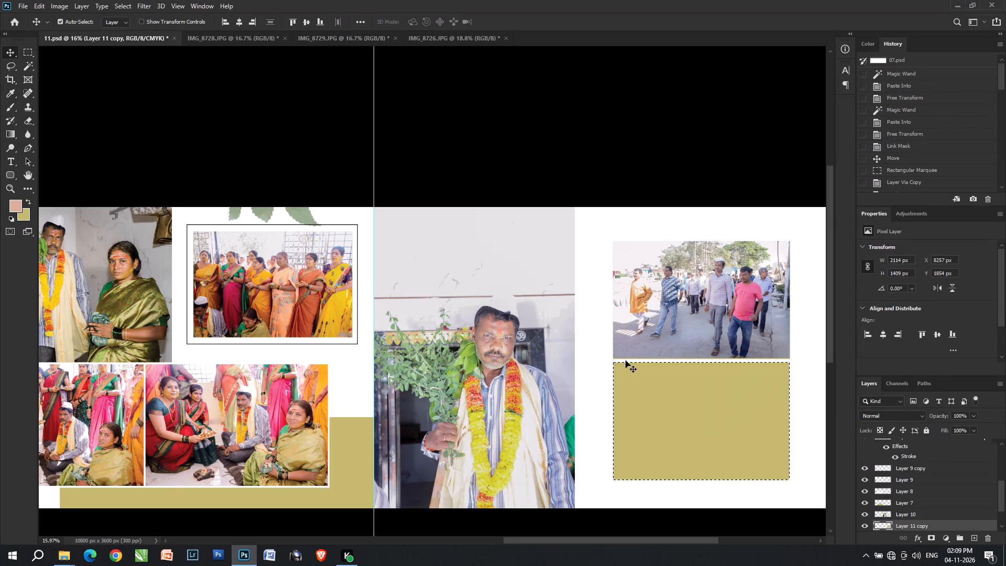
scroll(626, 361, "up", 1, "alt")
key("ctrl+alt+shift+v")
Scale the pasted women's photo down to about 31% and move it inside the lower frame, flush with its left edge.
key("ctrl+t")
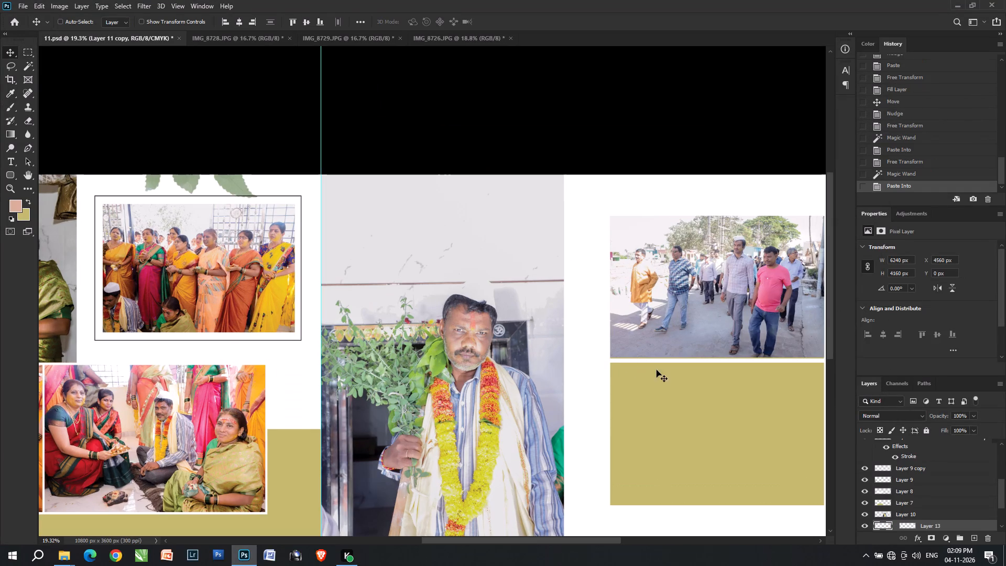
key("space")
key("space")
key("space")
key("space")
key("space")
key("space")
key("space")
key("space")
key("space")
key("space")
key("space")
key("space")
key("space")
key("space")
key("space")
key("space")
key("space")
key("space")
key("space")
key("space")
left_click_drag(664, 374, 437, 335)
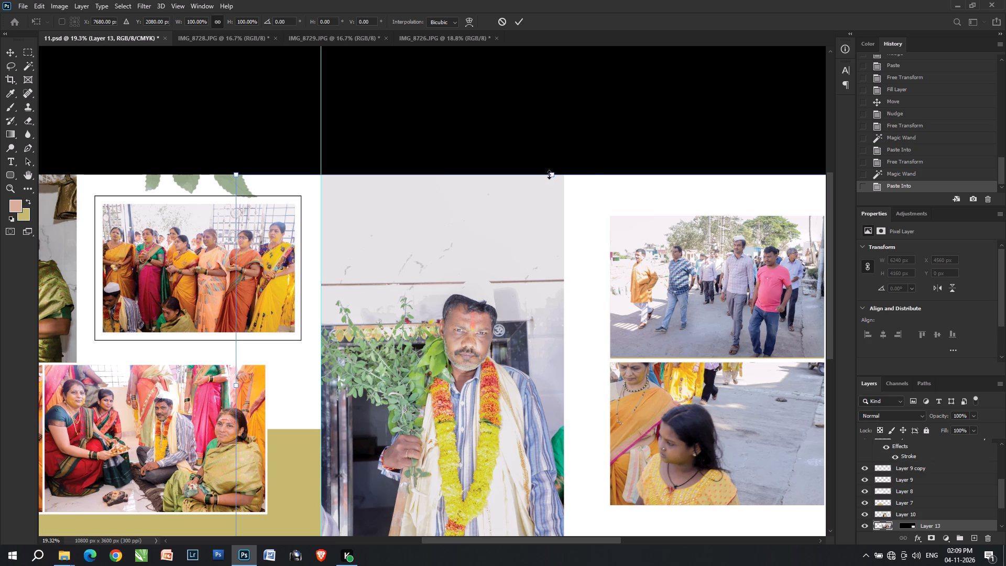
left_click_drag(549, 175, 570, 452)
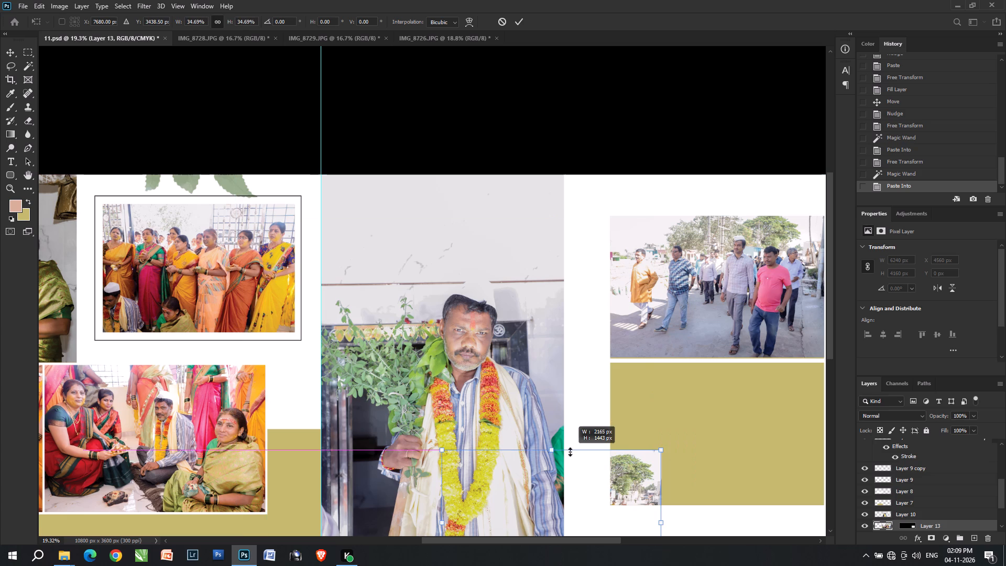
left_click_drag(570, 452, 571, 466)
left_click_drag(584, 513, 741, 407)
key("space")
key("space")
key("space")
key("space")
key("space")
key("space")
key("space")
key("space")
key("space")
left_click_drag(725, 423, 625, 433)
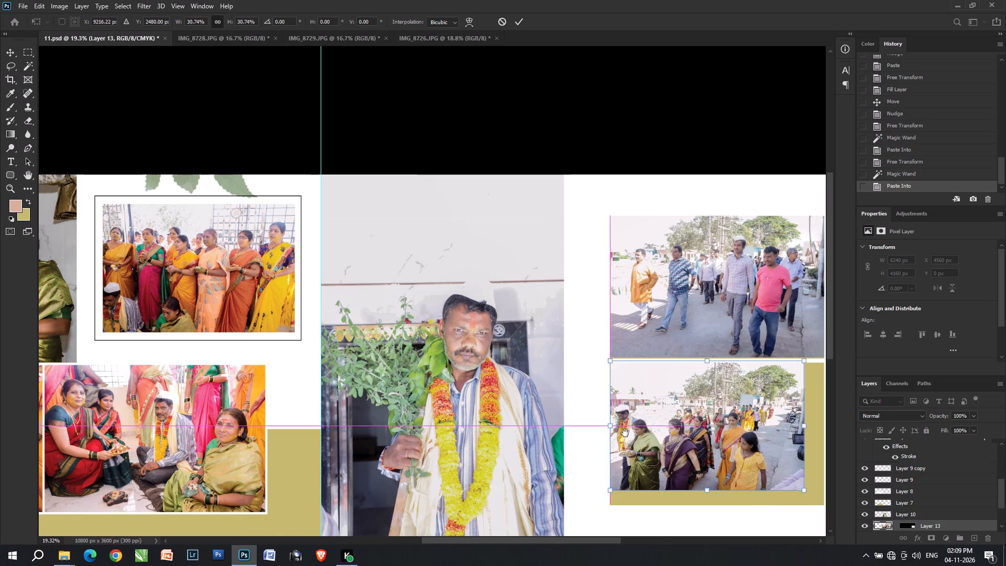
left_click_drag(625, 433, 565, 429)
left_click_drag(572, 427, 585, 436)
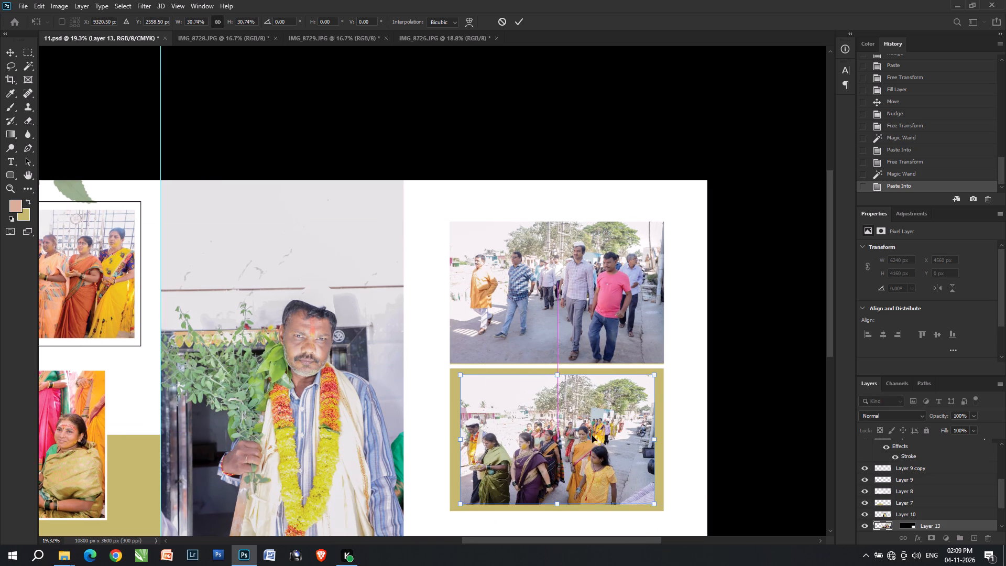
left_click_drag(619, 435, 609, 435)
Align the women's photo with the lower frame's bottom-left corner and enlarge it to about 38% so it fills the frame.
scroll(632, 429, "up", 4, "alt")
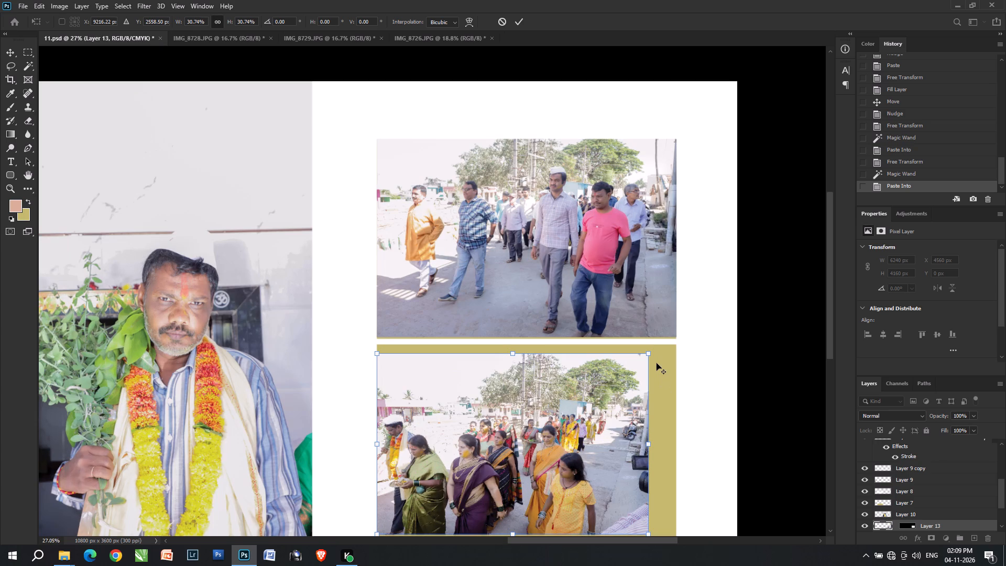
left_click(649, 361)
key("space")
key("space")
key("space")
key("space")
key("space")
key("space")
key("space")
key("space")
key("space")
key("space")
key("space")
key("space")
key("space")
key("space")
key("space")
left_click_drag(608, 431, 583, 365)
left_click_drag(583, 365, 581, 374)
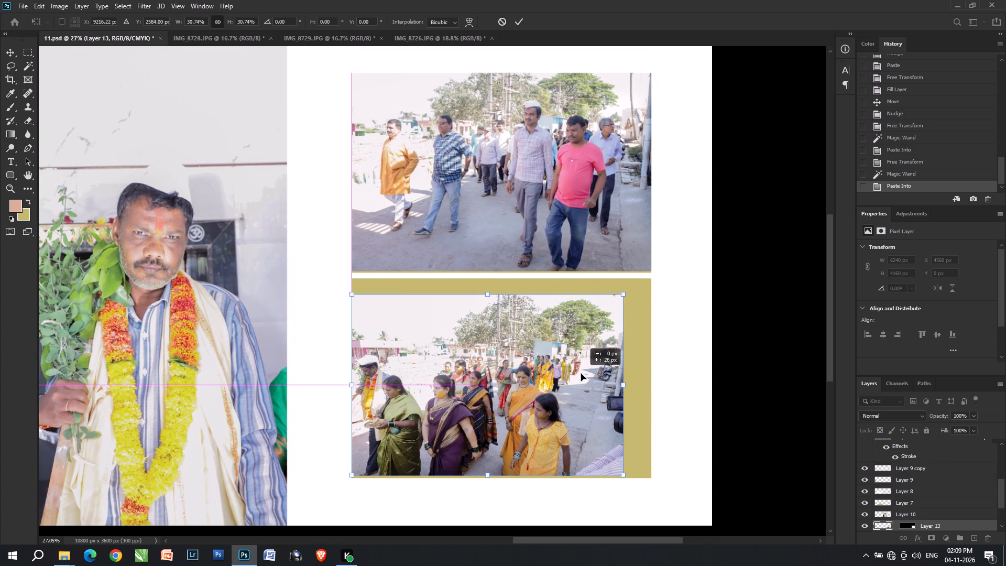
left_click_drag(581, 374, 581, 377)
left_click_drag(626, 297, 705, 262)
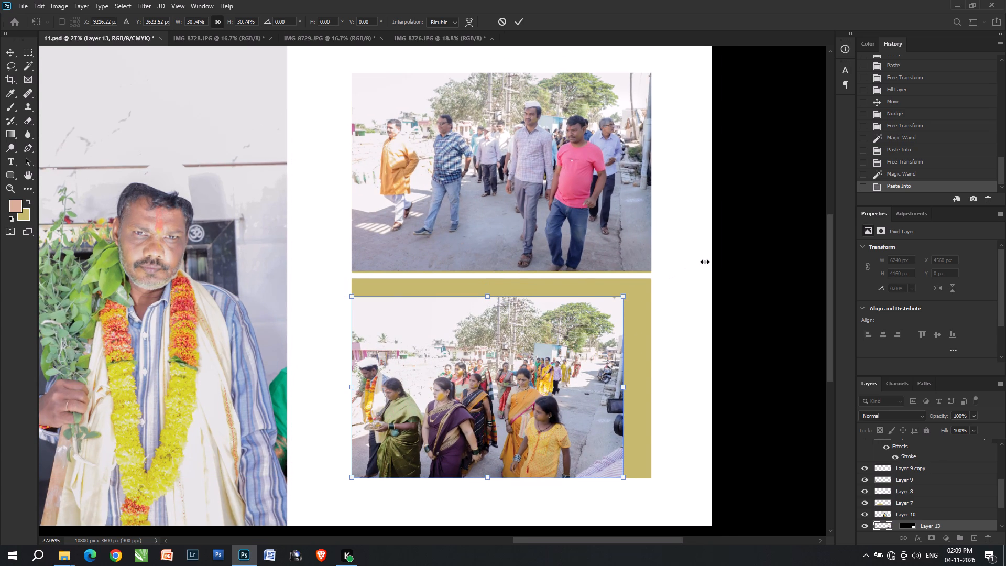
left_click_drag(705, 262, 702, 265)
key("shift+Return")
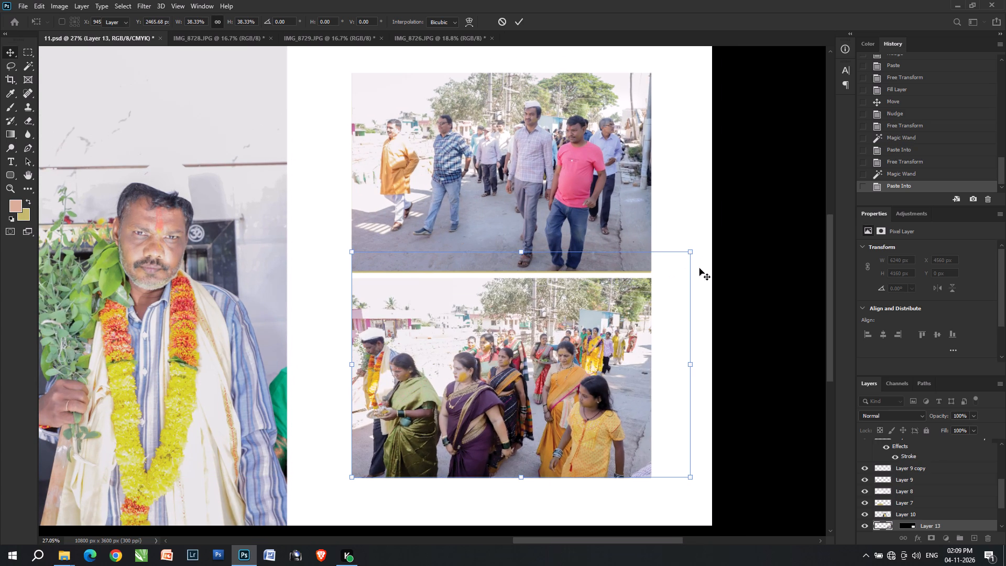
type("vv")
scroll(356, 460, "up", 12, "alt")
key("v")
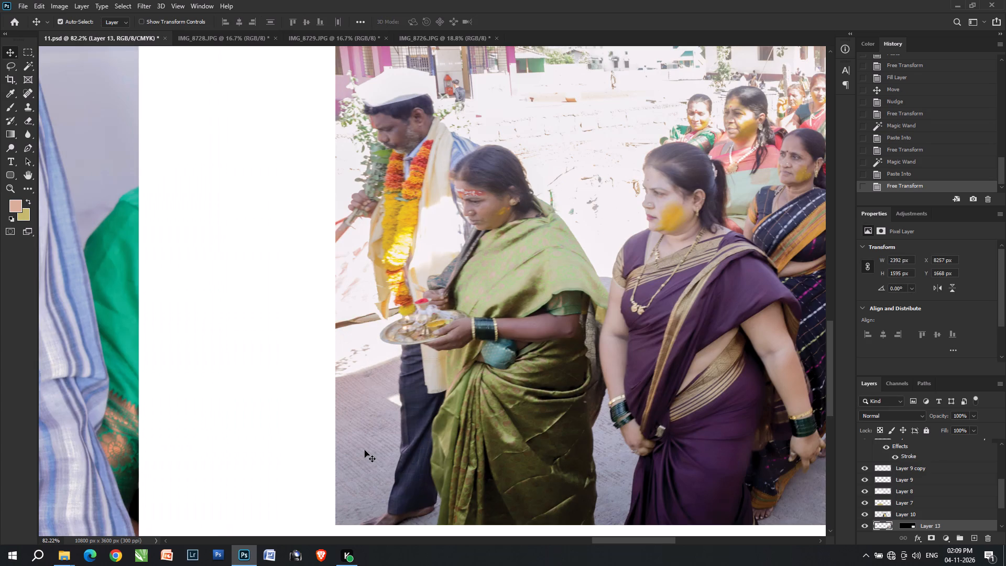
Enlarge the upper photo of the walking men to about 2409 px wide so it covers its frame's bottom edge.
scroll(366, 450, "down", 15, "alt")
right_click(506, 254)
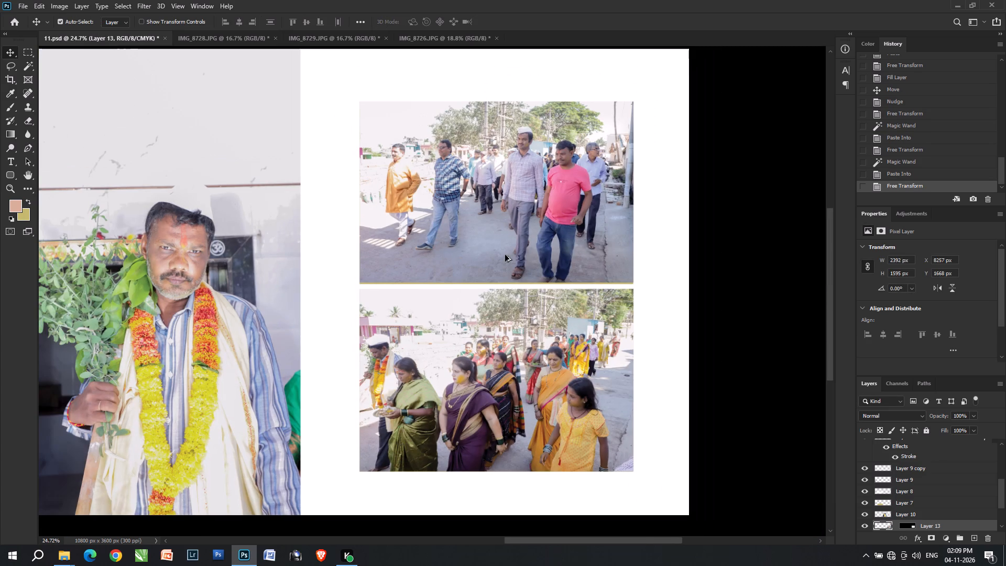
left_click(509, 258)
key("ctrl+t")
scroll(452, 266, "up", 9, "alt")
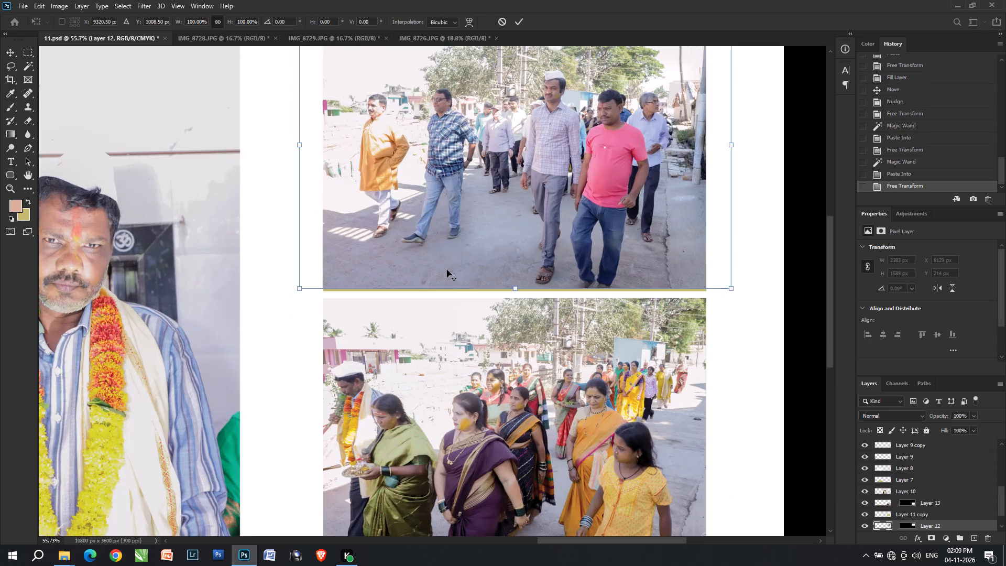
scroll(447, 270, "up", 5, "alt")
left_click(617, 312)
left_click_drag(614, 310, 612, 318)
key("Return")
scroll(575, 401, "down", 16, "alt")
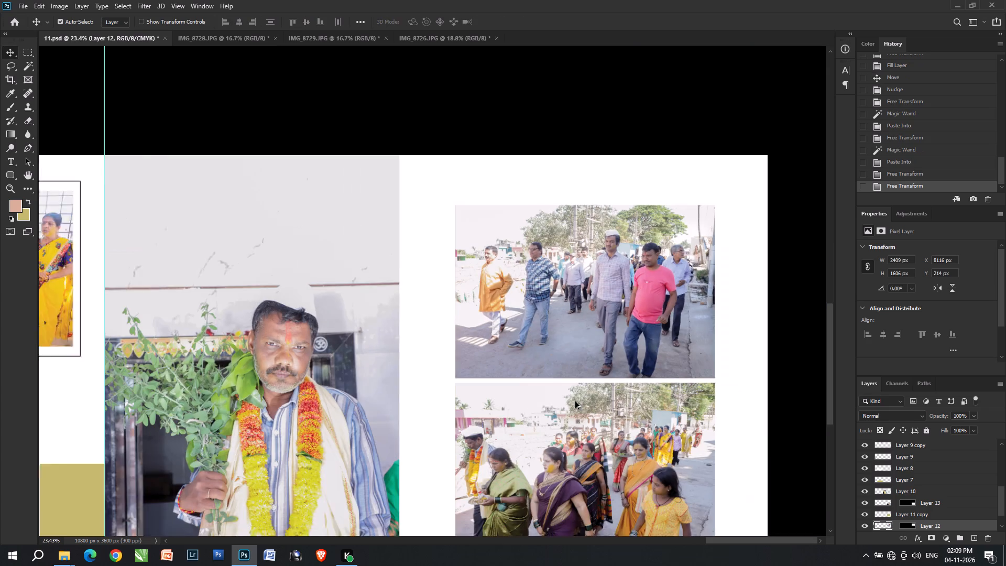
Select the layers of both stacked photos, duplicate them and merge the copies into one layer.
key("v")
left_click(608, 401, "shift")
scroll(582, 341, "down", 4, "alt")
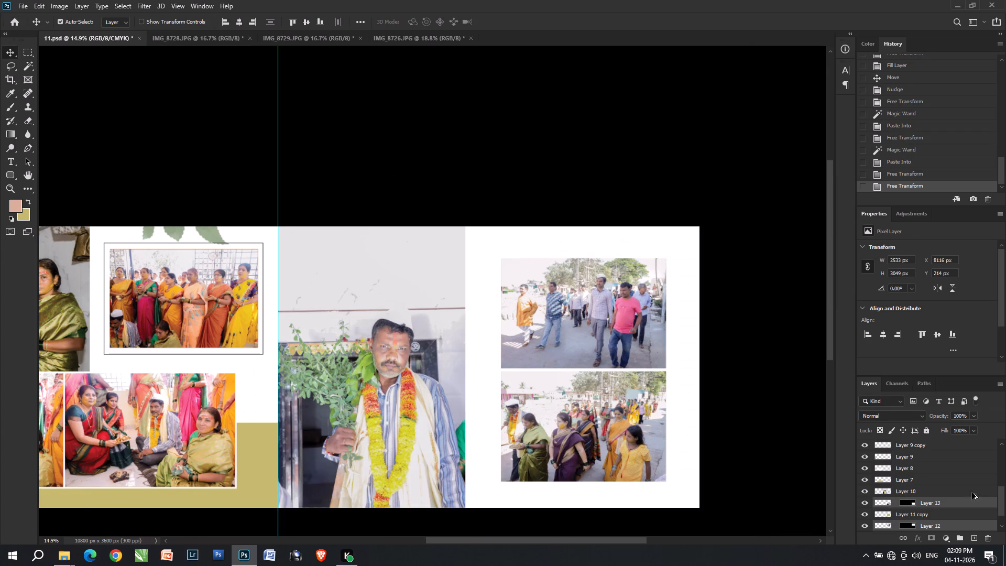
scroll(973, 493, "down", 2)
scroll(602, 405, "up", 2, "alt")
scroll(728, 323, "up", 2, "alt")
key("space")
key("space")
key("space")
key("space")
key("space")
key("space")
key("space")
key("space")
key("space")
left_click_drag(707, 324, 609, 343)
key("ctrl+j")
key("ctrl+e")
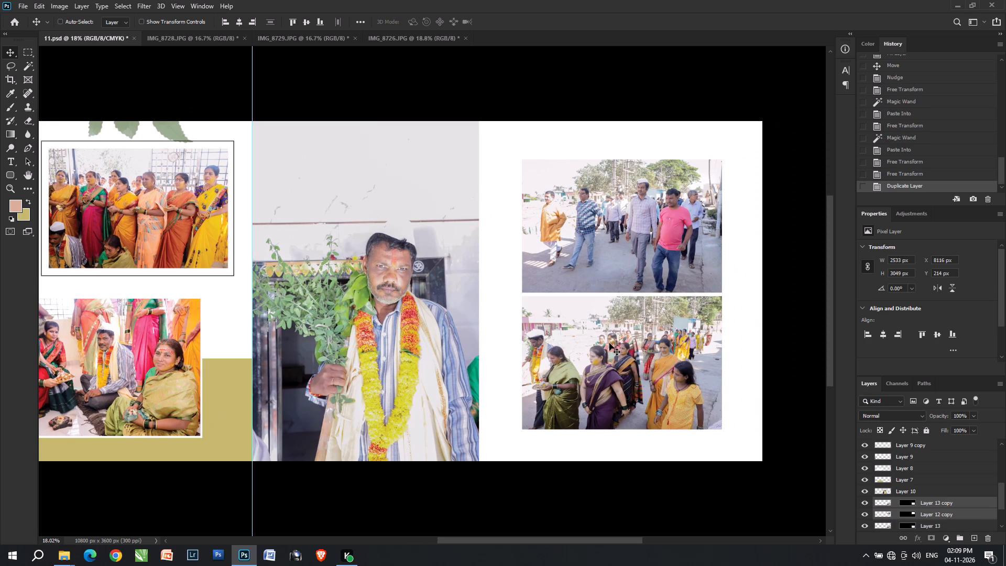
Stroke the merged photo copies with a 6 px black (#000000) outline placed outside.
key("ctrl+shift+q")
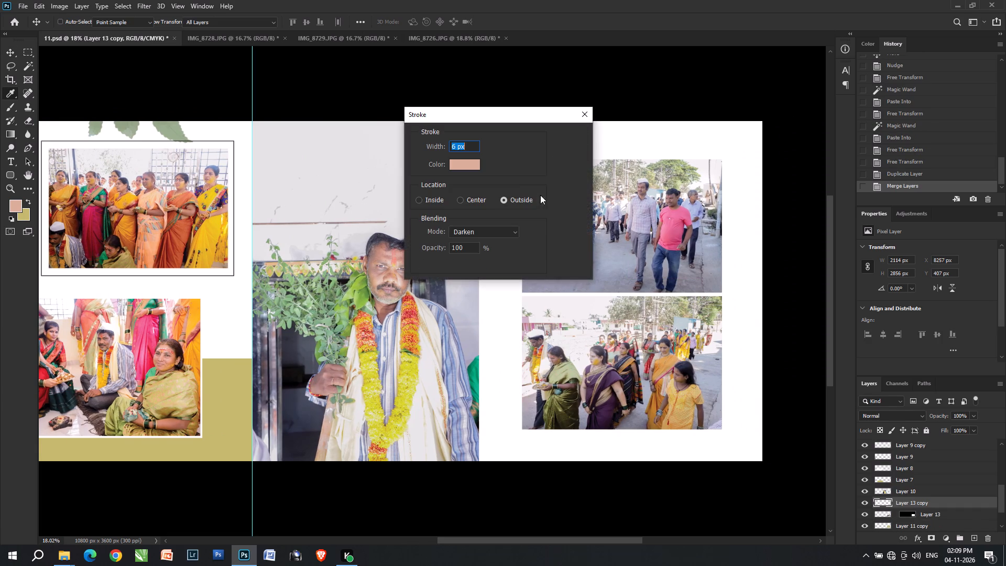
left_click(456, 164)
left_click_drag(489, 218, 668, 445)
key("shift+Return")
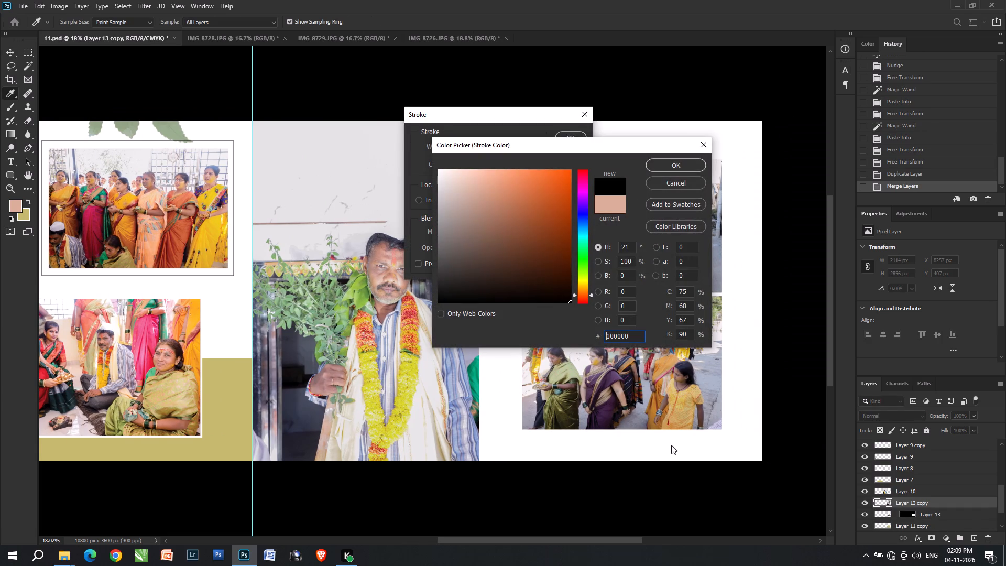
key("Return")
type("vv")
Copy the left page's tan rectangle over the stacked photos, resize it to about 2321 by 3974 px, and send it to the back.
key("space")
key("space")
key("space")
key("space")
key("space")
key("space")
key("space")
key("space")
key("space")
key("space")
key("space")
key("space")
key("space")
key("space")
key("space")
key("space")
key("space")
key("space")
key("space")
key("space")
left_click_drag(655, 396, 568, 407)
left_click(146, 413)
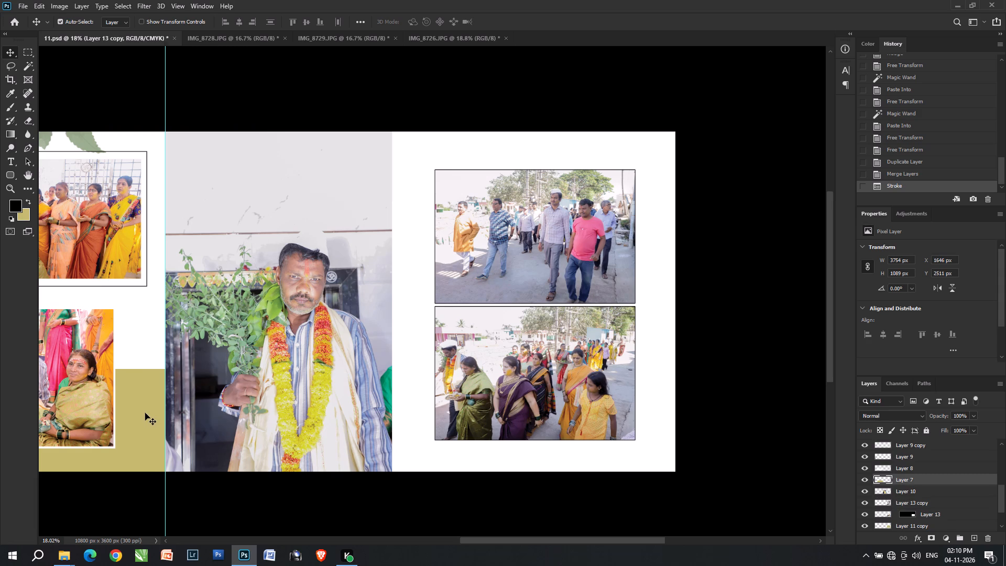
left_click_drag(132, 421, 607, 433, "alt")
key("ctrl+t")
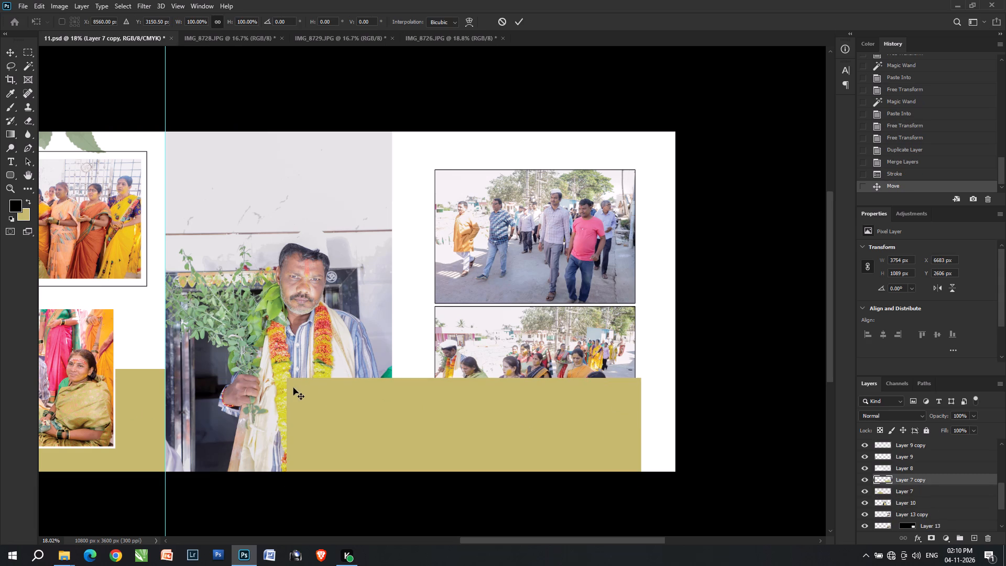
left_click_drag(286, 378, 438, 101, "shift")
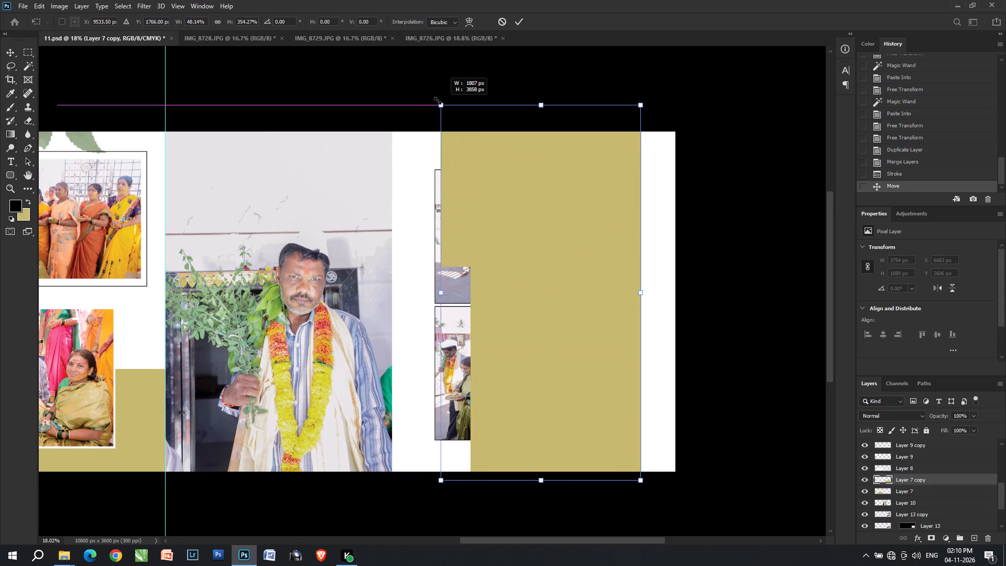
left_click_drag(438, 101, 420, 105, "shift")
key("Return")
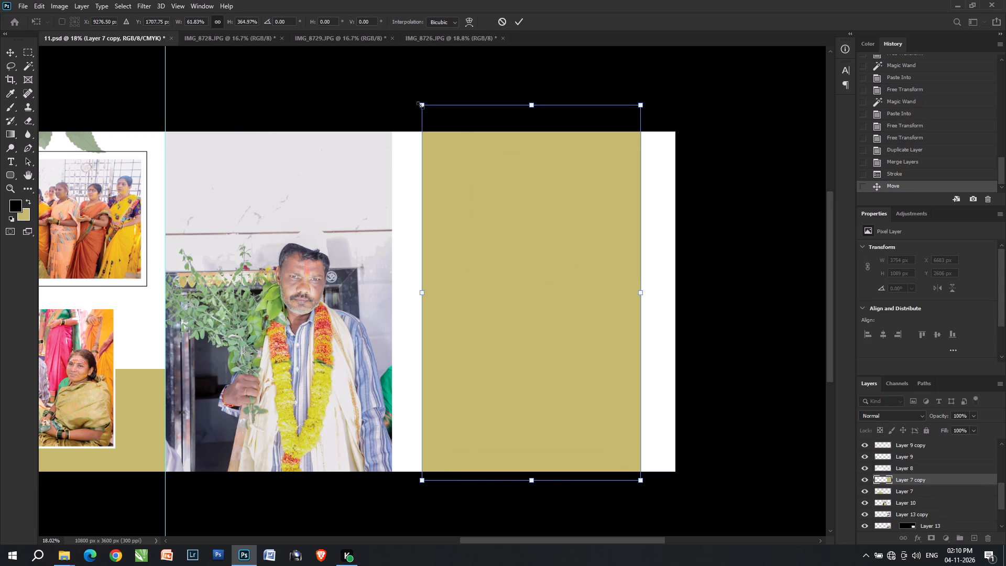
key("ctrl+shift+bracketleft")
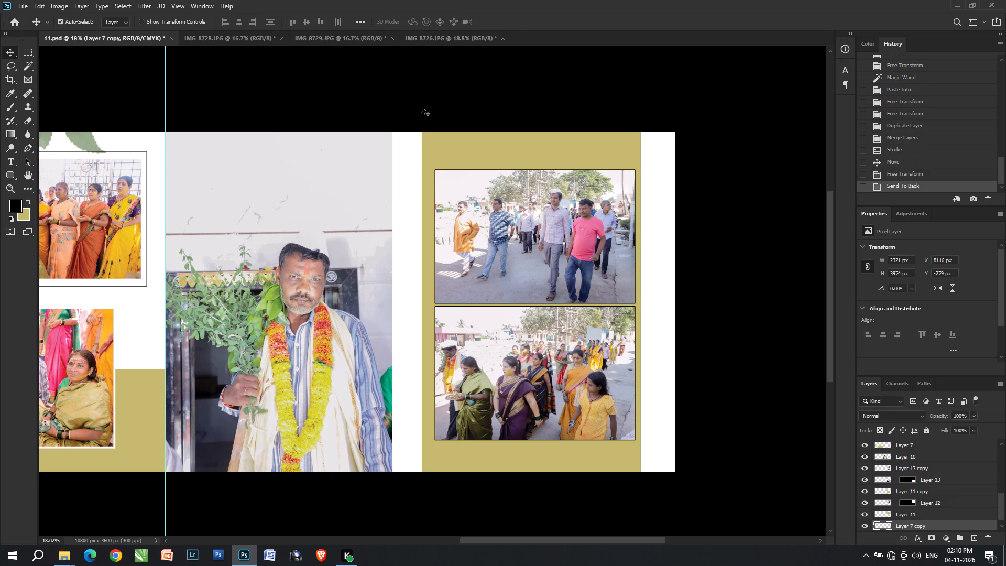
Widen the tan panel behind the stacked photos on both sides to about 2593 px.
key("v")
key("v")
key("ctrl+t")
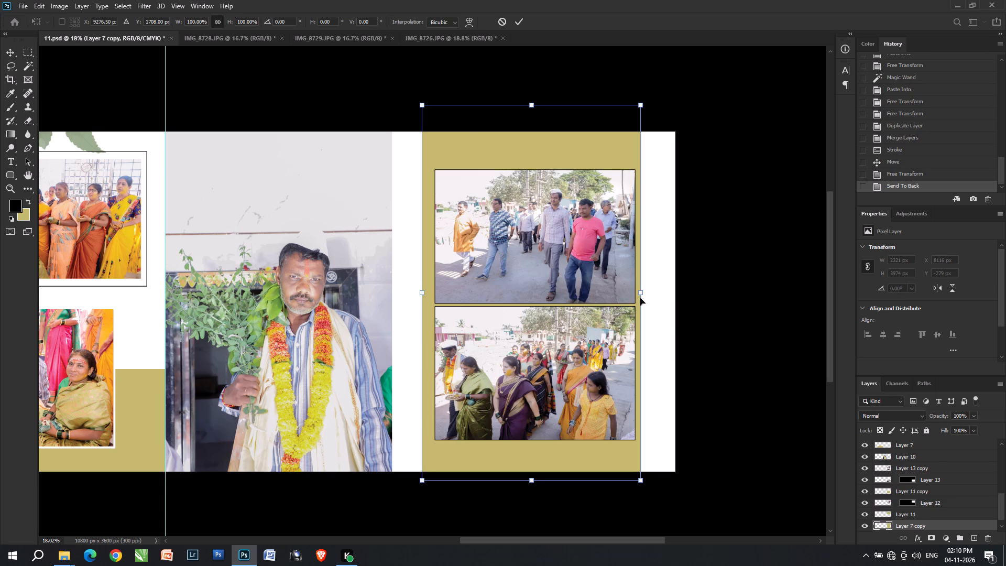
left_click_drag(640, 298, 654, 296, "shift")
left_click_drag(422, 293, 410, 289, "shift")
double_click(577, 323)
type("vv")
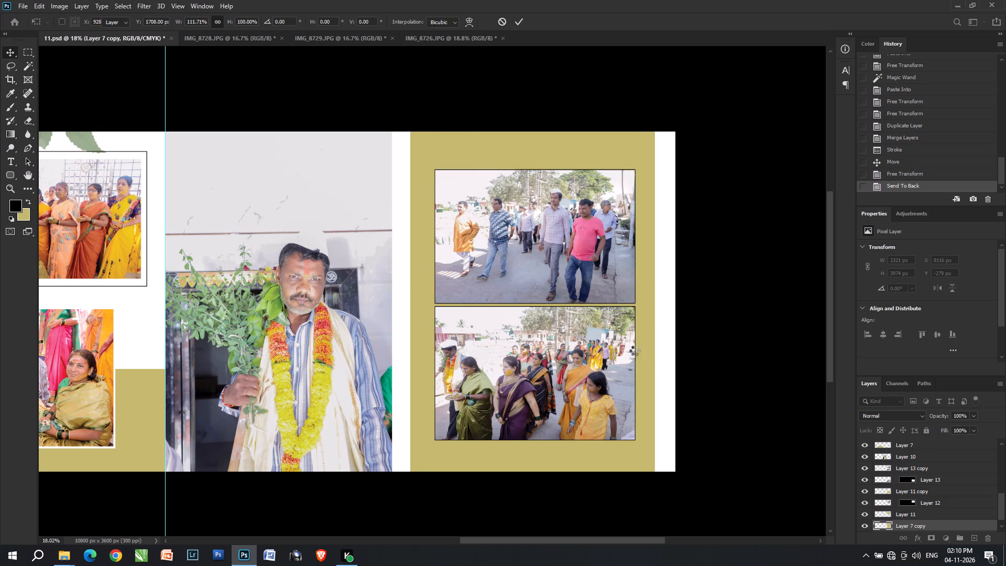
Move the tan panel slightly to the right and nudge it to about X 8018 px, Y -314 px.
left_click(648, 355)
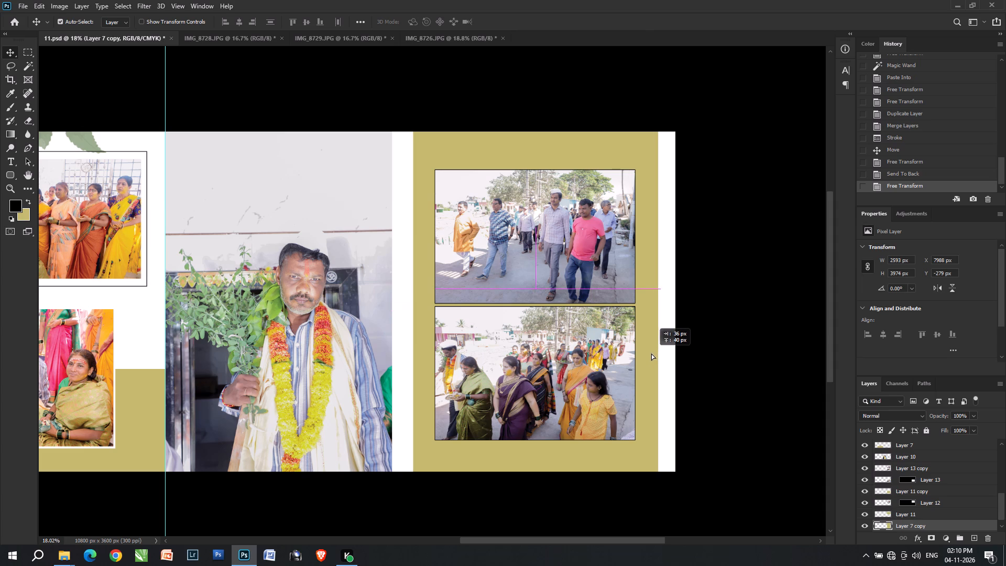
type("vvv")
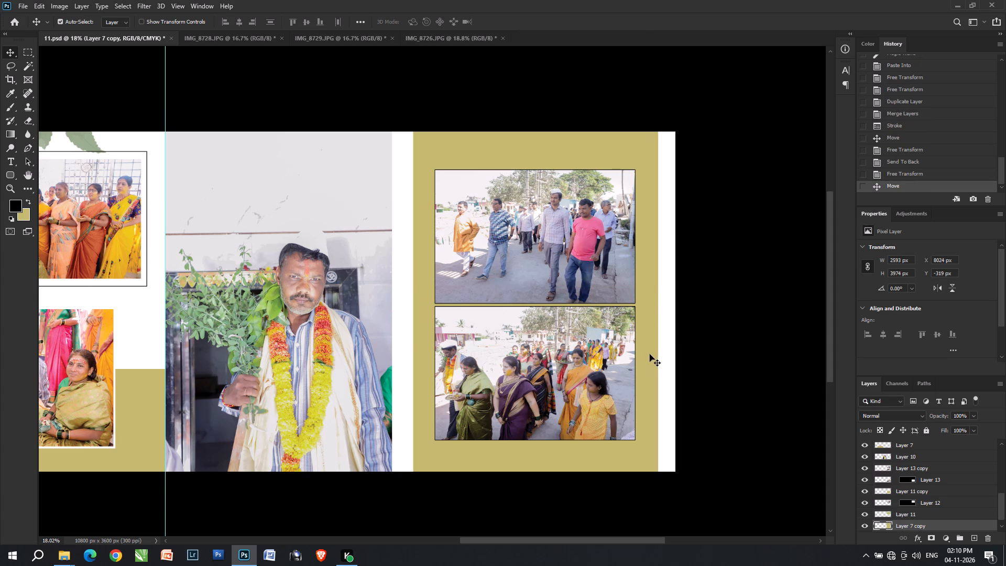
key("Left")
key("Down")
Enlarge the portrait of the garlanded man to about 108.6% so it reaches the tan panel.
left_click(370, 324)
key("ctrl+t")
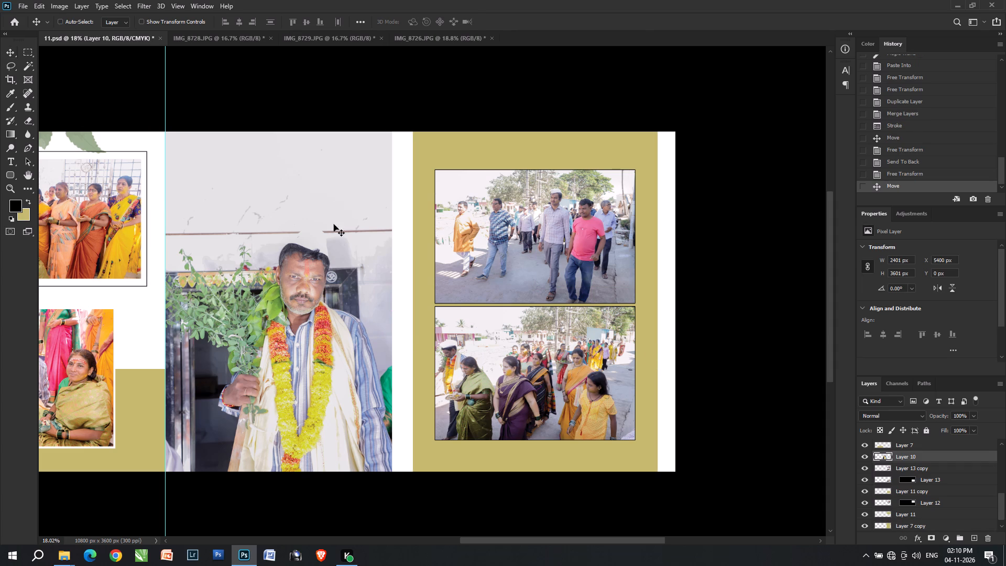
left_click_drag(390, 136, 420, 113)
key("Return")
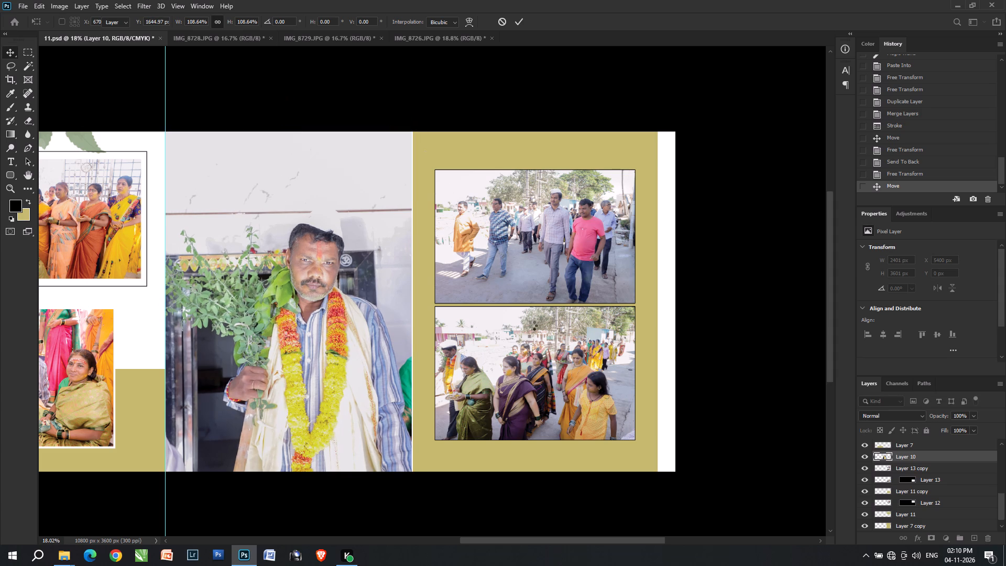
key("v")
key("v")
Resize the tan panel behind the stacked photos to about 2782 by 3346 px, reaching the page's outer edge, with its top at about Y 162 px.
left_click(519, 440)
right_click(512, 446)
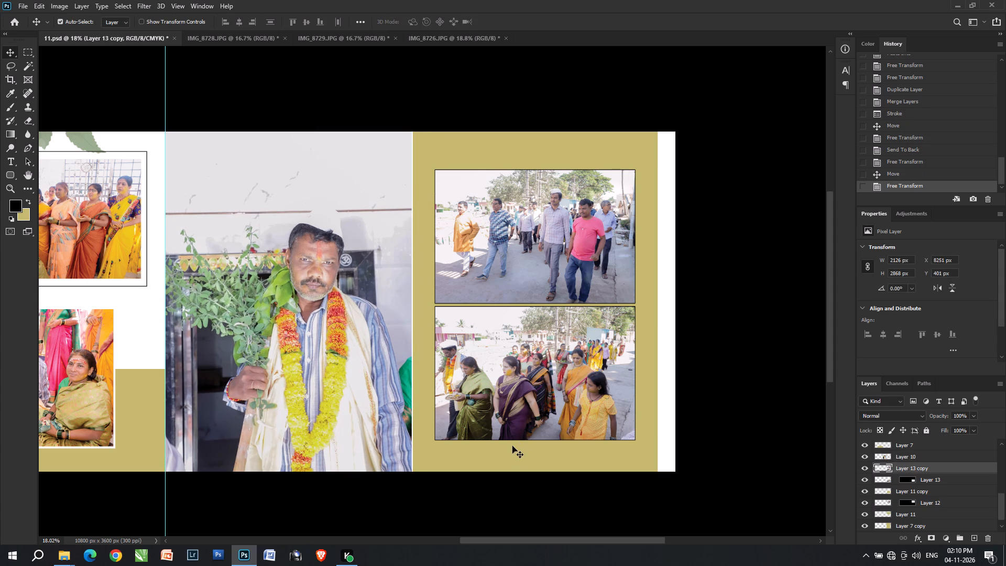
left_click(538, 461)
key("ctrl+t")
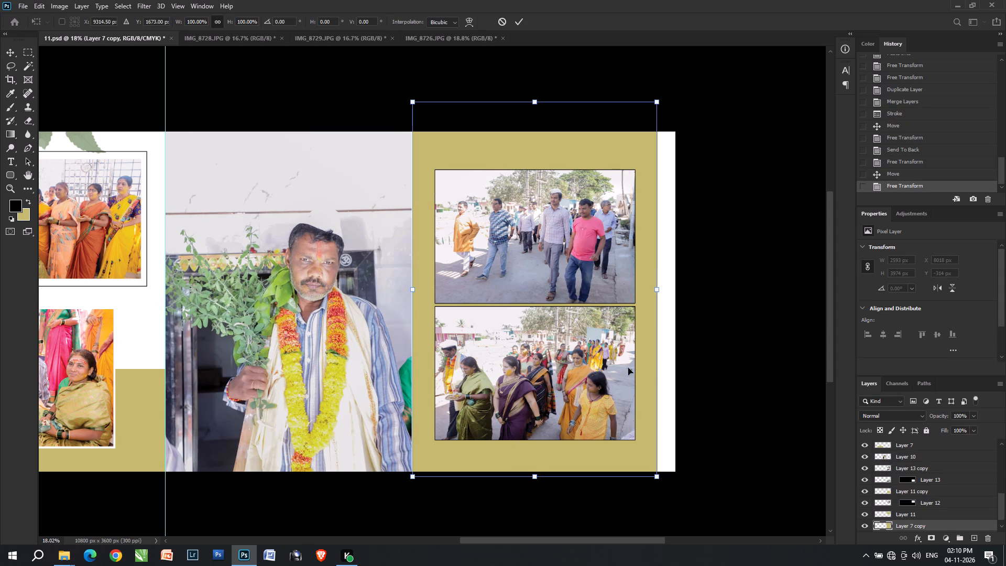
left_click_drag(538, 106, 538, 138, "alt+shift")
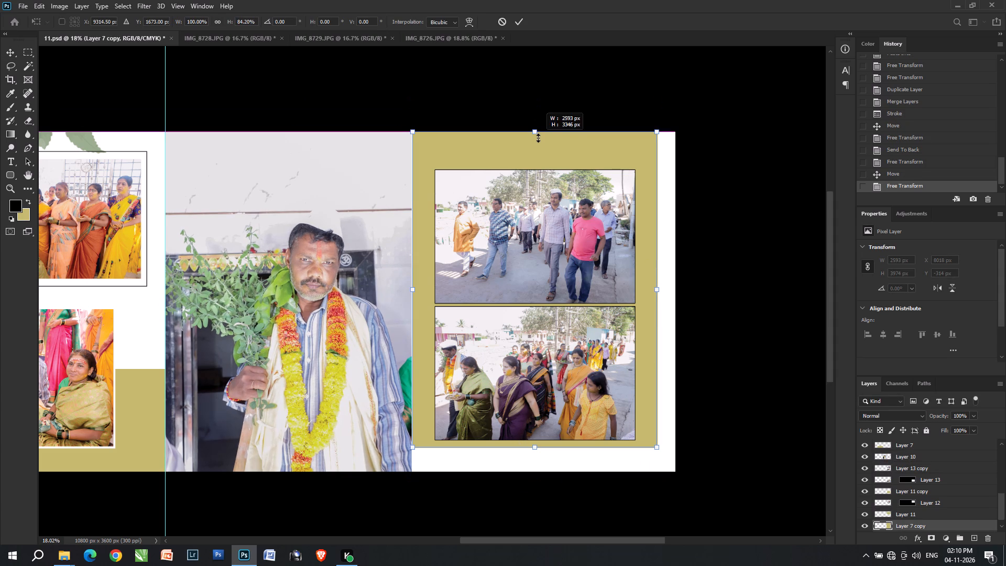
left_click_drag(538, 138, 539, 138, "alt+shift")
left_click_drag(567, 196, 567, 211, "shift")
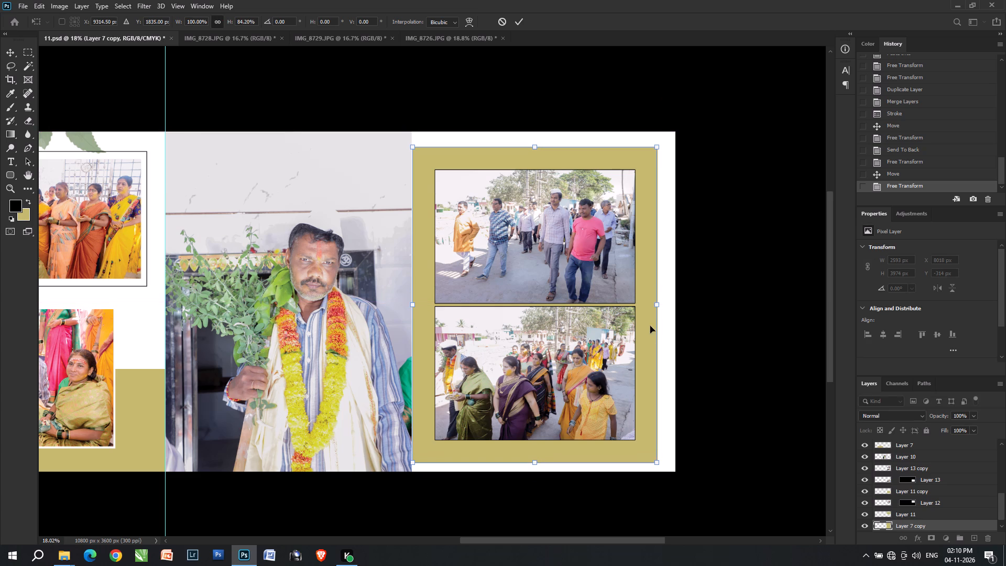
left_click_drag(660, 305, 682, 307, "shift")
double_click(476, 303, "shift")
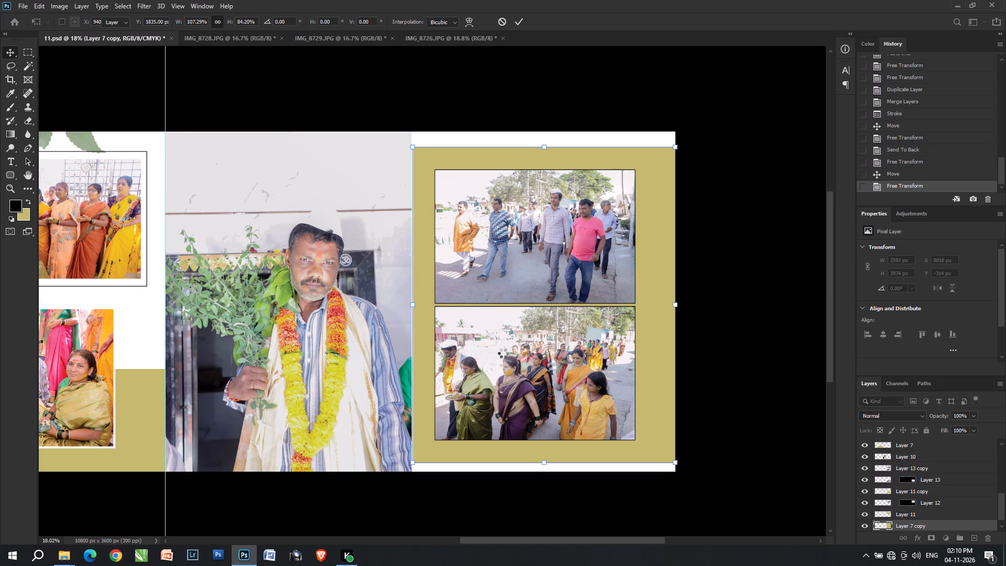
Link the layer masks of the two stacked photos and shift the photos with their frames toward the page's outer edge.
key("v")
key("v")
left_click_drag(537, 497, 544, 256)
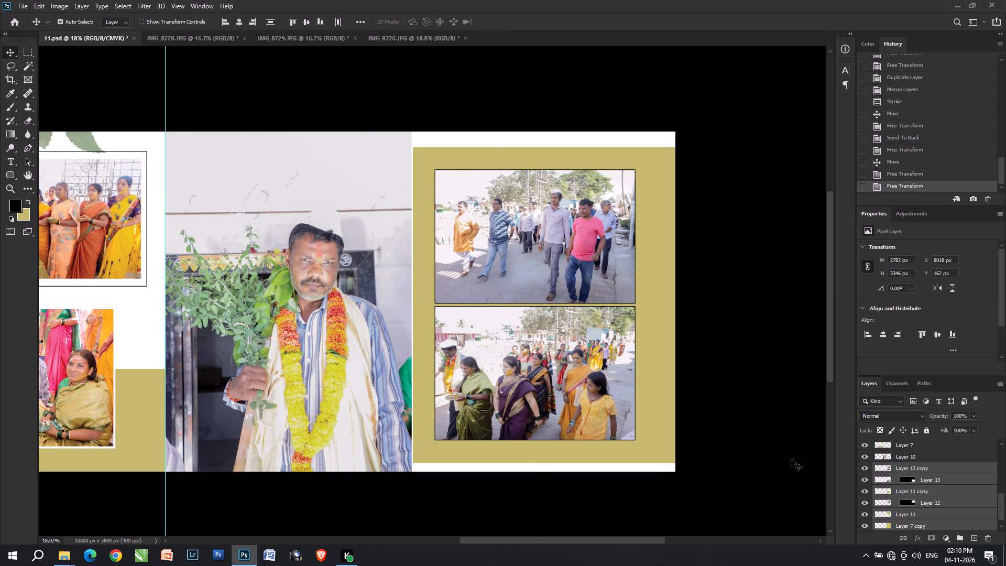
left_click(646, 379, "shift")
left_click(894, 504)
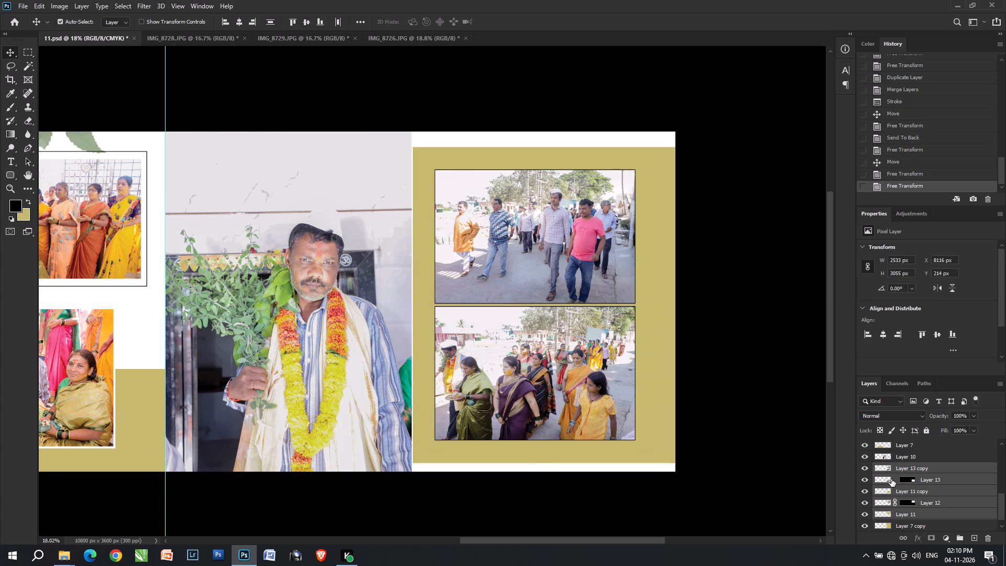
left_click(893, 479)
left_click(554, 398, "shift")
left_click_drag(554, 398, 566, 400, "shift")
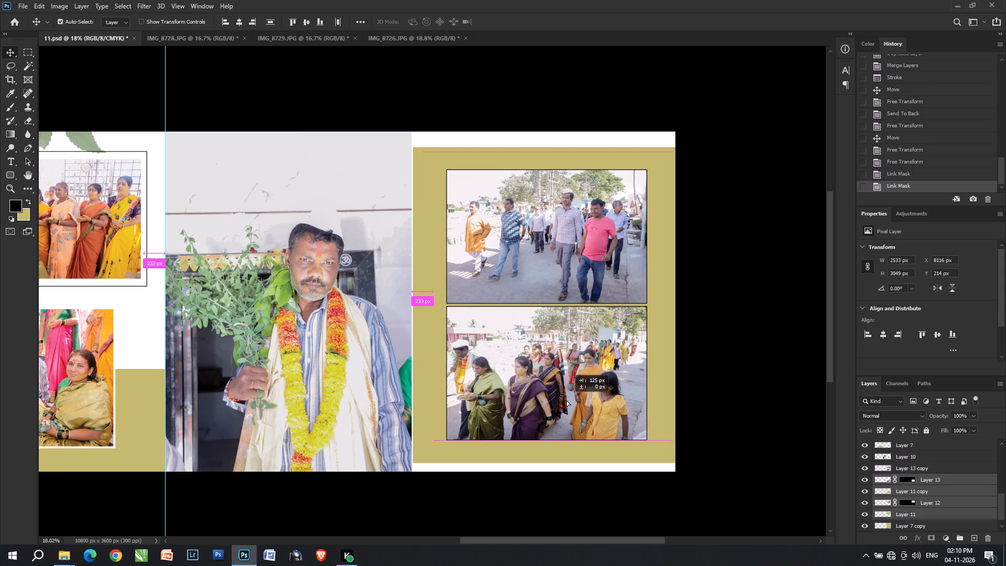
left_click_drag(566, 400, 571, 400, "shift")
Enlarge the portrait of the garlanded man to about 107.4%, extending it over the tan panel's inner edge.
left_click(419, 362)
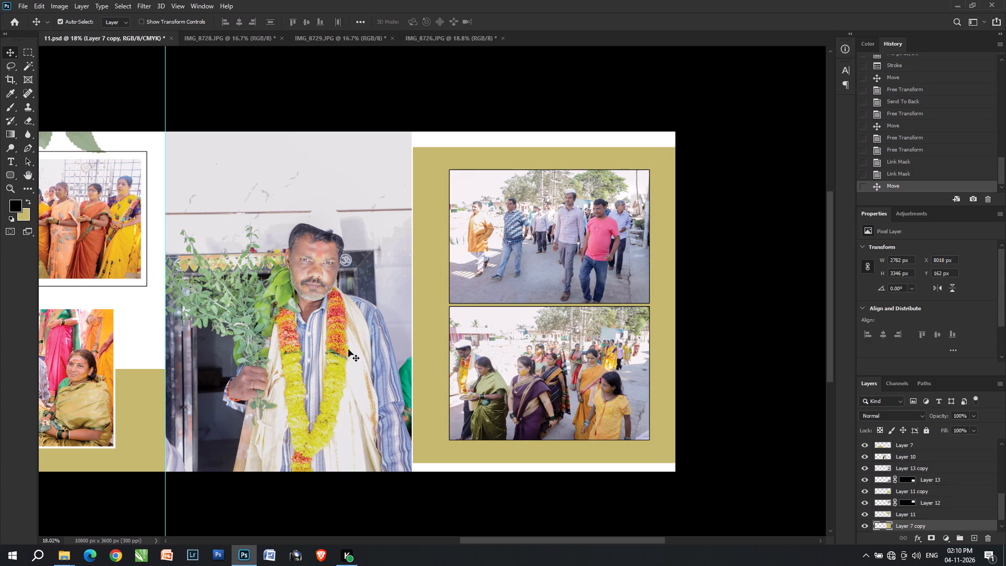
left_click(348, 350)
key("ctrl+t")
left_click_drag(414, 107, 437, 83)
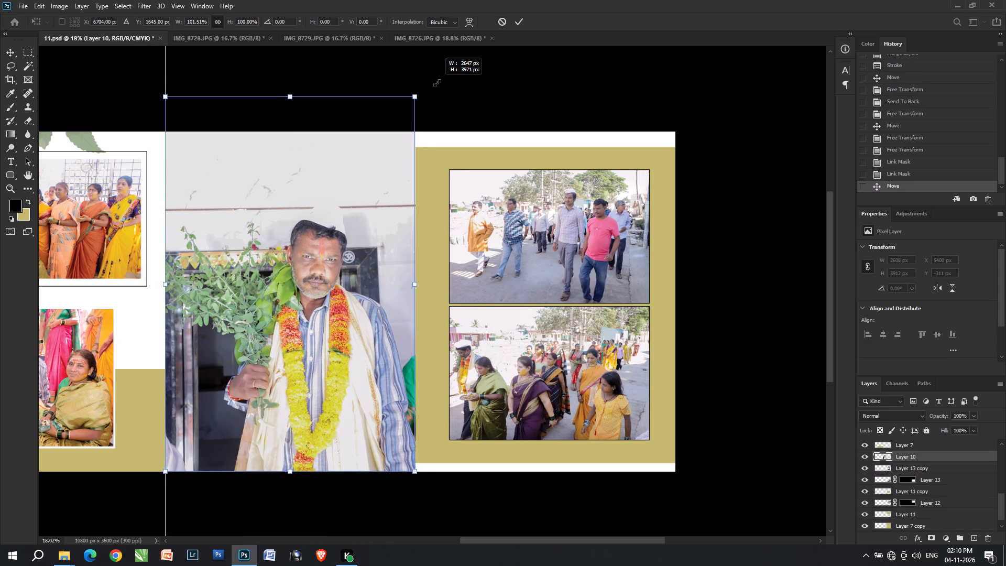
left_click_drag(437, 83, 438, 83)
key("Return")
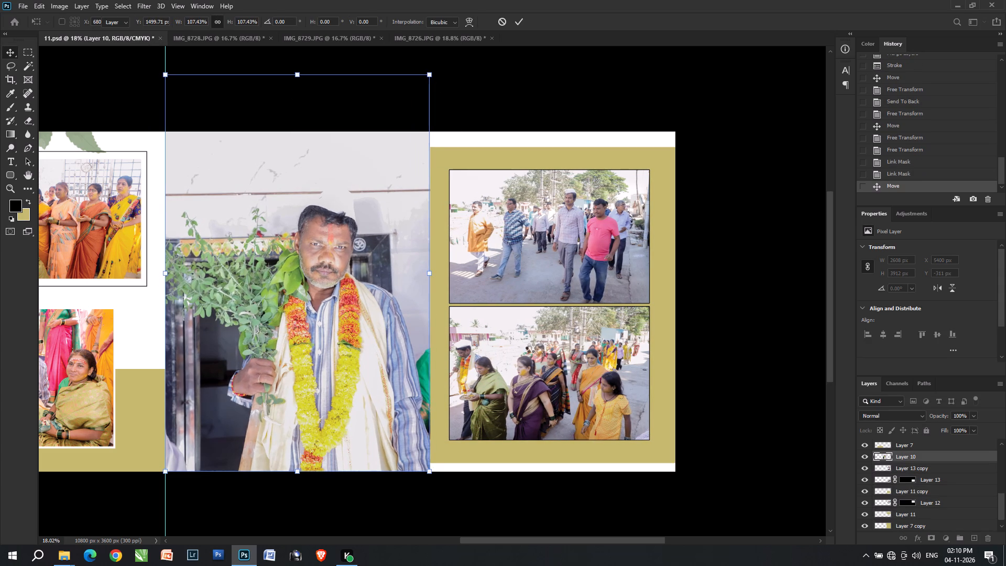
Nudge the stacked photos and their frames slightly toward the page's outer edge, to about X 8297 px.
key("v")
key("v")
left_click_drag(563, 484, 551, 269)
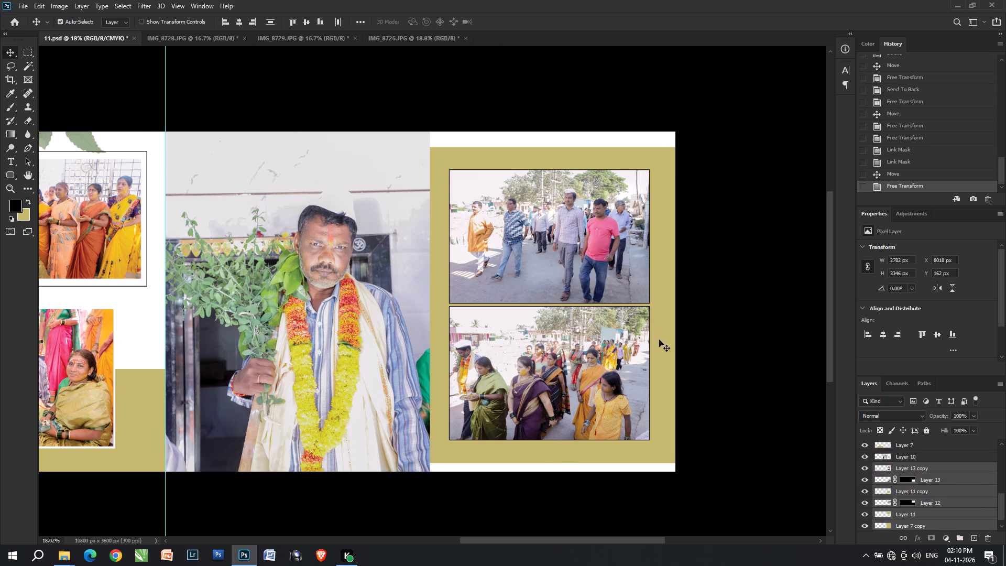
left_click(660, 340, "shift")
key("Right")
key("Right")
key("Right")
key("Right")
key("Right")
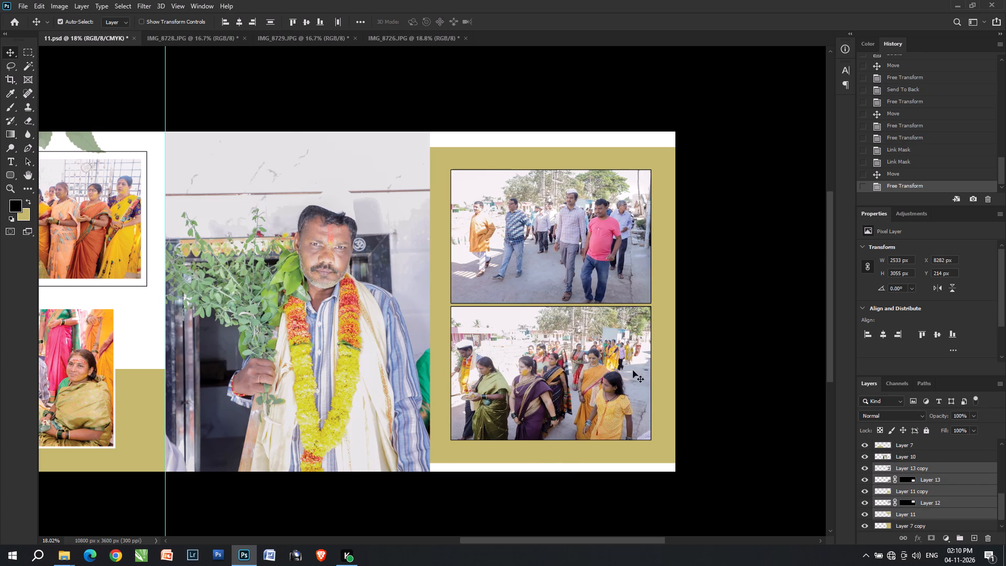
key("Right")
key("Right")
key("Right")
left_click(698, 372)
Duplicate the garlanded man's portrait, send the copy one level backward, and turn it white using Hue/Saturation with Lightness +100.
left_click(260, 322)
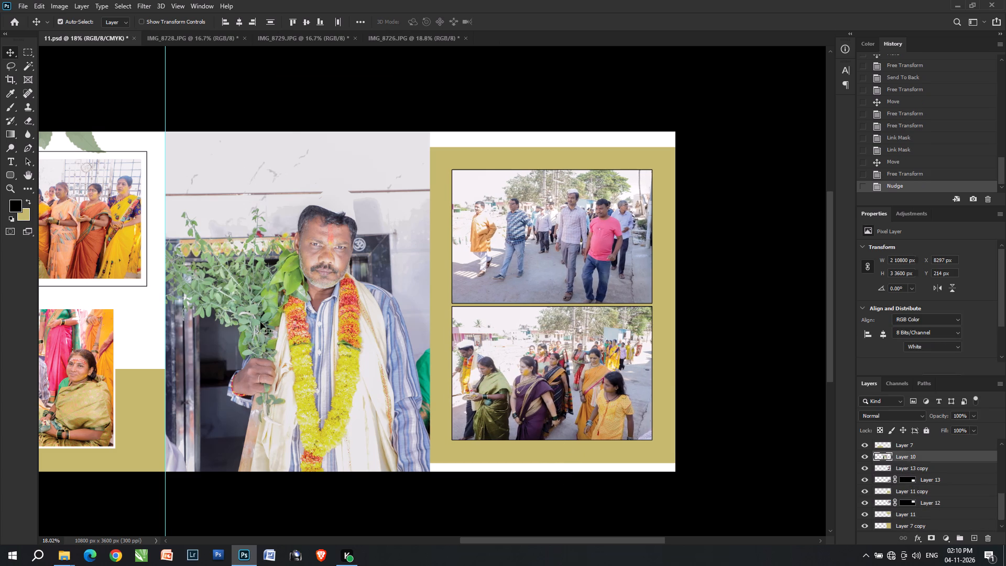
key("ctrl+j")
key("ctrl+bracketleft")
key("ctrl+alt+u")
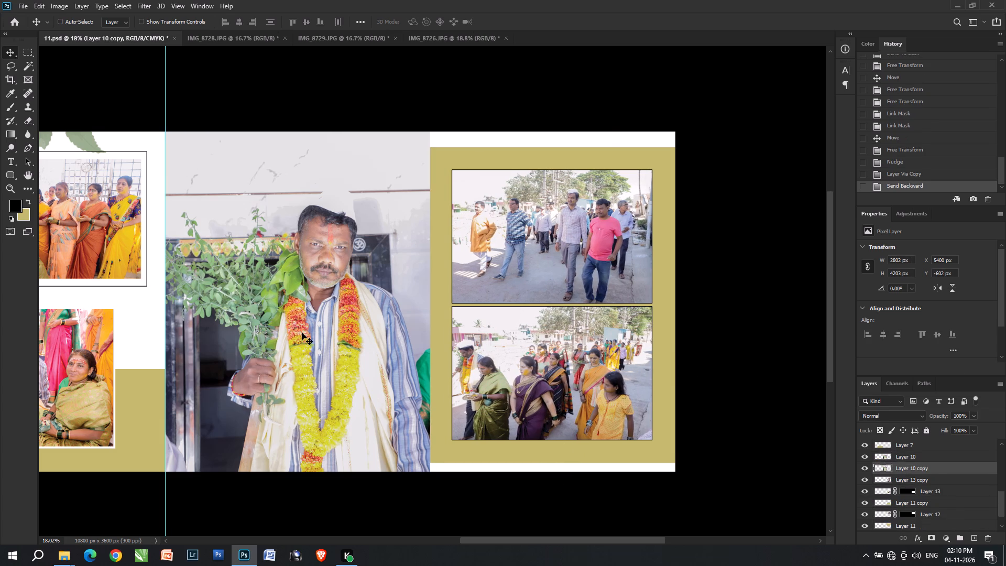
left_click_drag(501, 238, 539, 243)
left_click_drag(522, 242, 549, 244)
key("Return")
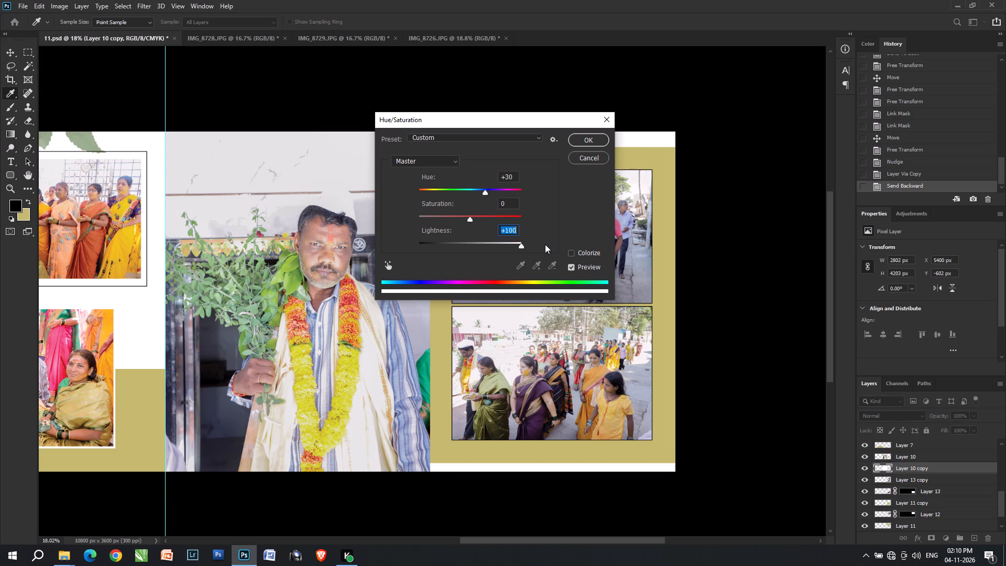
Nudge the white portrait copy to about X 5413 px to form a thin white edge between portrait and tan panel.
key("Right")
key("Right")
key("Right")
key("Right")
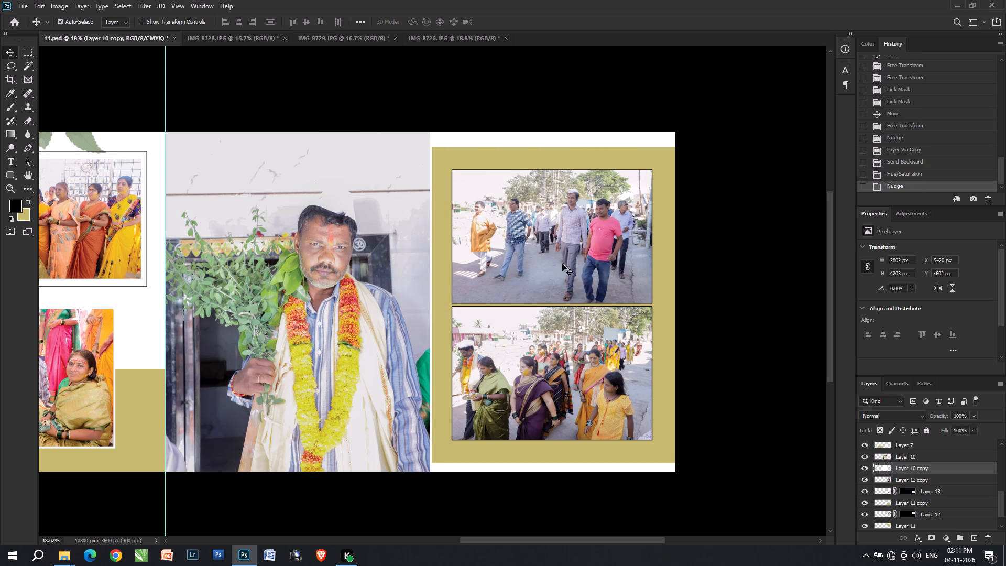
key("v")
scroll(624, 311, "down", 2, "alt")
key("Left")
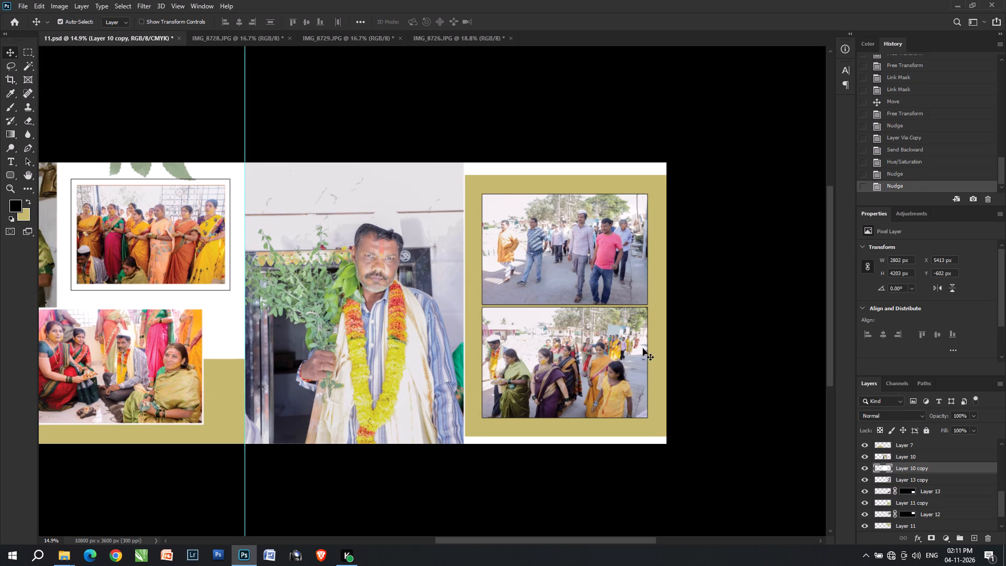
left_click(694, 352)
Save the 11.psd spread.
key("space")
key("space")
key("space")
key("space")
left_click_drag(175, 330, 611, 322)
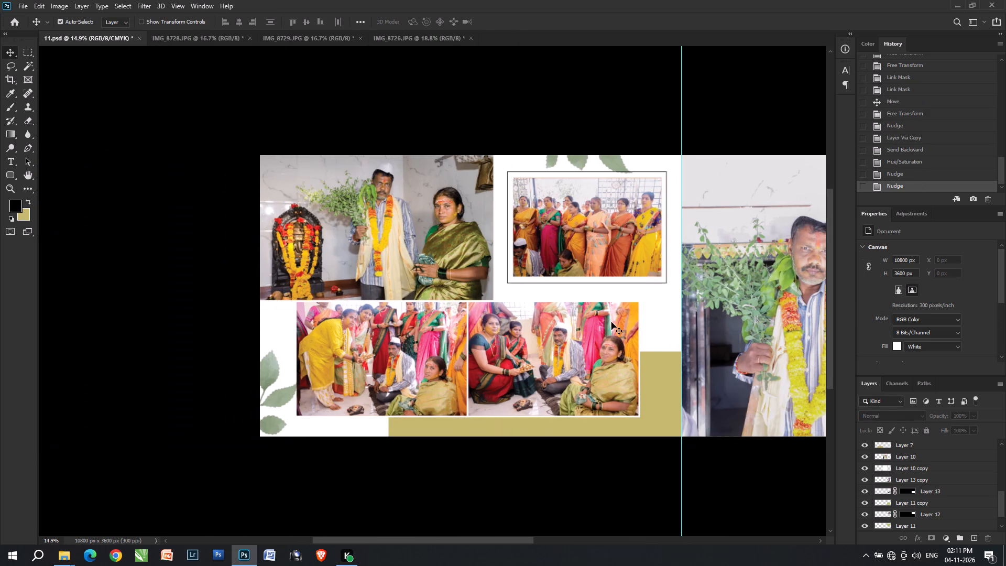
key("v")
key("ctrl+s")
key("ctrl+s")
Switch to File Explorer and move the used photos IMG_8726, IMG_8728 and IMG_8729 into the DONE folder.
key("alt+Tab")
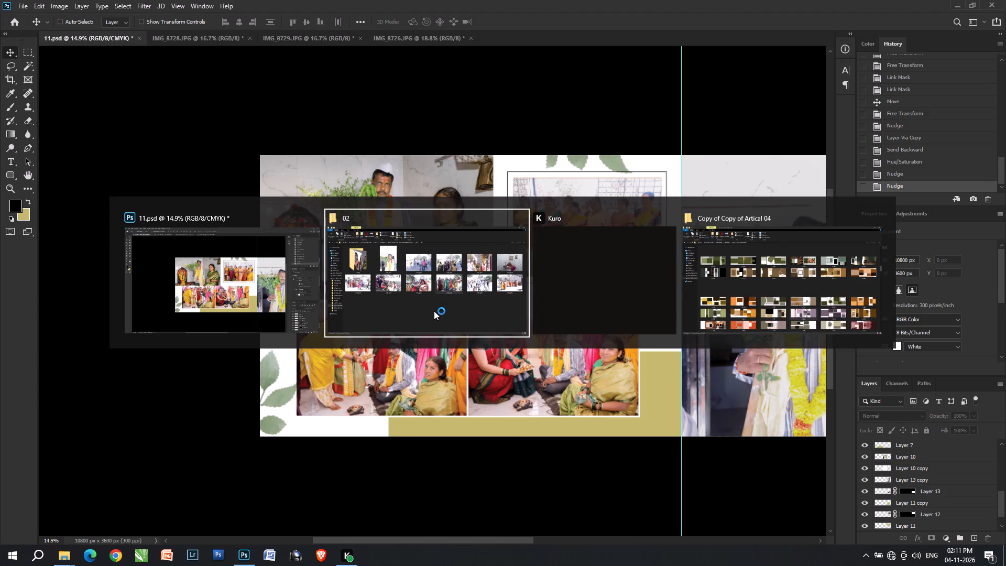
left_click(330, 173)
left_click(631, 213, "shift")
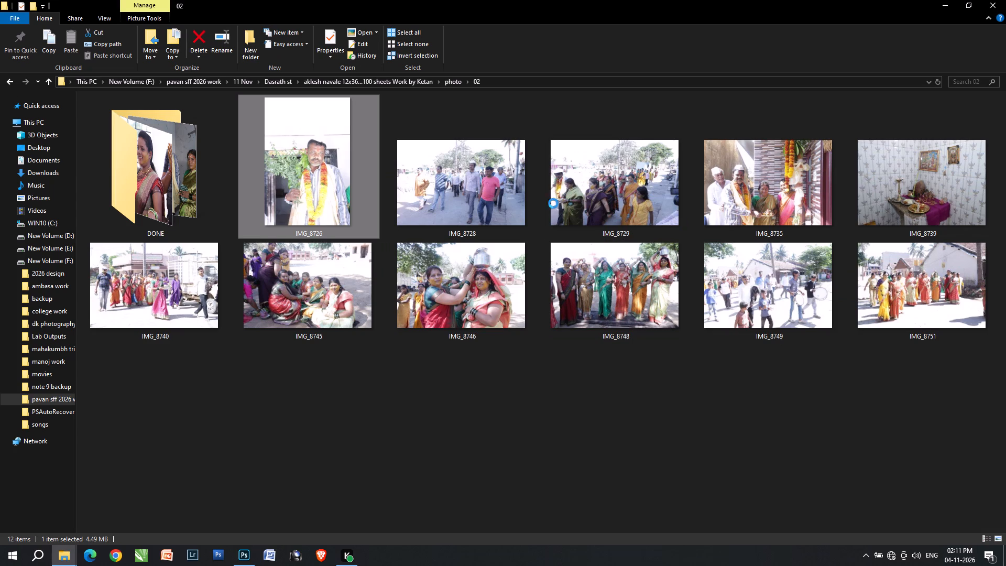
left_click_drag(462, 199, 184, 188)
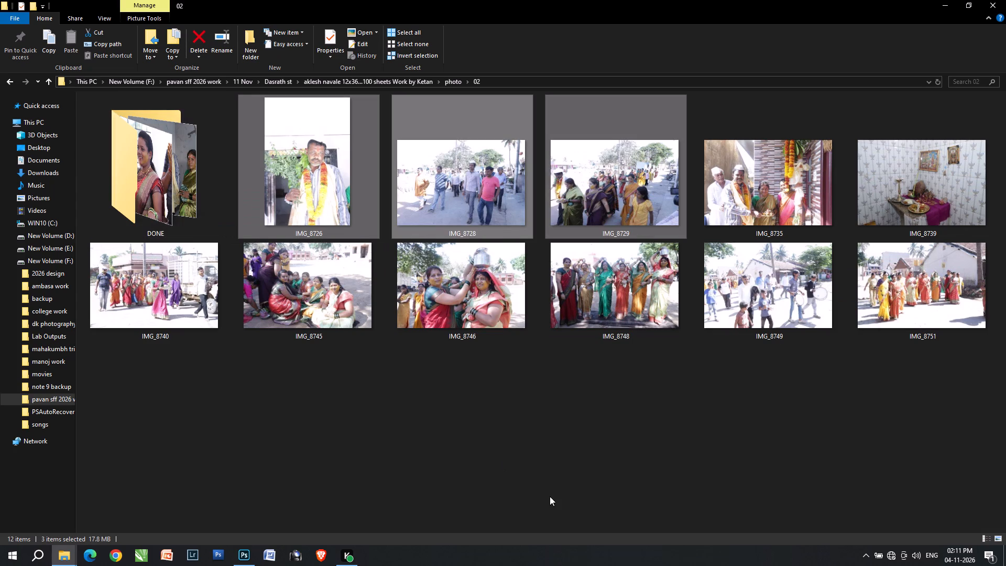
left_click(557, 419)
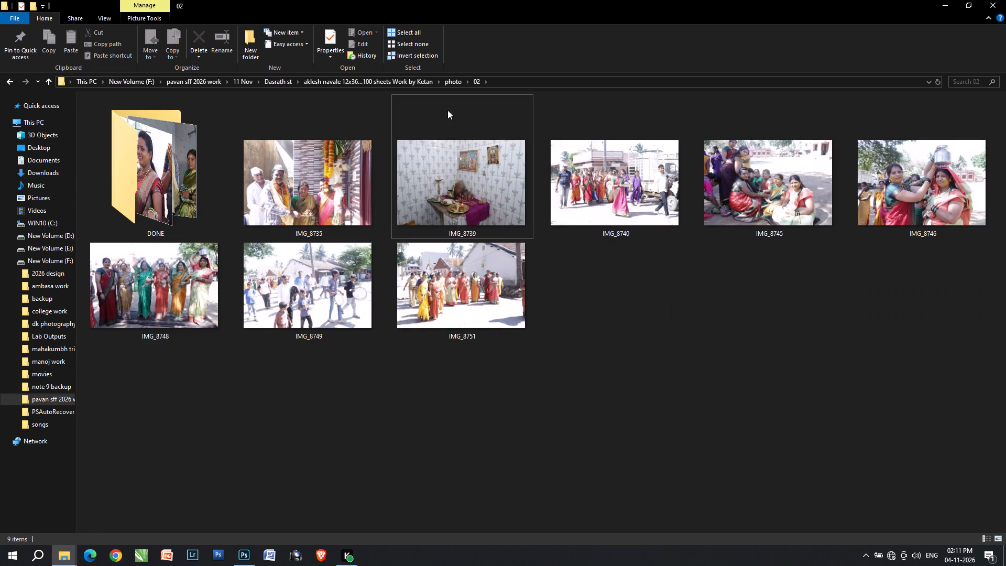
Go to the sheet folder under photo, preview the saved spread 11 full size, and close the preview.
left_click(447, 85)
double_click(766, 194)
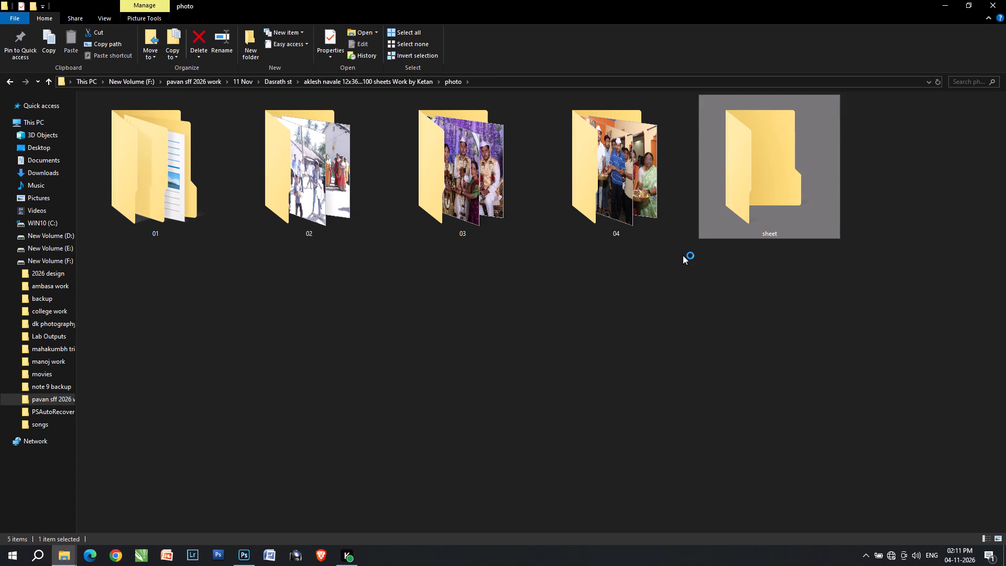
scroll(630, 360, "down", 7)
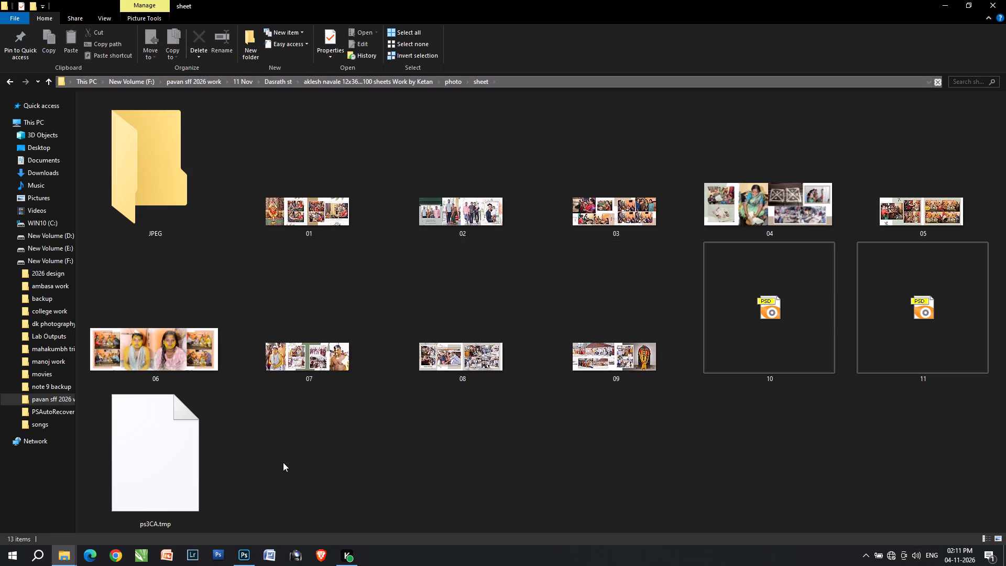
scroll(291, 458, "down", 1)
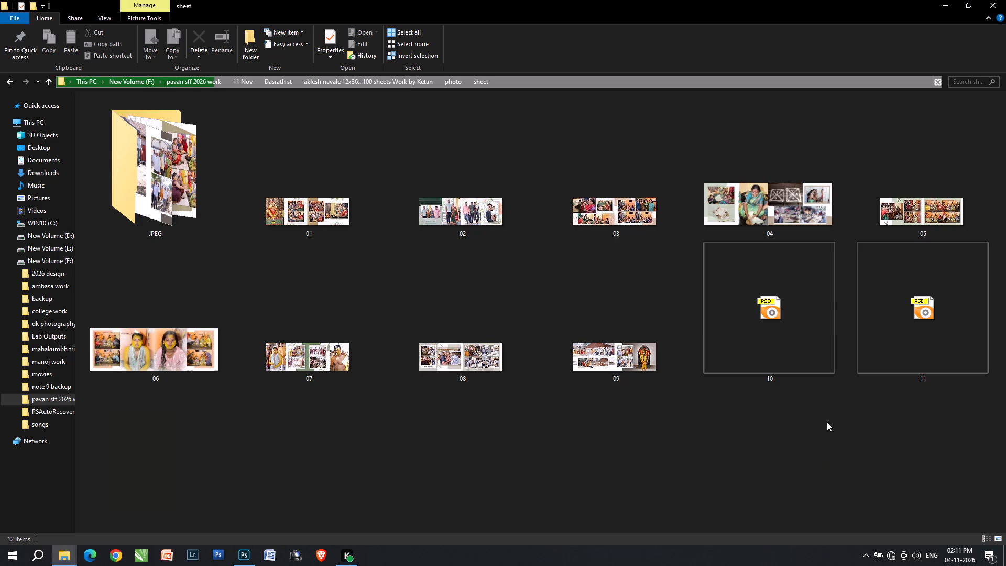
double_click(935, 362)
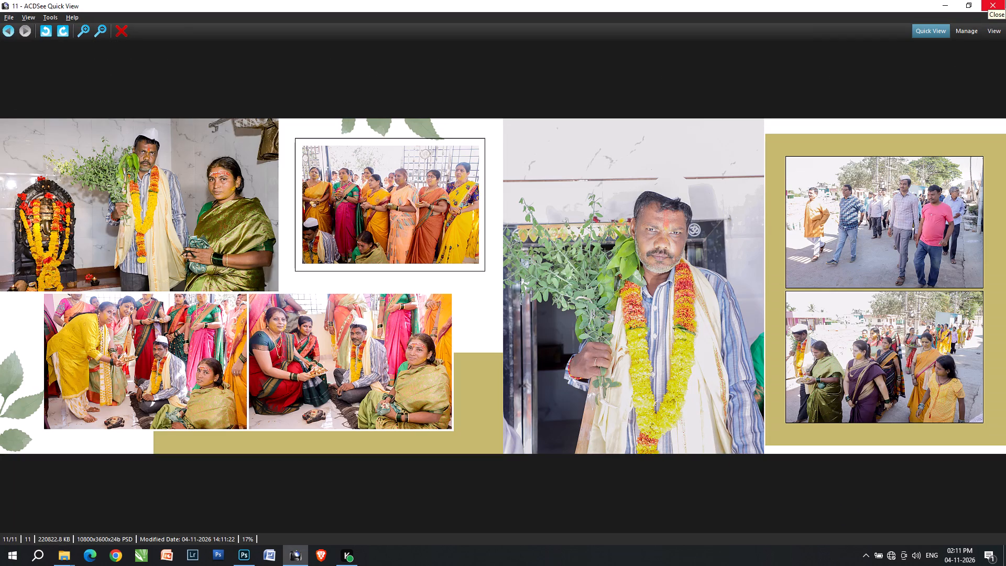
left_click(1005, 0)
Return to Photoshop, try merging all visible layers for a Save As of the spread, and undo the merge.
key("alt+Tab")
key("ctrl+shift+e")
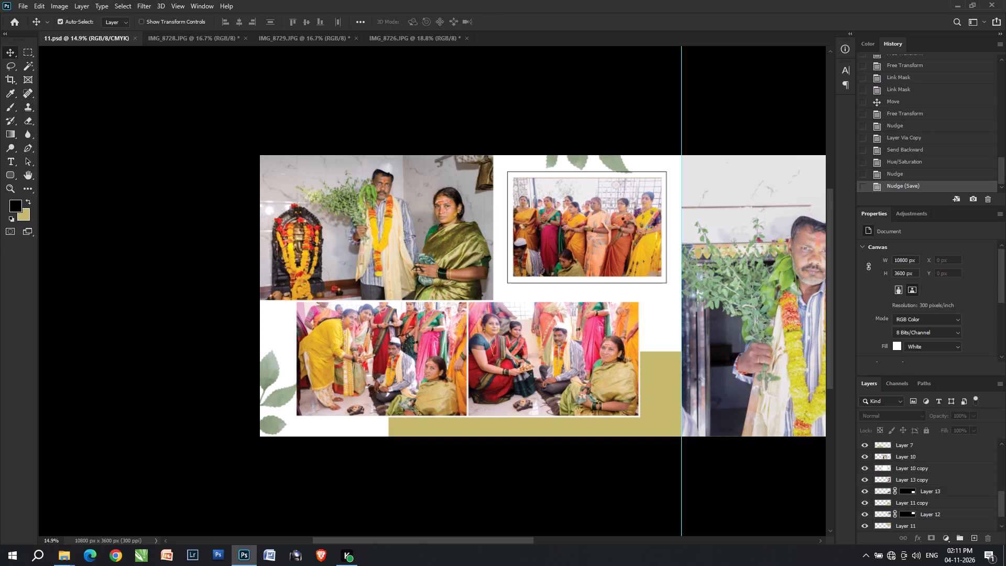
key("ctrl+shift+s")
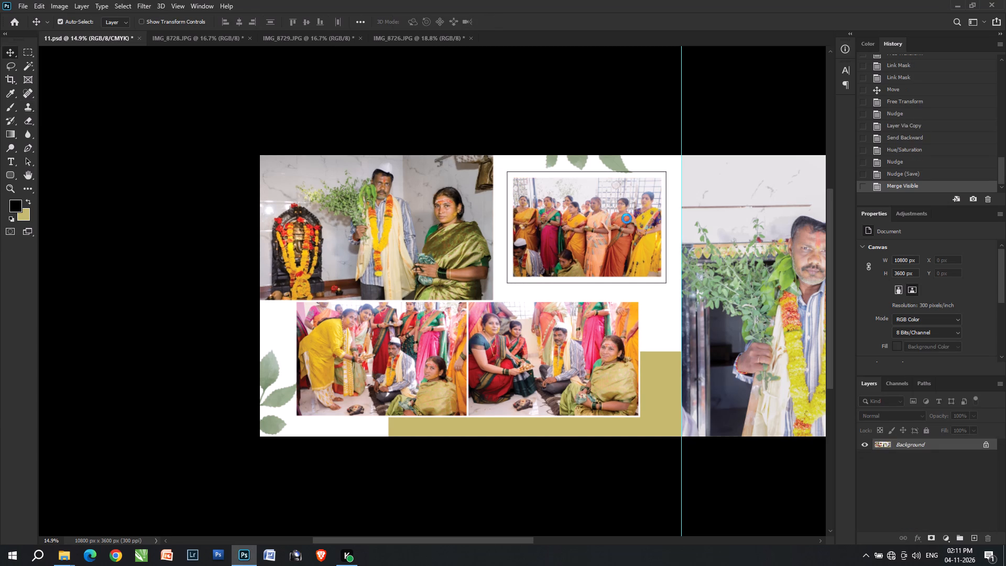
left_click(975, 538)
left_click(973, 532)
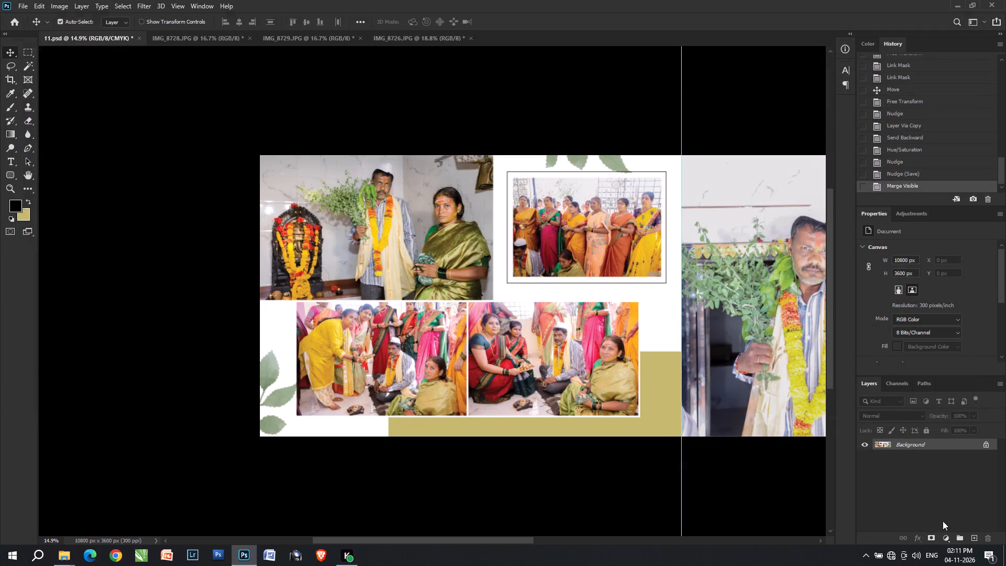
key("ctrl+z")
Sample the sage green of the leaf on the left page and fill that page's tan rectangle with it.
key("space")
key("space")
key("space")
key("space")
key("space")
key("space")
key("space")
key("space")
key("space")
left_click_drag(670, 399, 474, 398)
key("v")
left_click(468, 395)
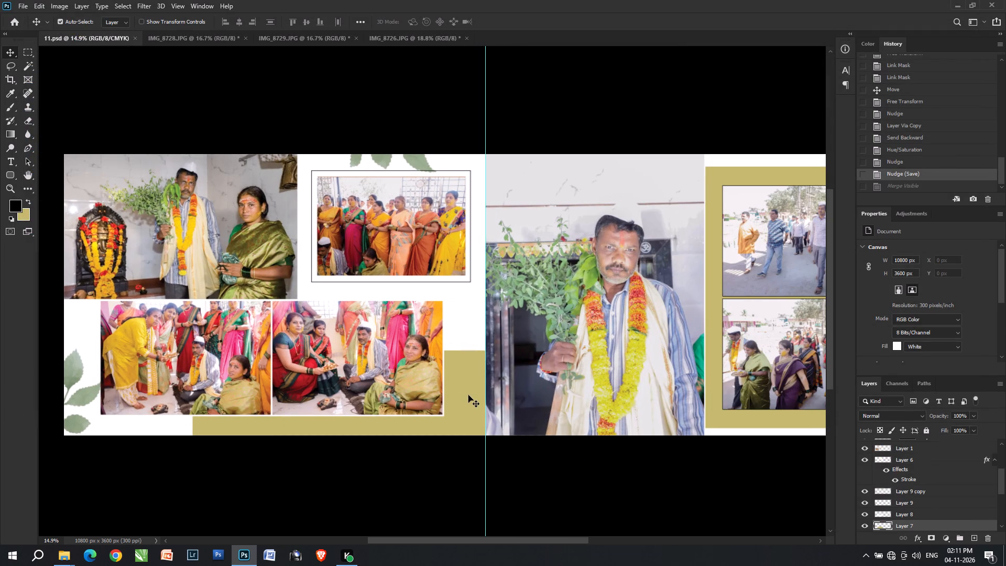
key("i")
left_click_drag(73, 382, 74, 376)
key("x")
key("v")
left_click(463, 384)
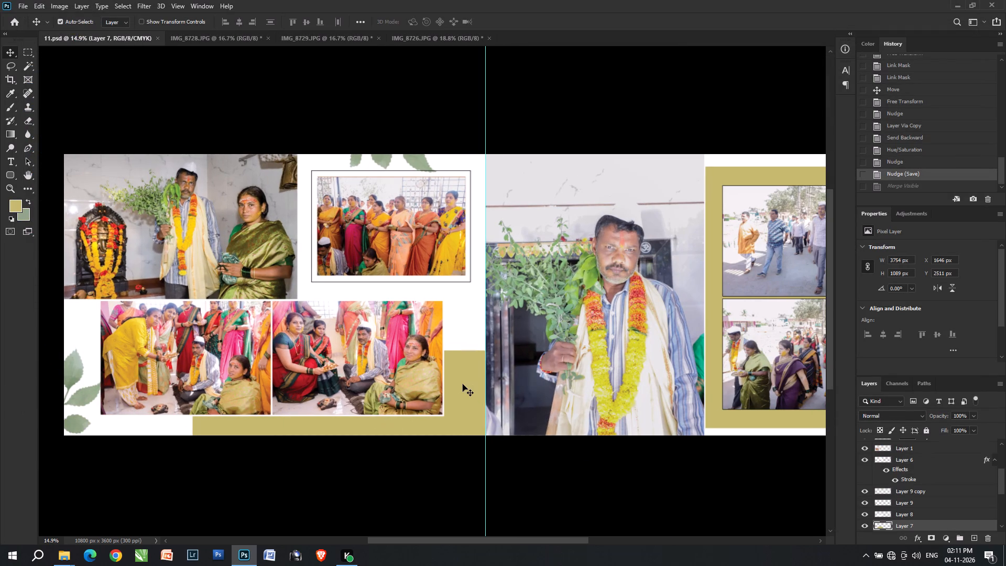
key("ctrl+shift+BackSpace")
Nudge the white border backing behind the left page's two lower photos slightly downward.
key("space")
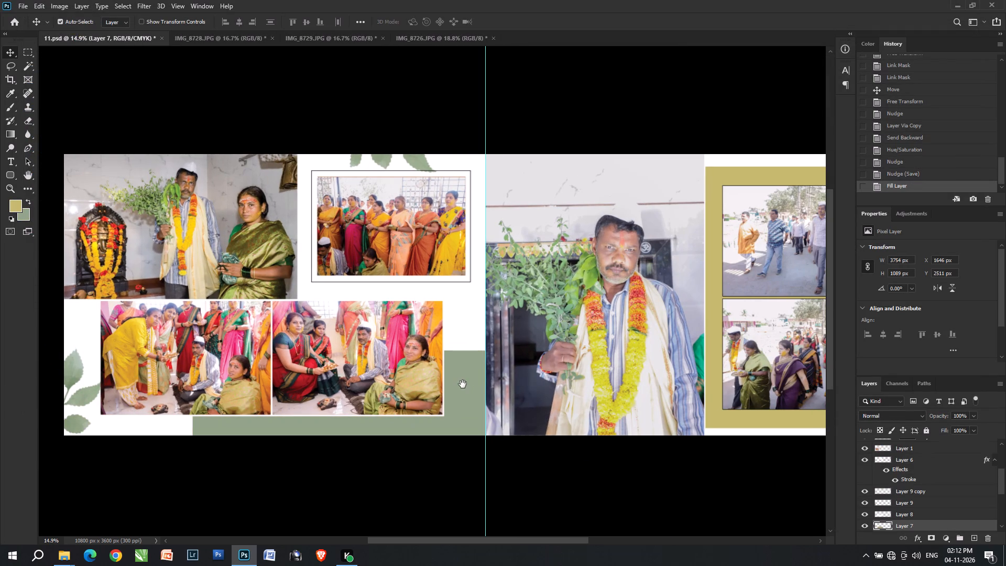
scroll(433, 404, "up", 14, "alt")
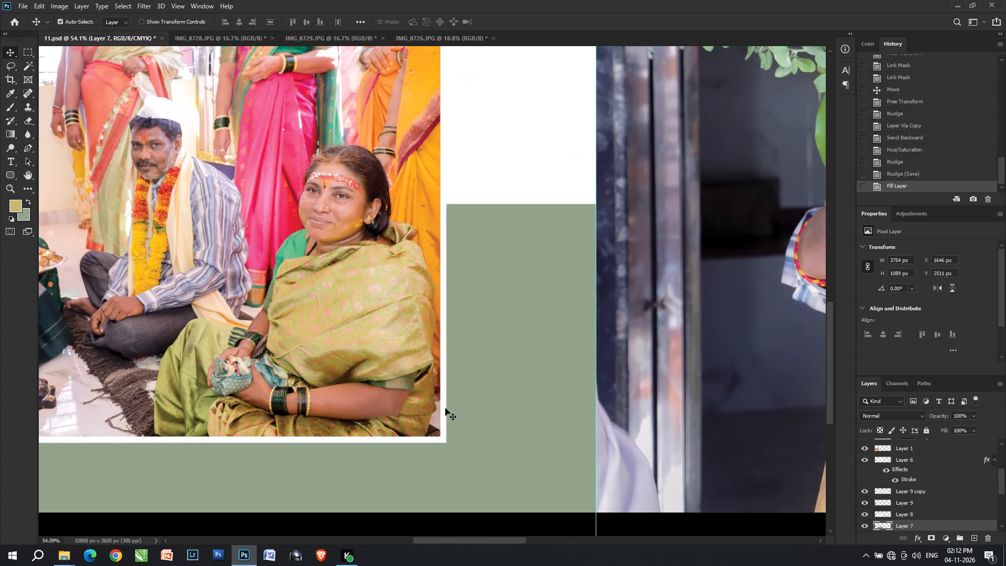
left_click(445, 408)
key("Down")
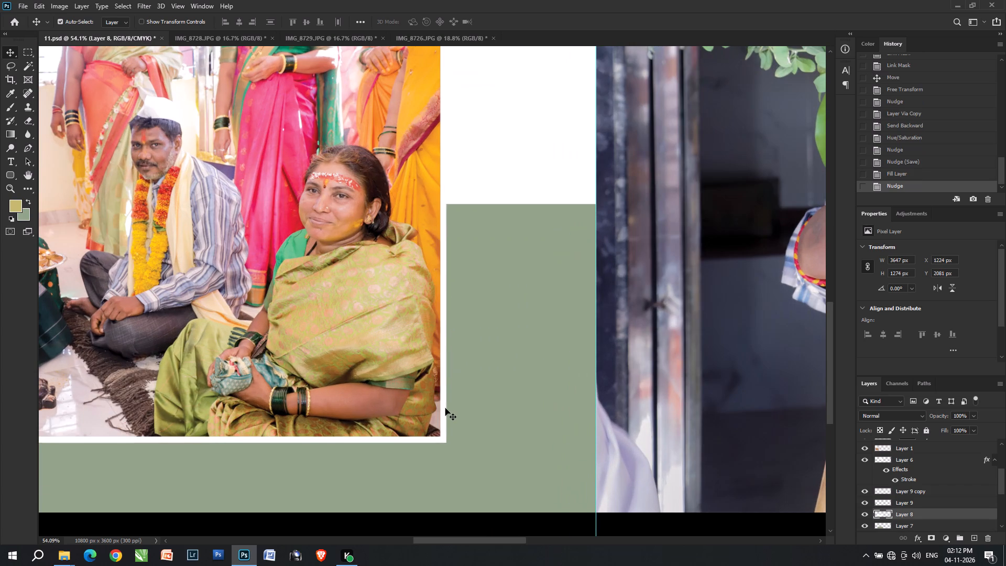
Fill the tan panel behind the two stacked street photos on the right page with the sampled sage green.
scroll(476, 414, "down", 9, "alt")
scroll(513, 422, "up", 3, "alt")
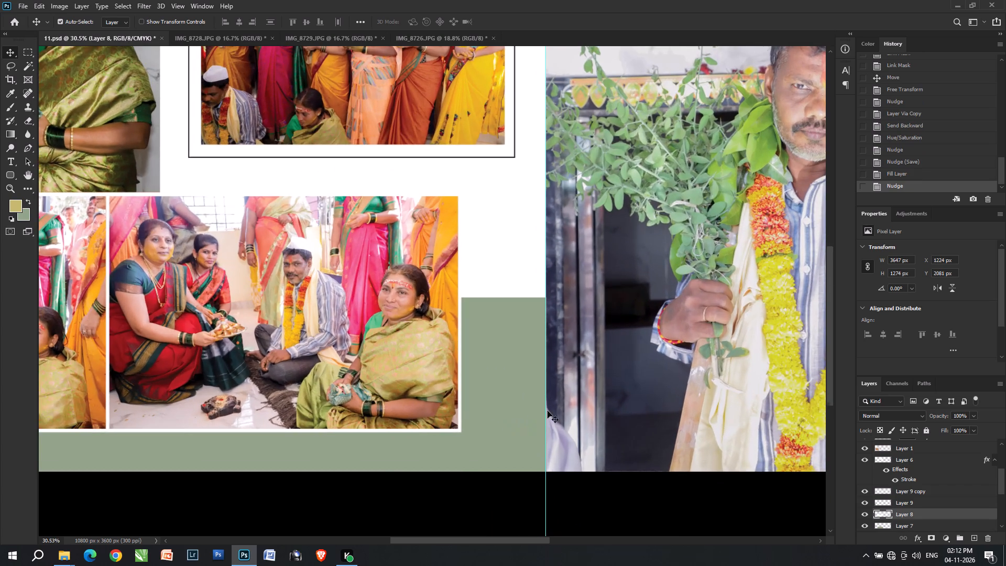
key("space")
key("space")
key("space")
key("space")
key("space")
key("space")
key("space")
left_click_drag(645, 383, 242, 385)
left_click(619, 425)
double_click(624, 430)
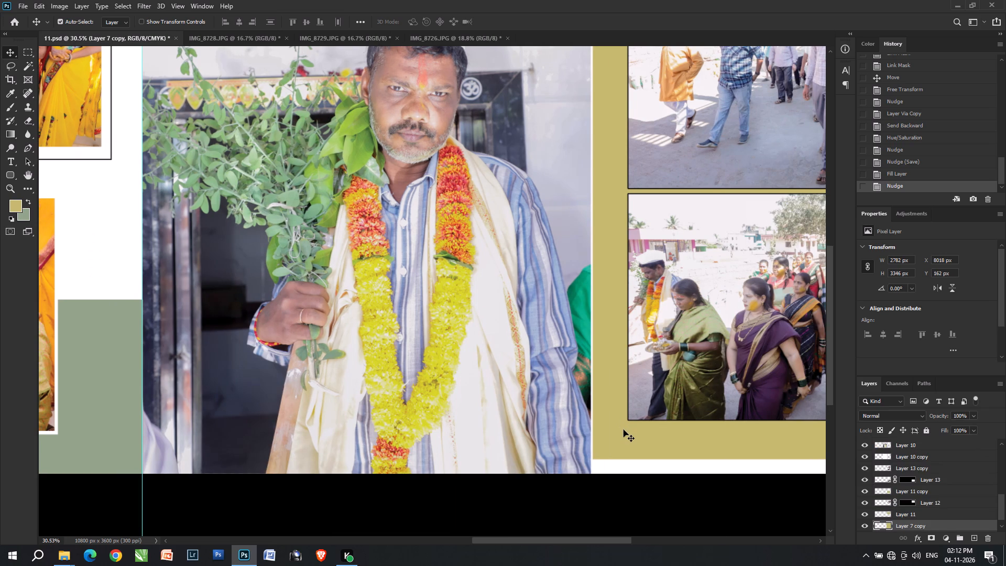
key("ctrl+shift+BackSpace")
Save the layered spread 11.psd.
scroll(615, 467, "down", 9, "alt")
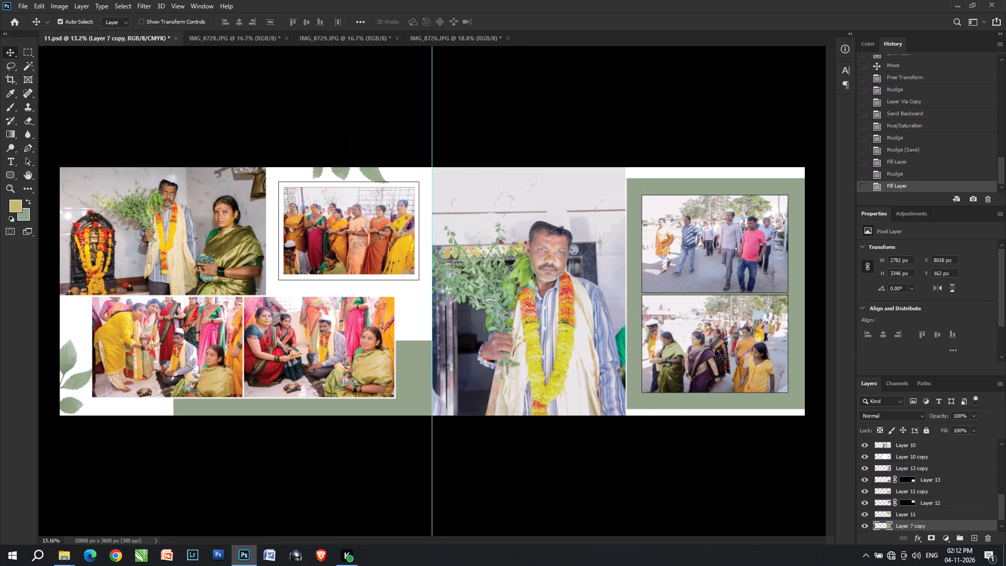
key("ctrl+s")
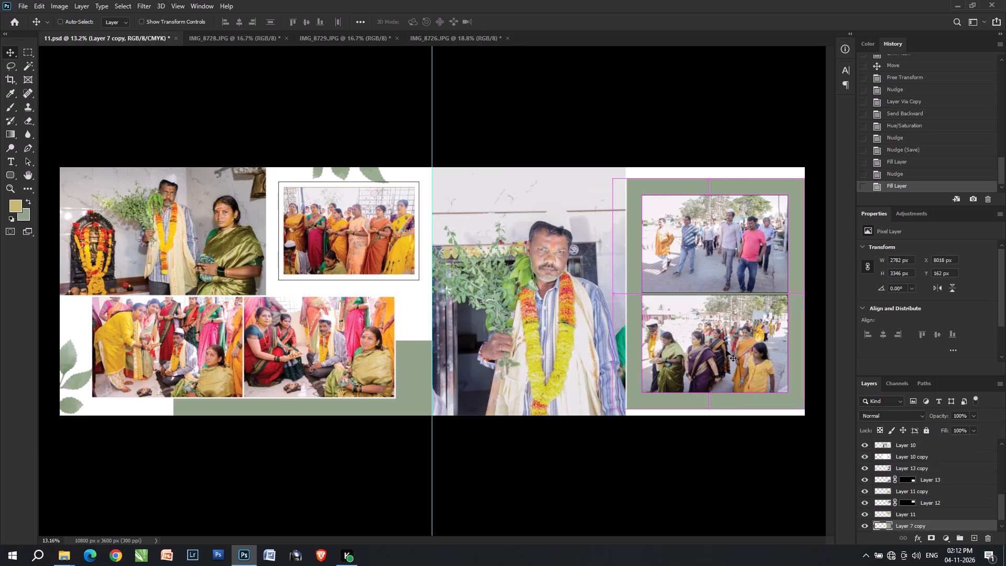
Merge all visible layers and save the spread as JPEG 11 in the sheet folder's JPEG subfolder.
key("ctrl+shift+e")
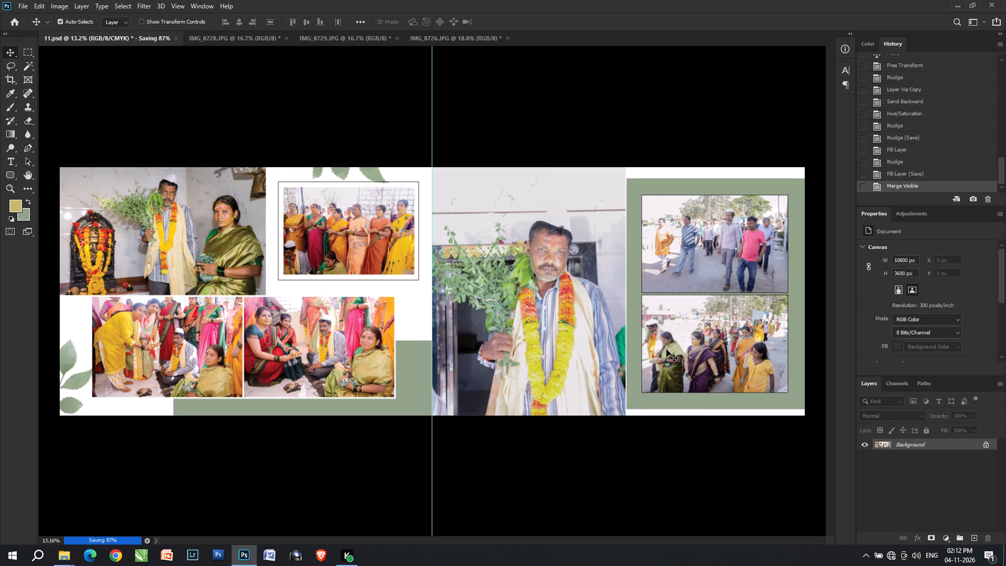
key("ctrl+shift+s")
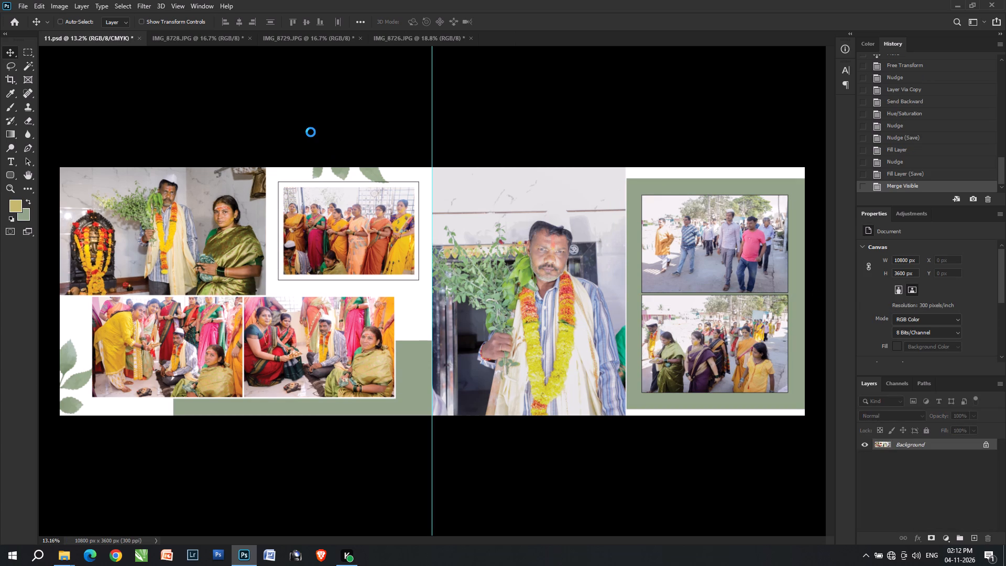
key("ctrl+shift+s")
double_click(151, 82)
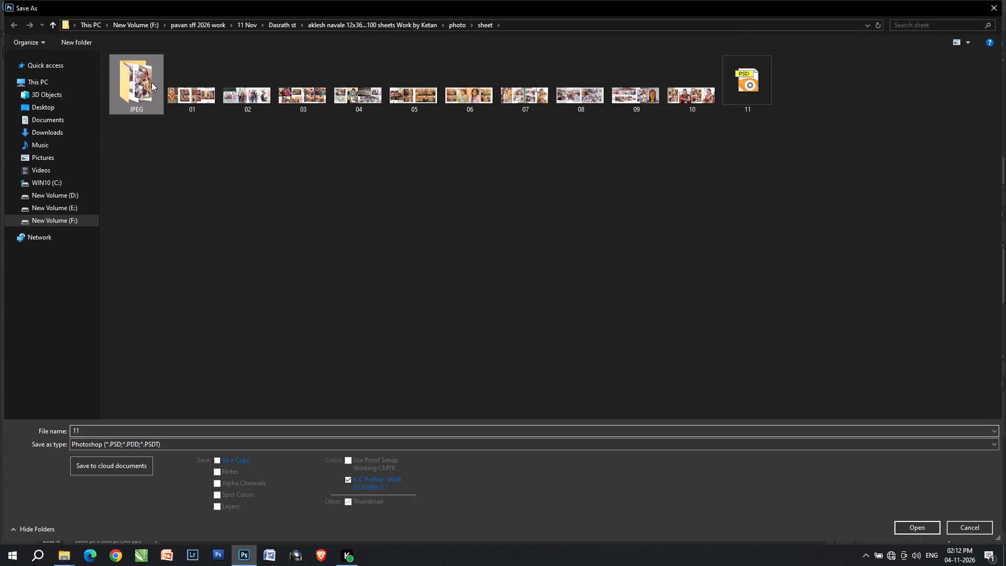
key("Tab")
key("Tab")
key("j")
scroll(423, 224, "down", 3)
left_click(425, 225)
key("Return")
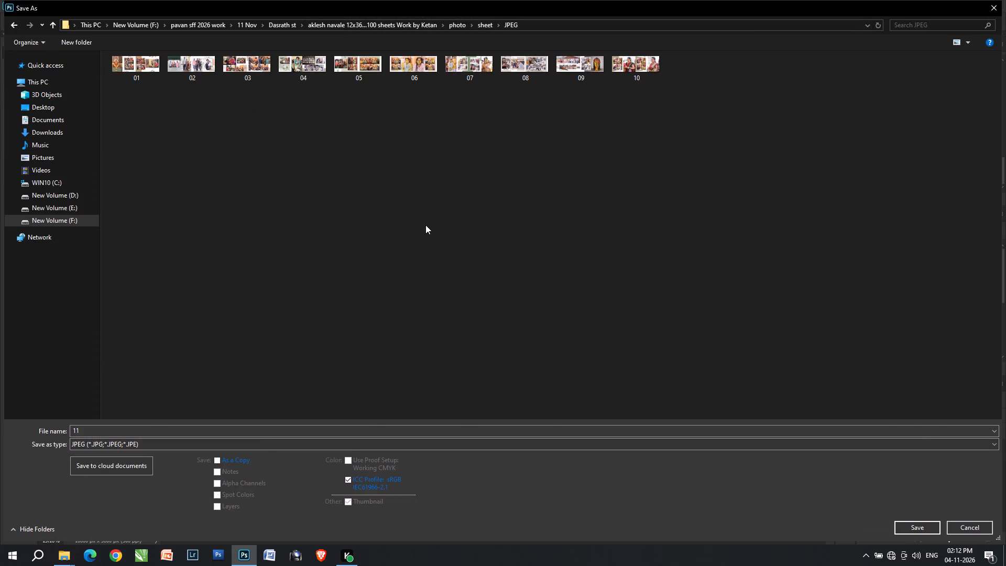
key("Return")
key("Return")
key("Return")
key("Return")
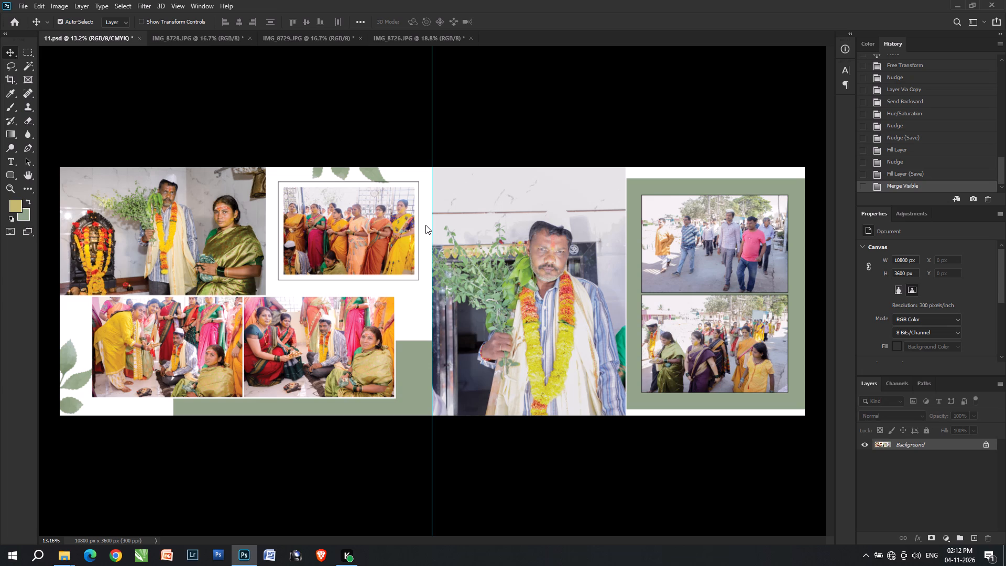
Turn the merged sheet solid white by raising Lightness to its maximum in Hue/Saturation.
key("ctrl+u")
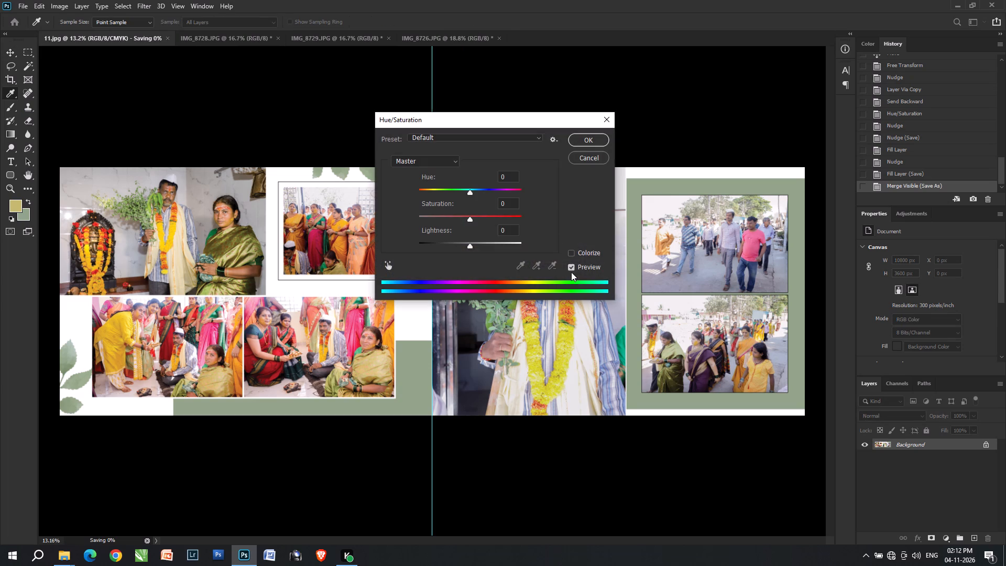
left_click_drag(521, 242, 557, 246)
left_click(575, 146)
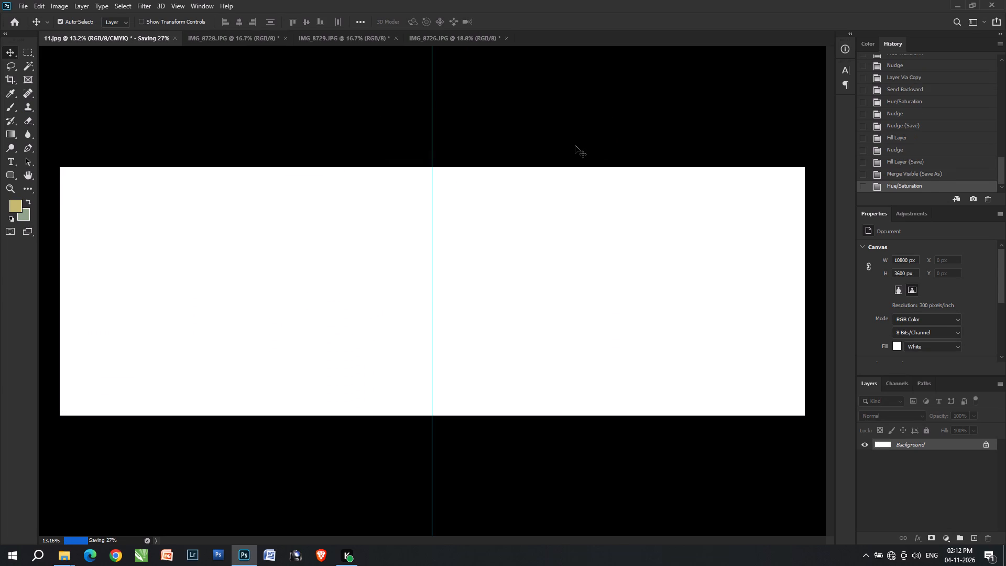
Close the used photo documents IMG_8729, IMG_8726 and IMG_8728 without saving their changes.
key("ctrl+Tab")
key("ctrl+Tab")
key("ctrl+Tab")
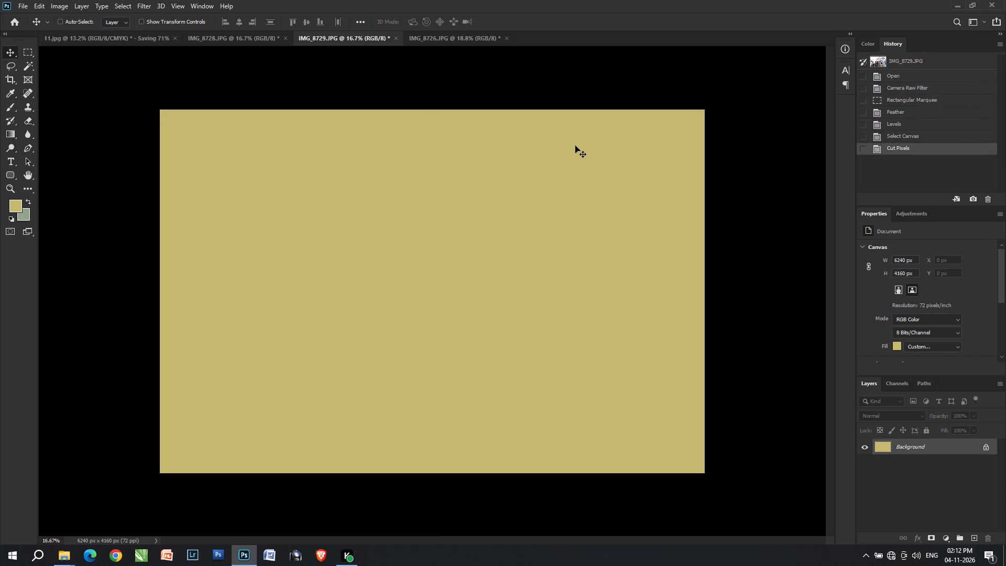
key("ctrl+w")
key("ctrl+Tab")
key("ctrl+Tab")
key("ctrl+Return")
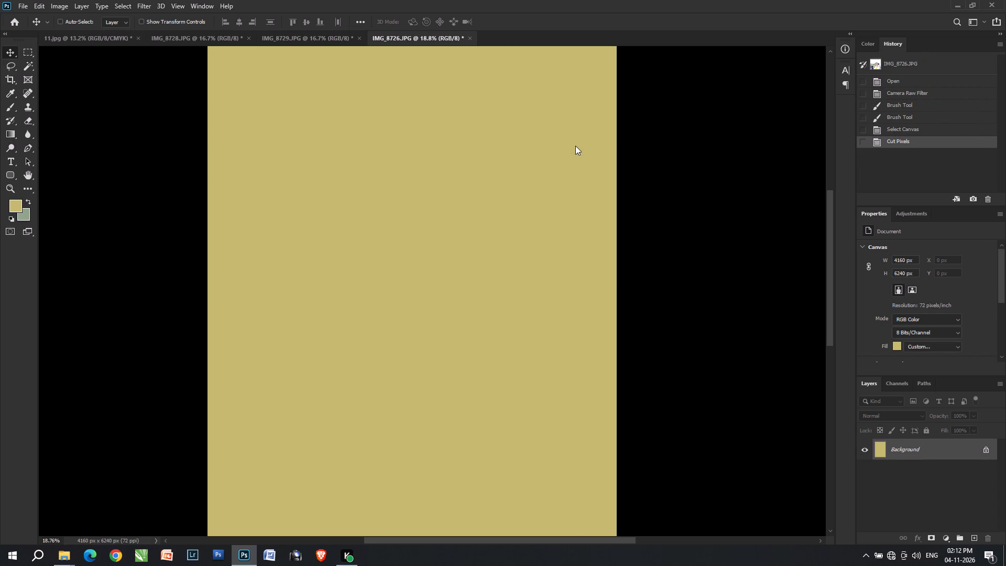
key("ctrl+w")
key("ctrl+Tab")
key("ctrl+Return")
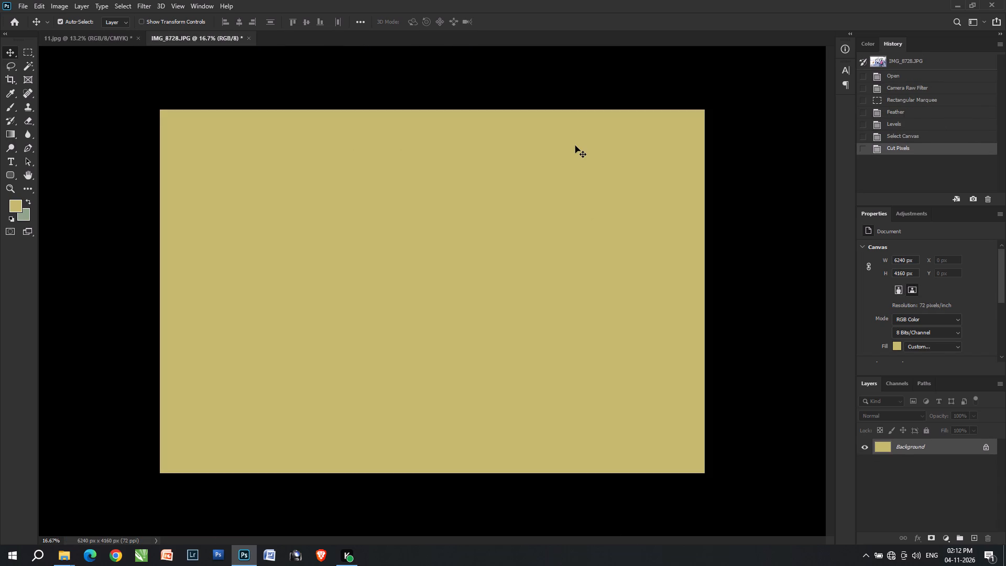
key("ctrl+w")
key("ctrl+Tab")
key("shift+Return")
Save the blank white sheet as 12 in Photoshop PSD format in the sheet folder.
key("ctrl+shift+s")
left_click(488, 26)
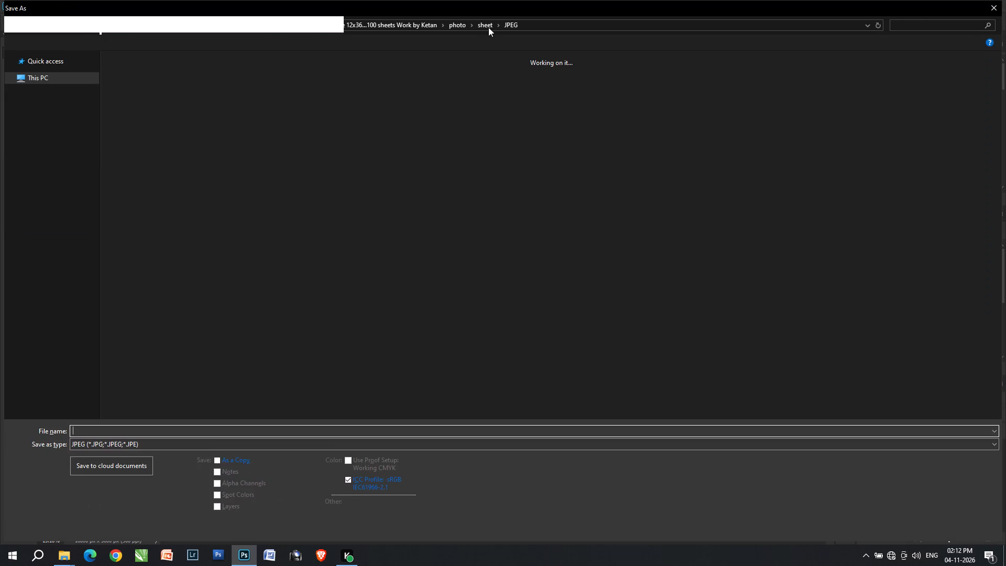
type("12")
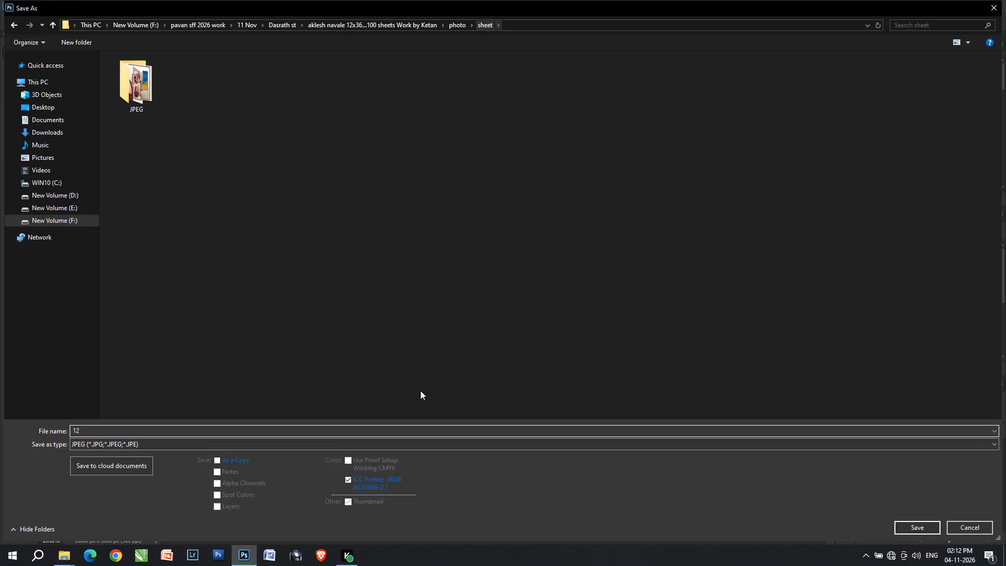
left_click(409, 445)
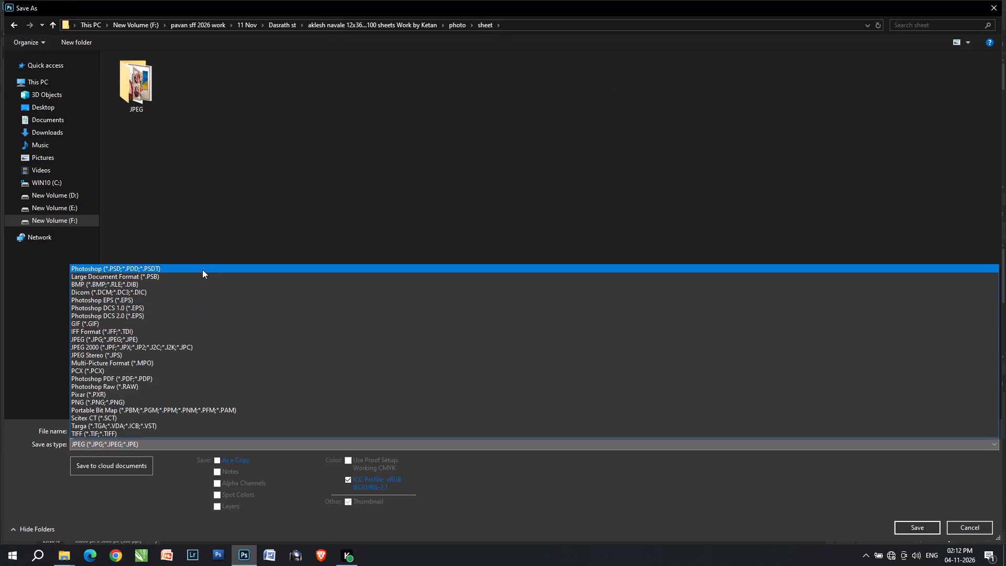
left_click(202, 269)
left_click(364, 320)
key("Return")
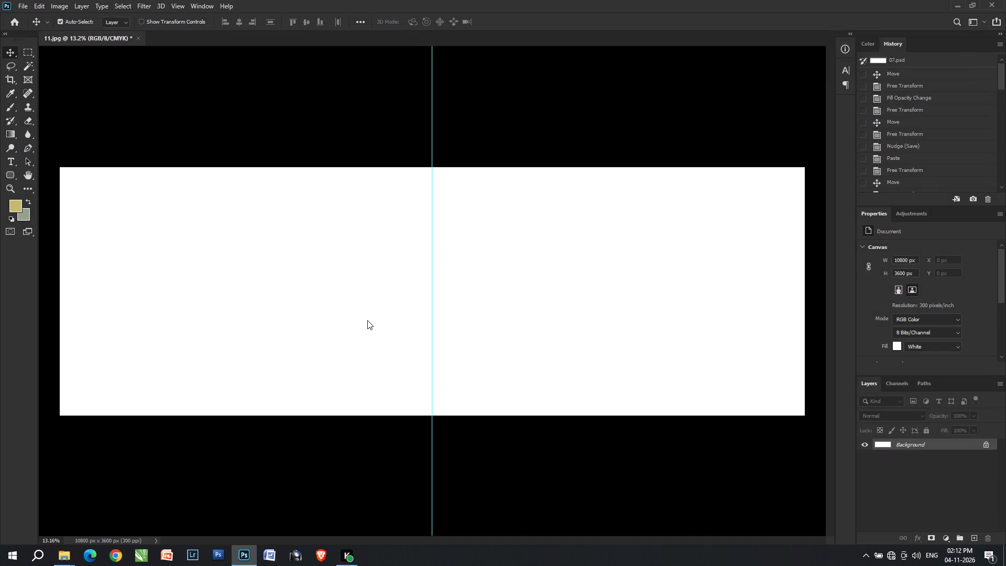
Switch to File Explorer, select photos IMG_8735 through IMG_8745 in photo folder 02, and open them in Photoshop.
key("alt+Tab")
key("BackSpace")
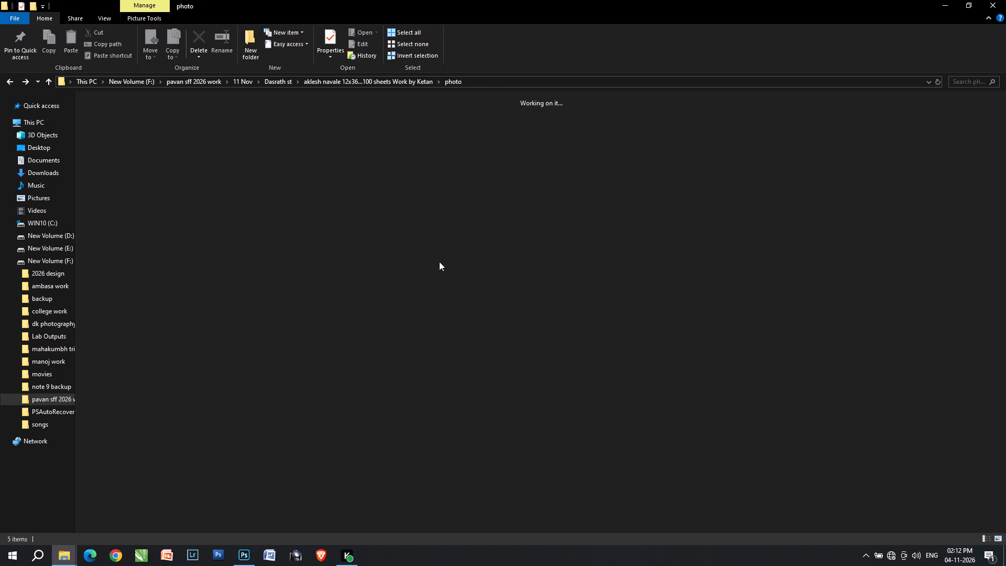
double_click(288, 205)
left_click(288, 205)
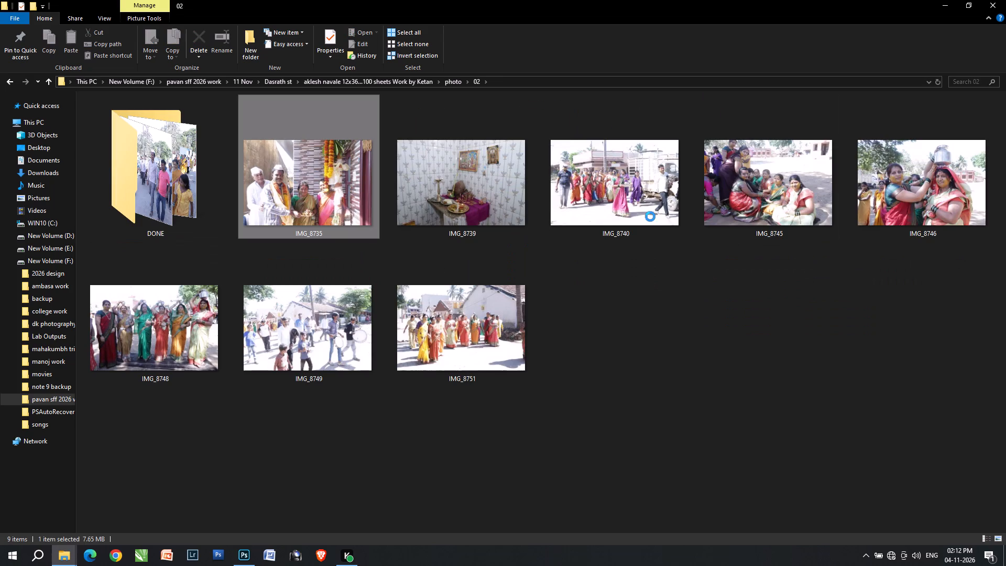
left_click(769, 202, "shift")
left_click(454, 322, "shift")
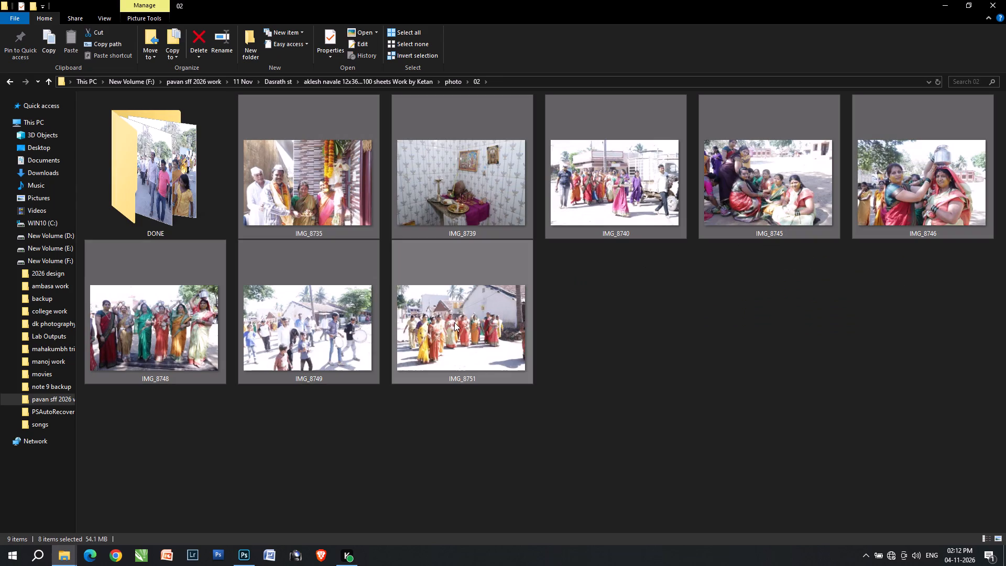
left_click(347, 205)
left_click(745, 206, "shift")
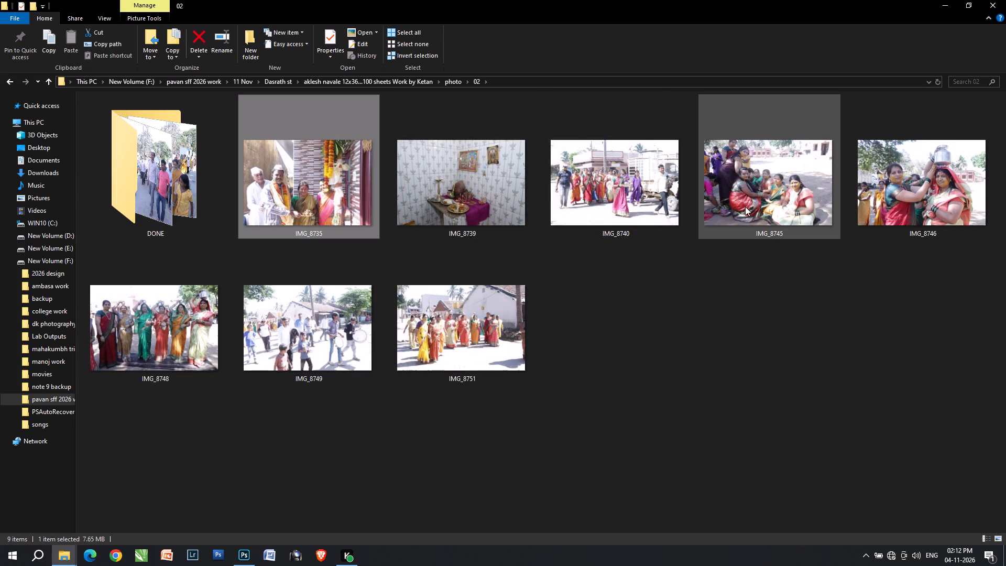
left_click_drag(603, 202, 616, 15)
key("alt+Tab")
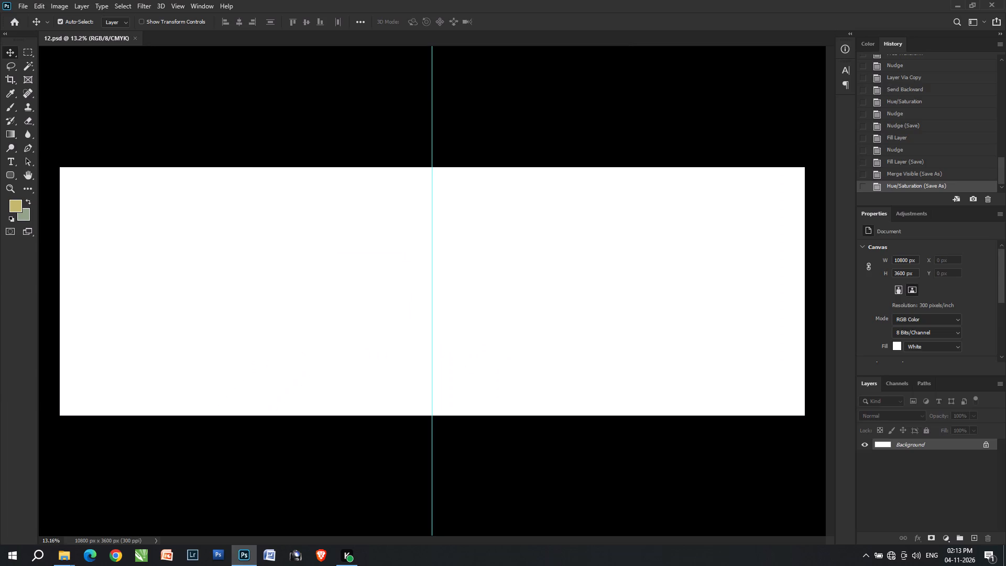
left_click_drag(616, 15, 588, 6)
key("alt+Tab")
key("alt+Tab")
left_click(588, 7)
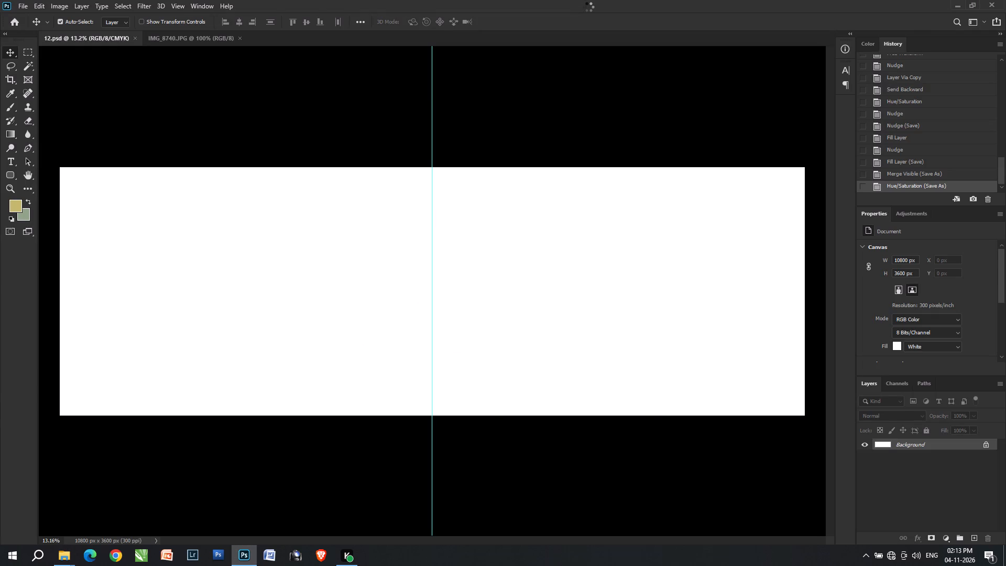
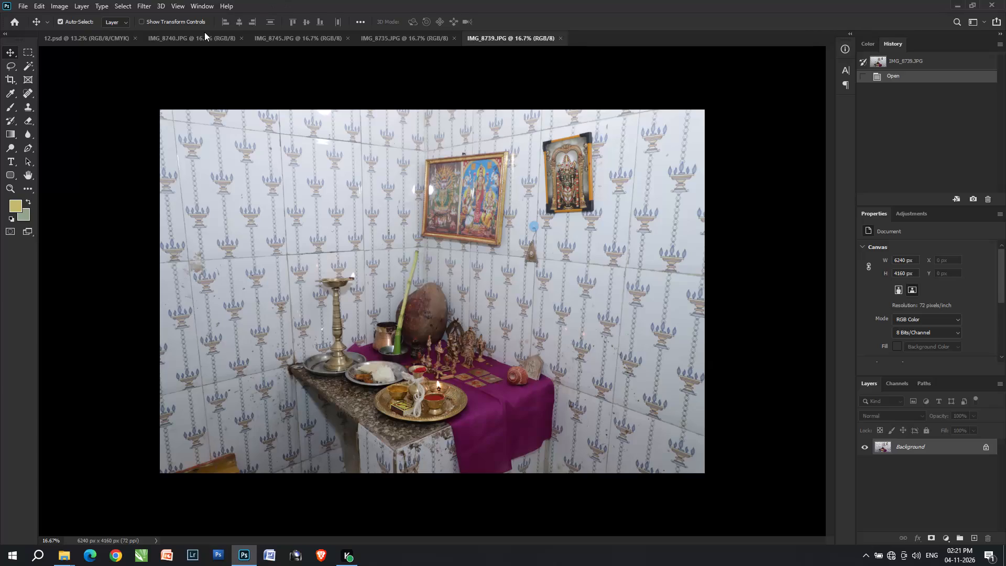
Apply a Camera Raw adjustment to IMG_8739: temperature +15, tint -3, exposure +0.35, highlights -100, shadows +19, whites -100, blacks -55, dehaze +11.
left_click(282, 32)
left_click(396, 41)
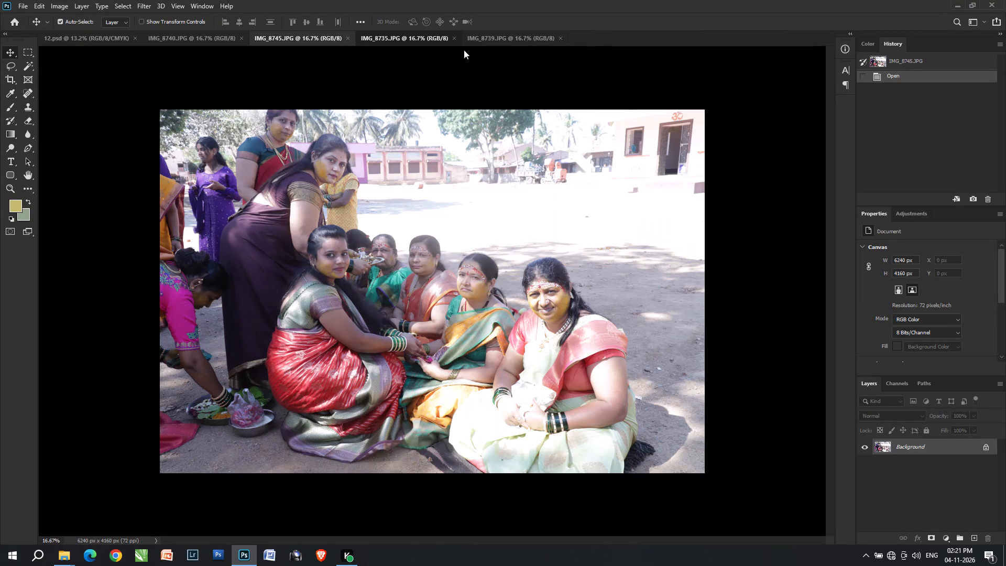
left_click(502, 43)
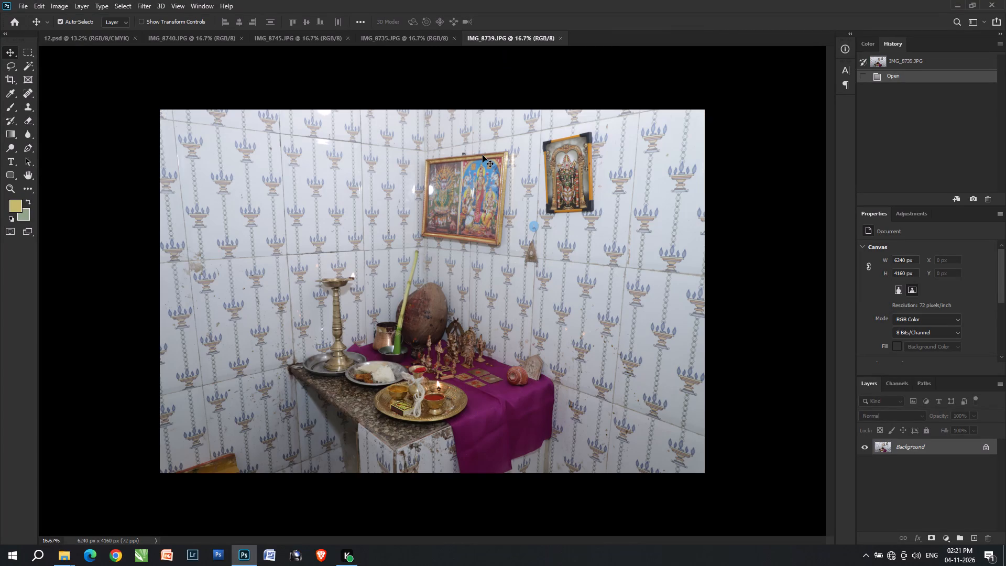
key("ctrl+shift+a")
key("ctrl+shift+a")
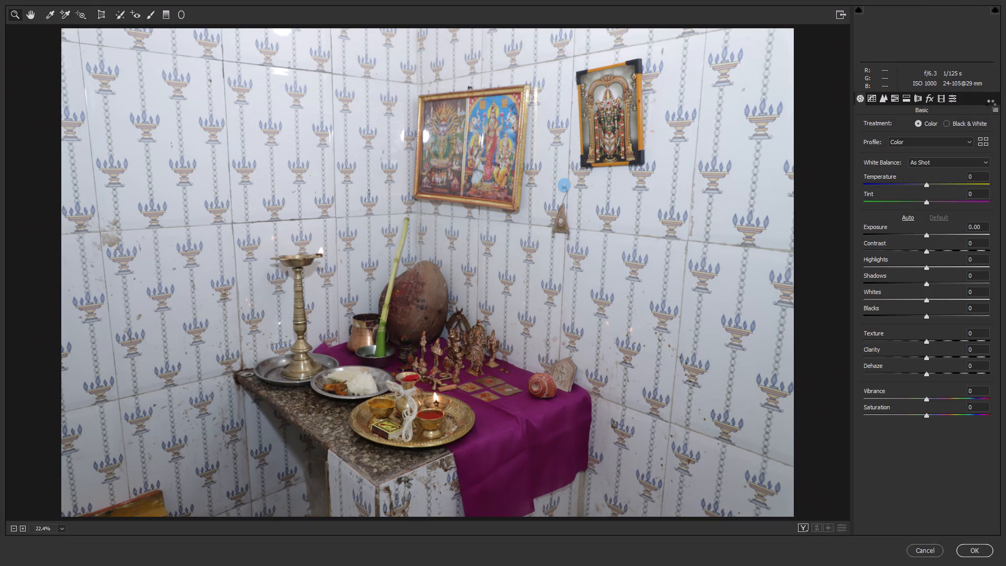
left_click(993, 105)
left_click(994, 108)
left_click_drag(983, 135, 983, 146)
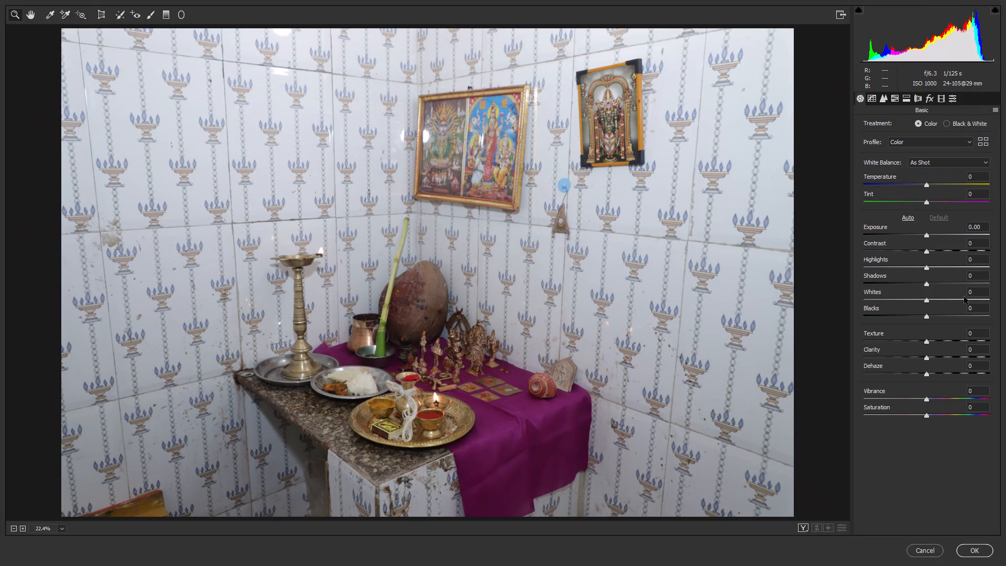
left_click_drag(544, 265, 533, 260)
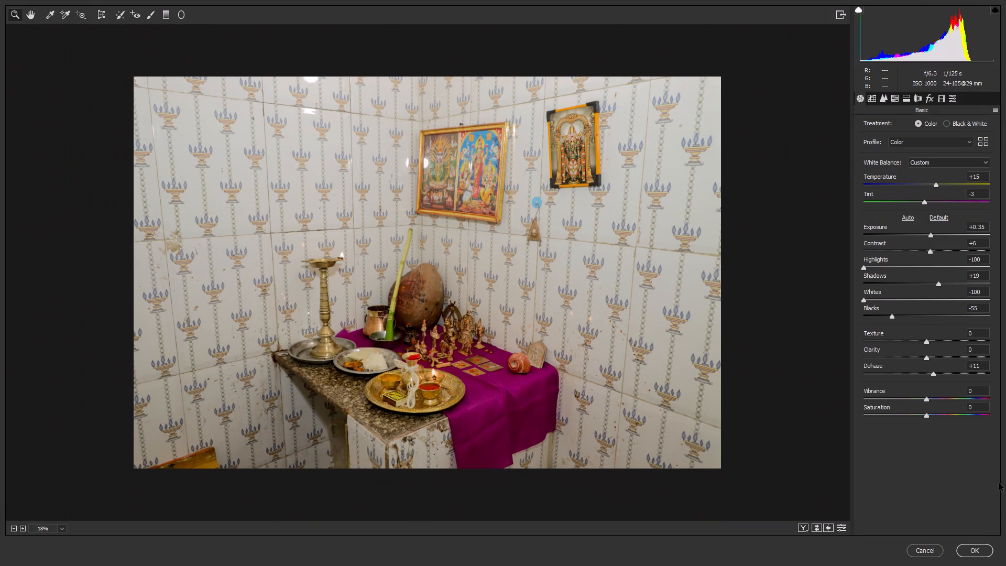
left_click(980, 546)
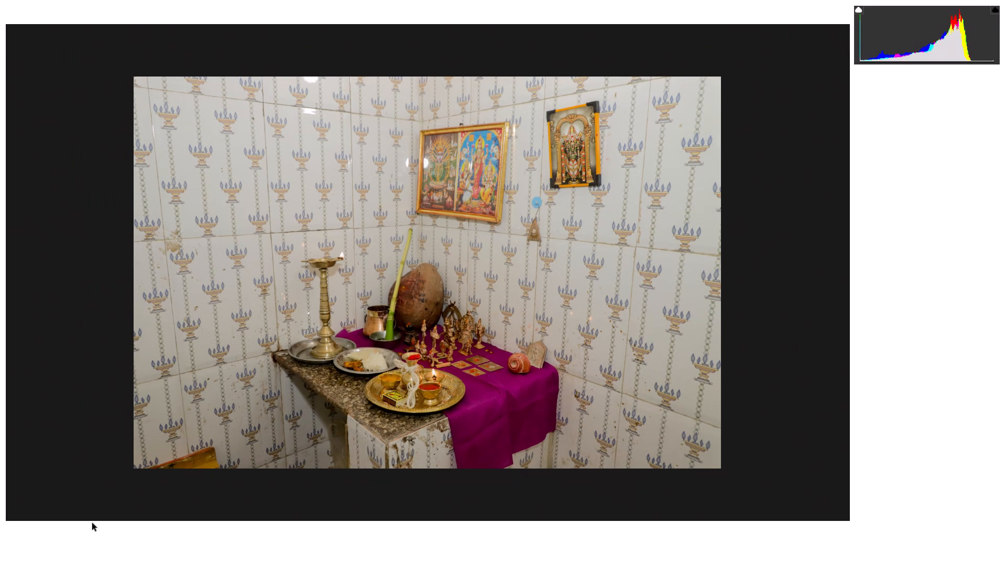
Switch to File Explorer and open the sheet folder of the Sanvi Photography final select album under 11 Nov work done on drive F.
left_click(71, 557)
left_click(165, 509)
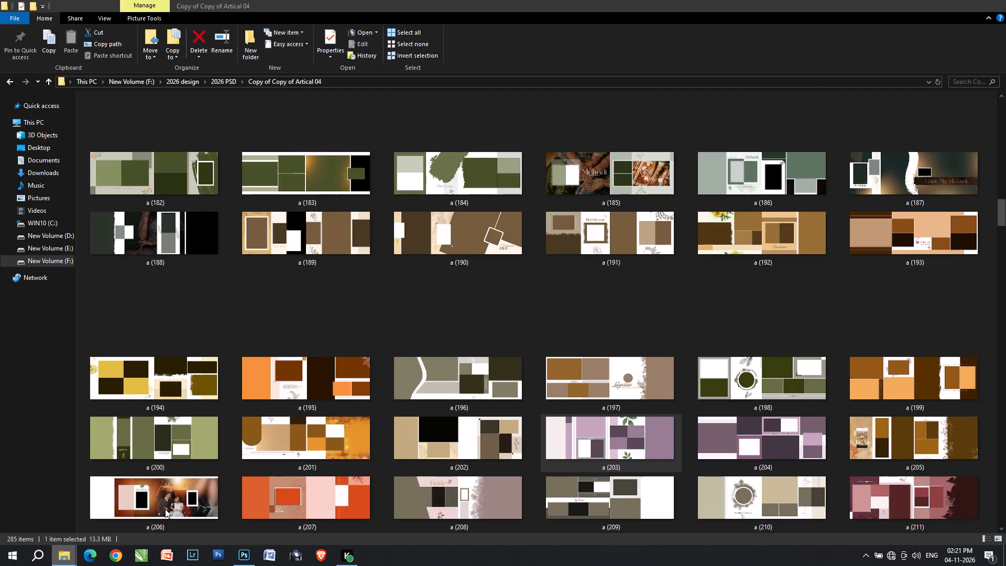
left_click(229, 84)
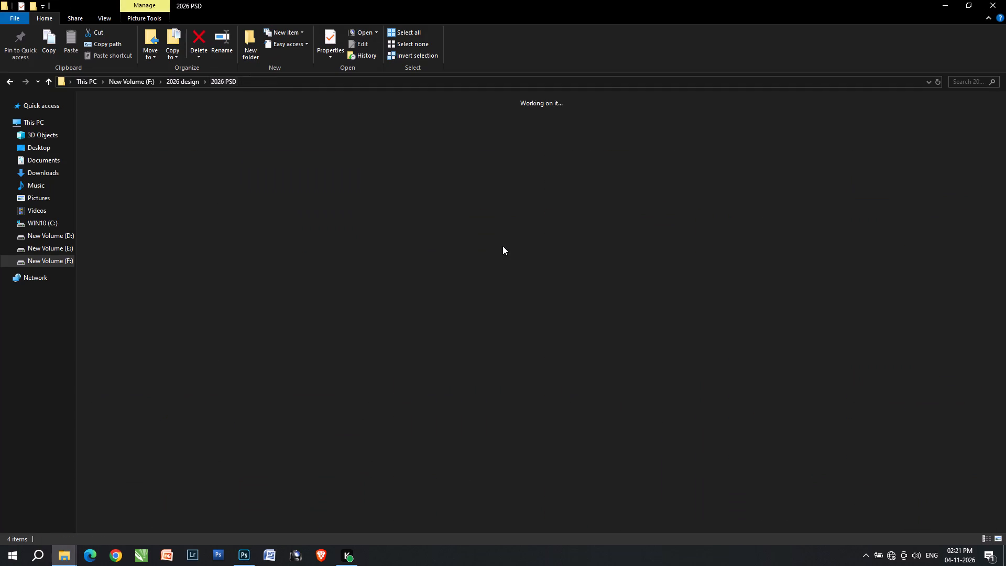
scroll(508, 239, "down", 1)
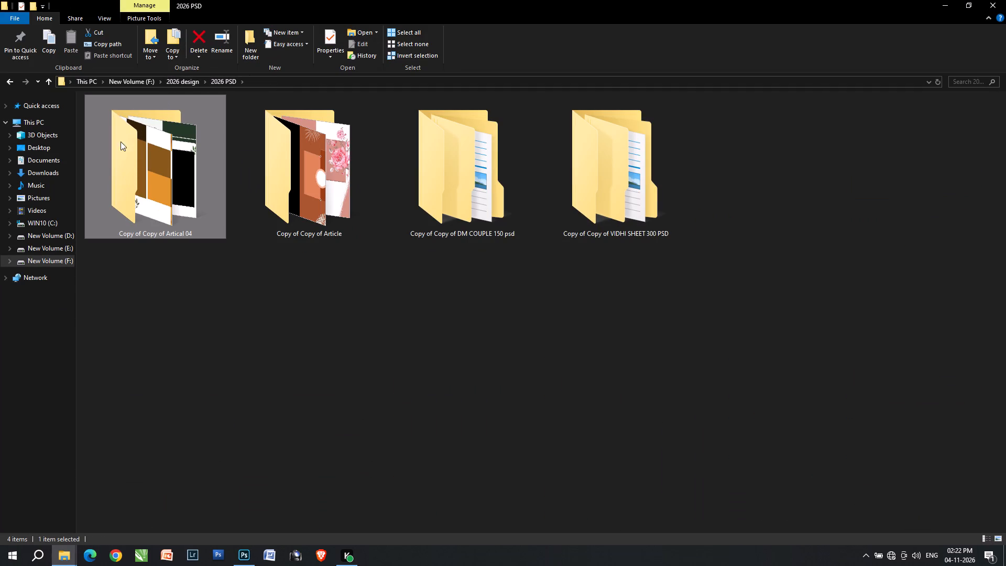
left_click(126, 81)
scroll(300, 292, "down", 2)
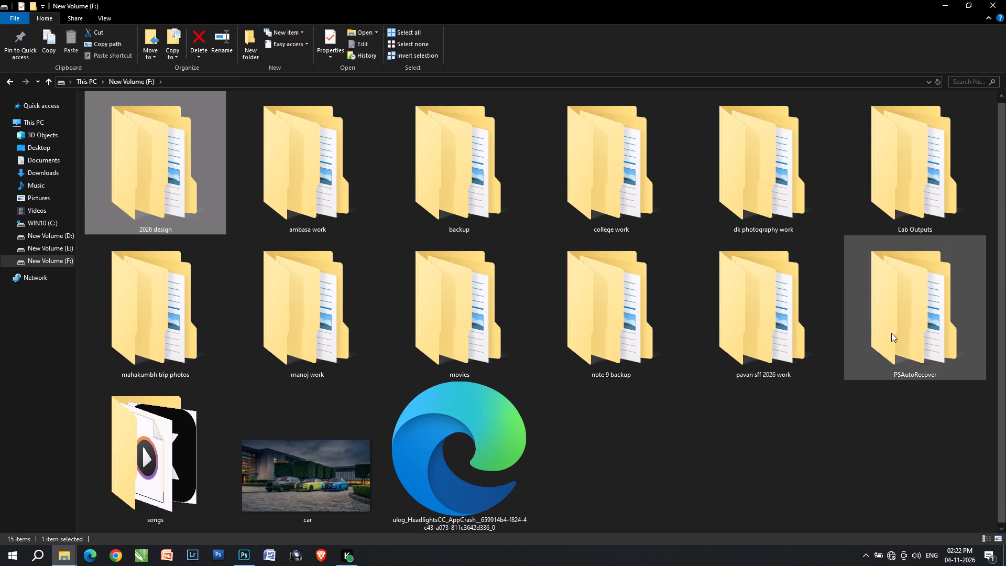
double_click(736, 324)
scroll(293, 323, "down", 2)
double_click(280, 334)
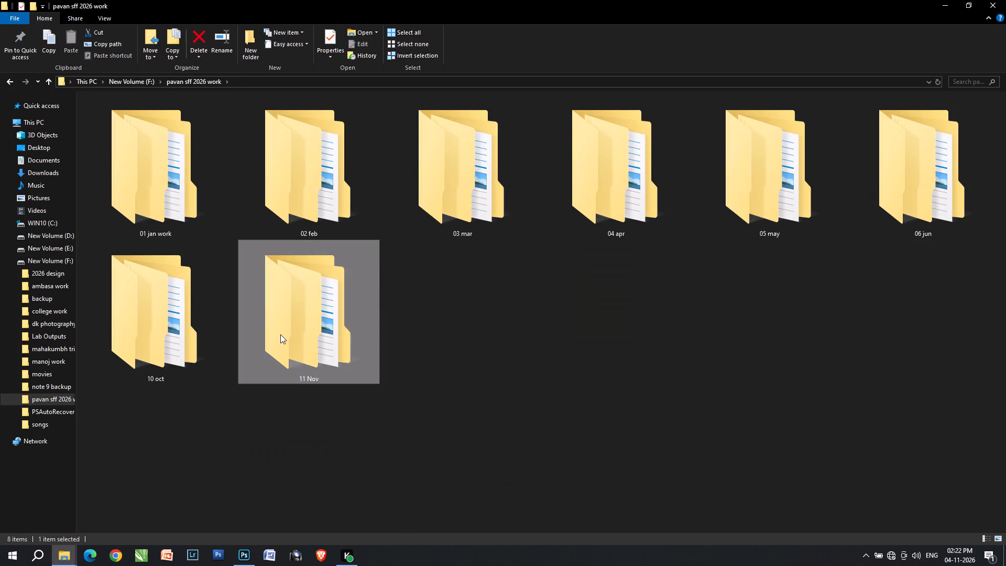
double_click(278, 202)
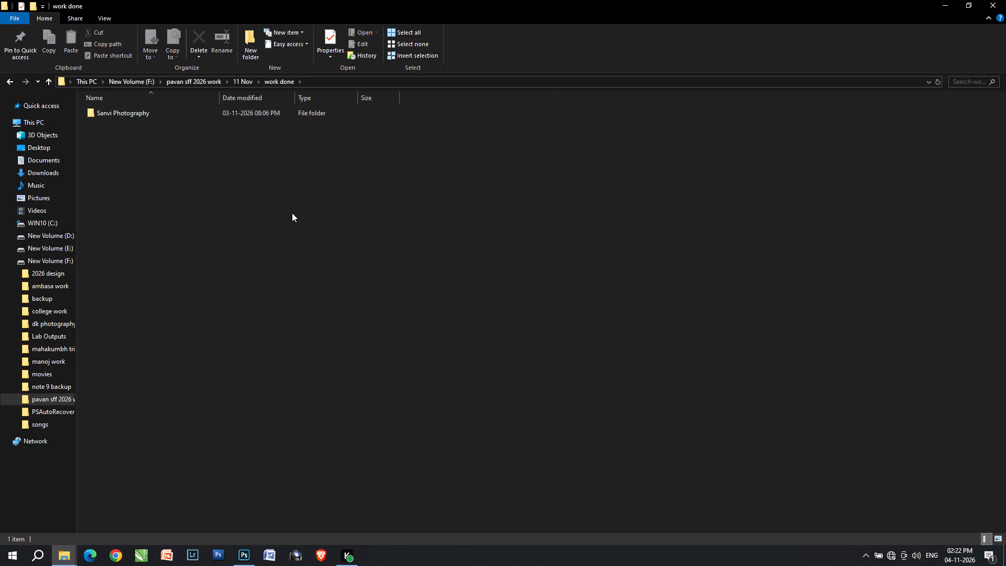
double_click(169, 118)
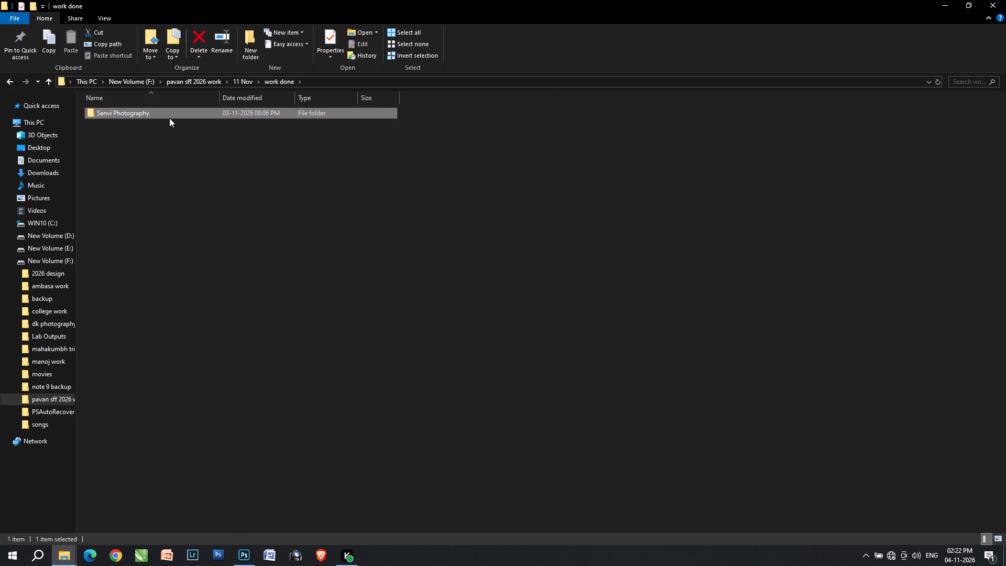
double_click(169, 118)
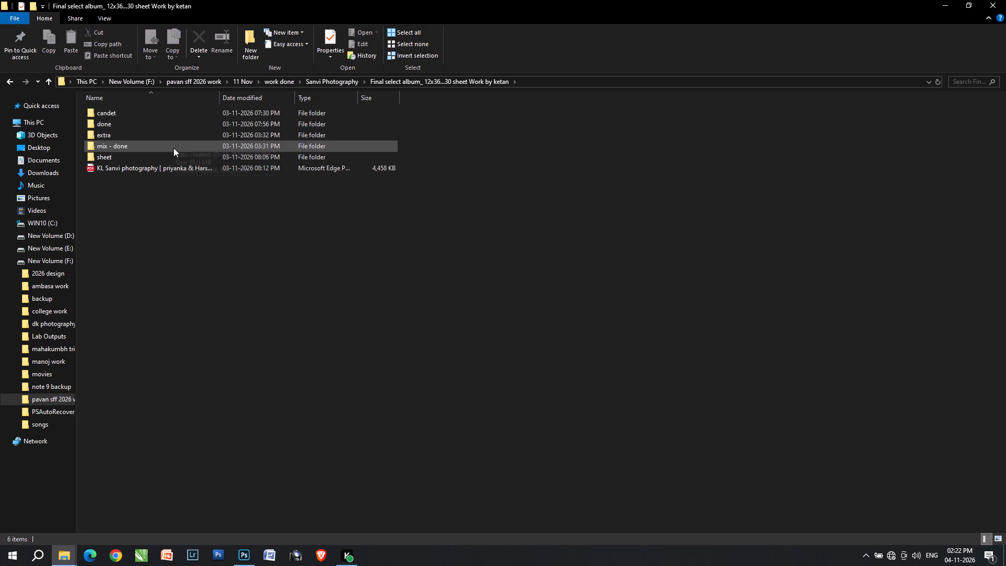
left_click(173, 149)
double_click(177, 155)
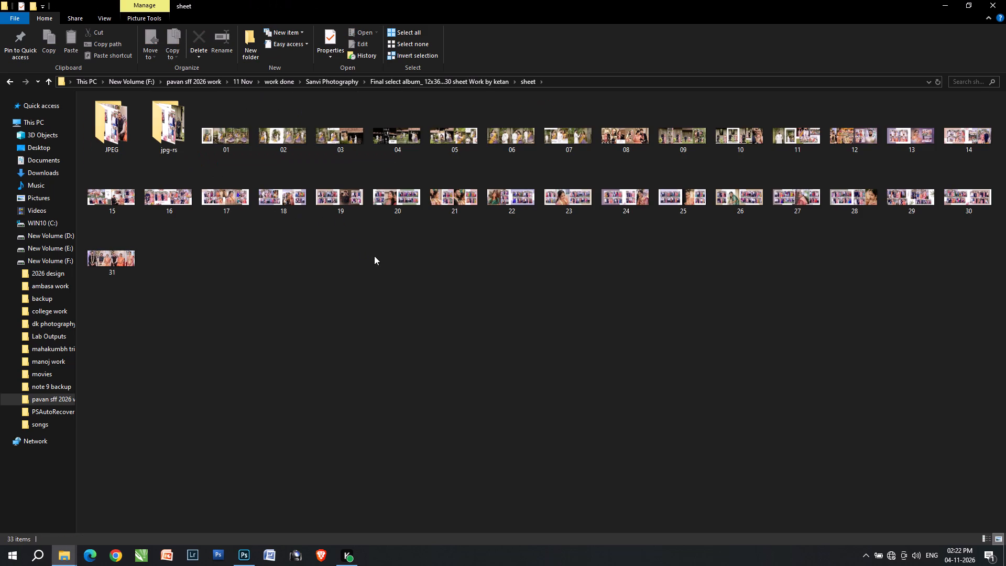
Show the sheet folder's contents as extra large icons and look over the album sheets 01 to 31.
right_click_drag(332, 252, 332, 256)
left_click_drag(374, 256, 382, 271)
right_click(382, 271)
left_click_drag(409, 271, 486, 274)
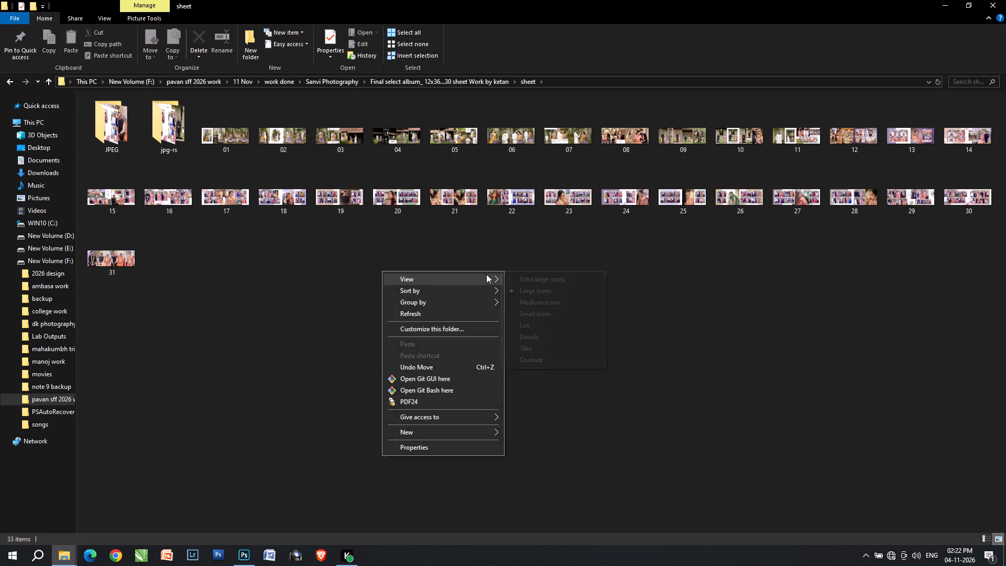
left_click_drag(486, 274, 530, 277)
scroll(481, 283, "down", 4)
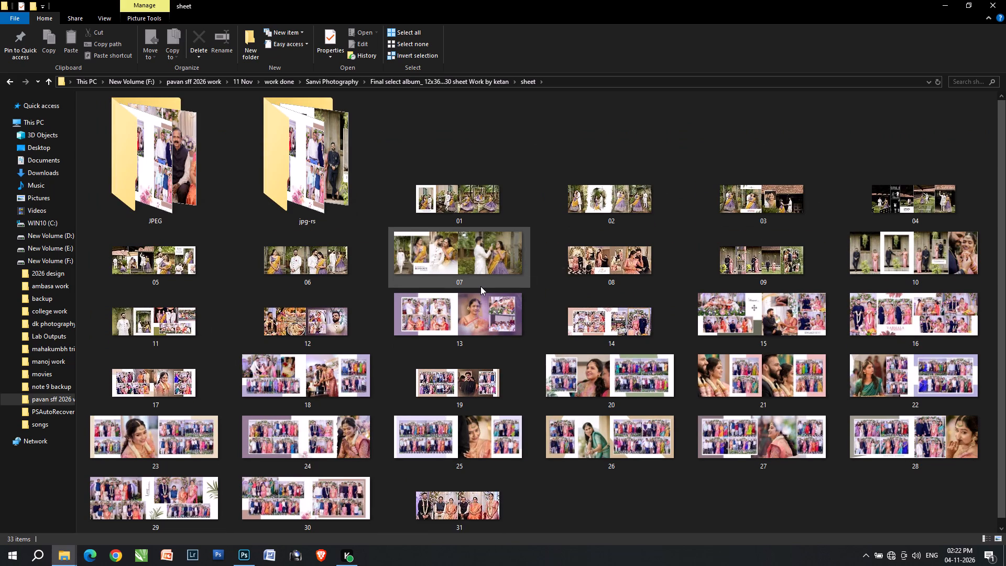
key("F11")
key("F11")
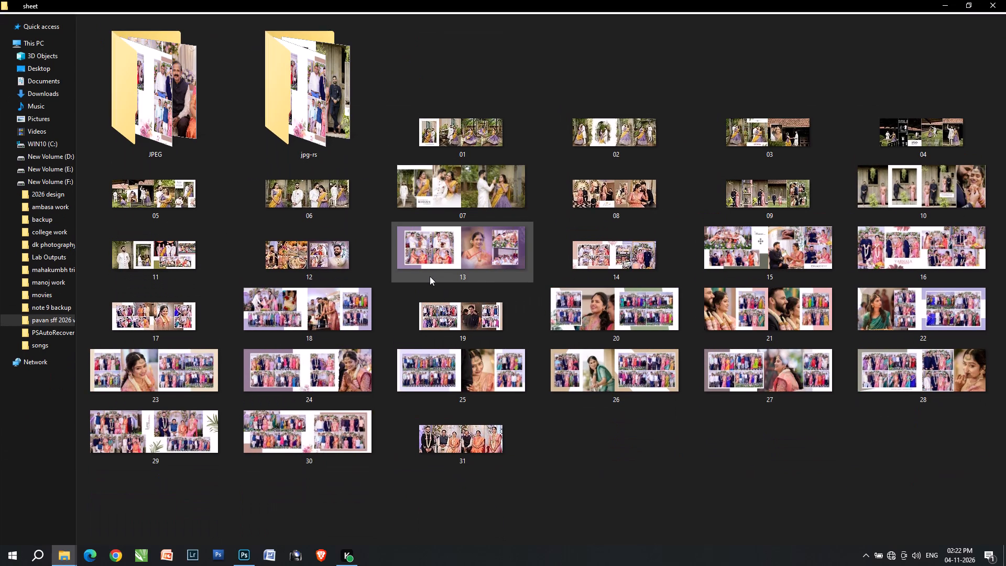
Go back to the final select album folder and show its contents as extra large icons.
key("BackSpace")
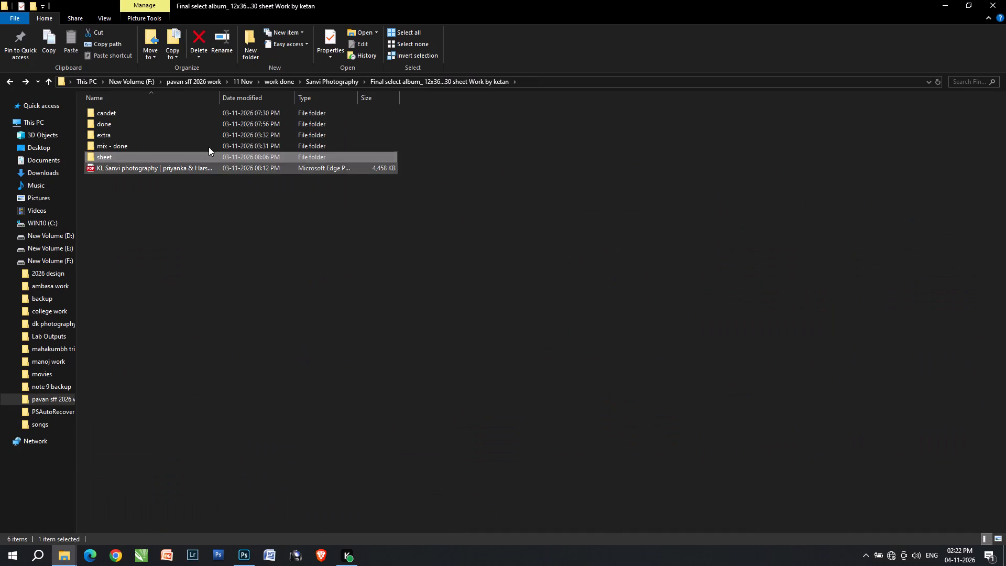
right_click(167, 244)
left_click_drag(206, 258, 314, 256)
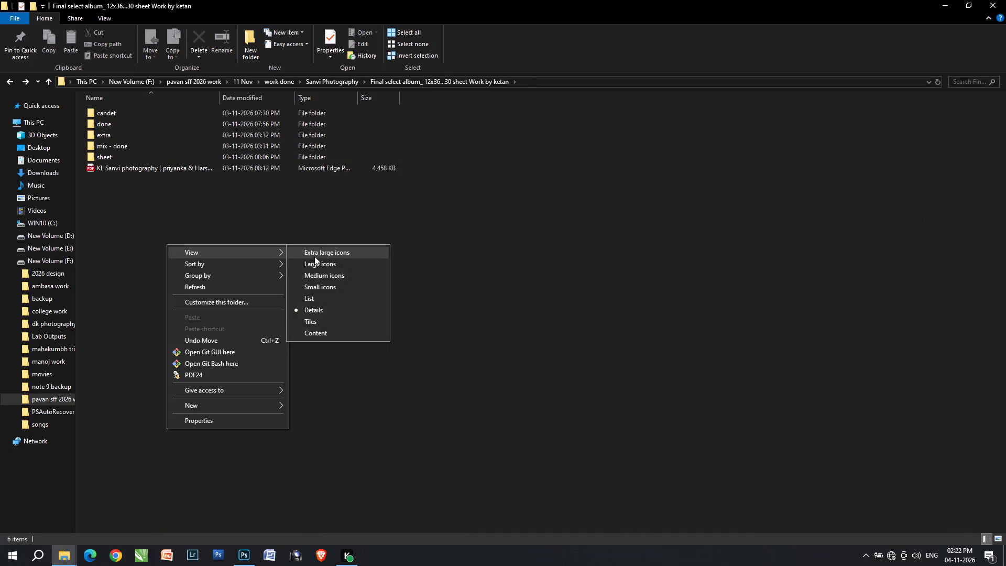
left_click_drag(314, 256, 317, 256)
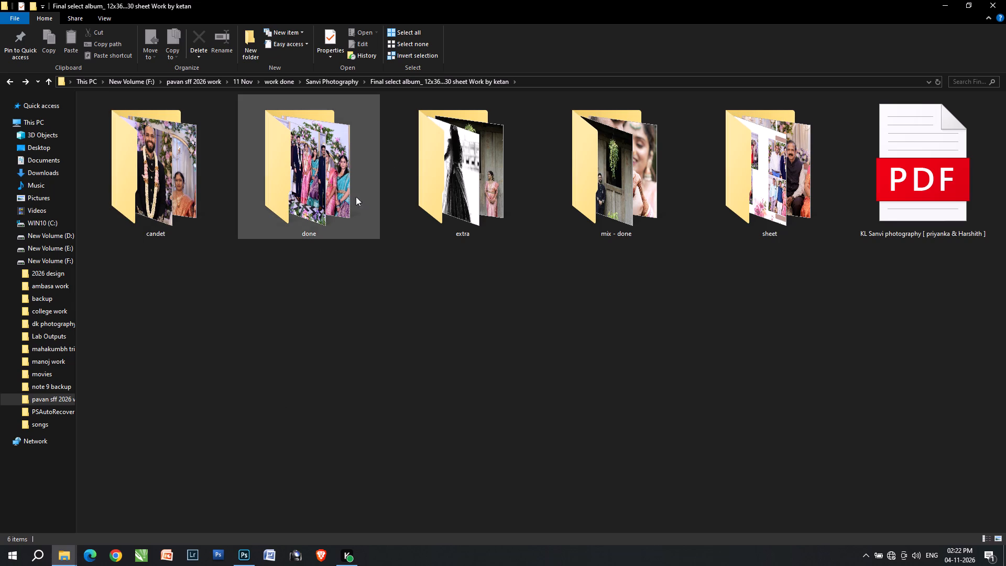
In the candet folder, move photos DSC06156, DSC06165, DSC06186 and DSC06190 into the done subfolder.
double_click(103, 179)
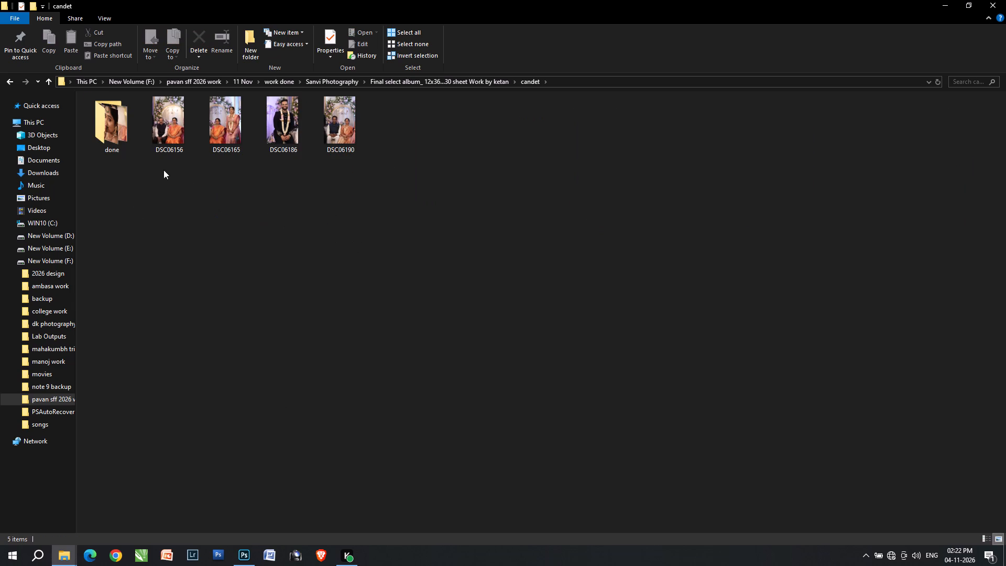
left_click_drag(162, 169, 364, 131)
left_click_drag(335, 130, 105, 136)
Show the candet folder and its done subfolder as extra large icons, and look through the photos in the done subfolder.
right_click(226, 197)
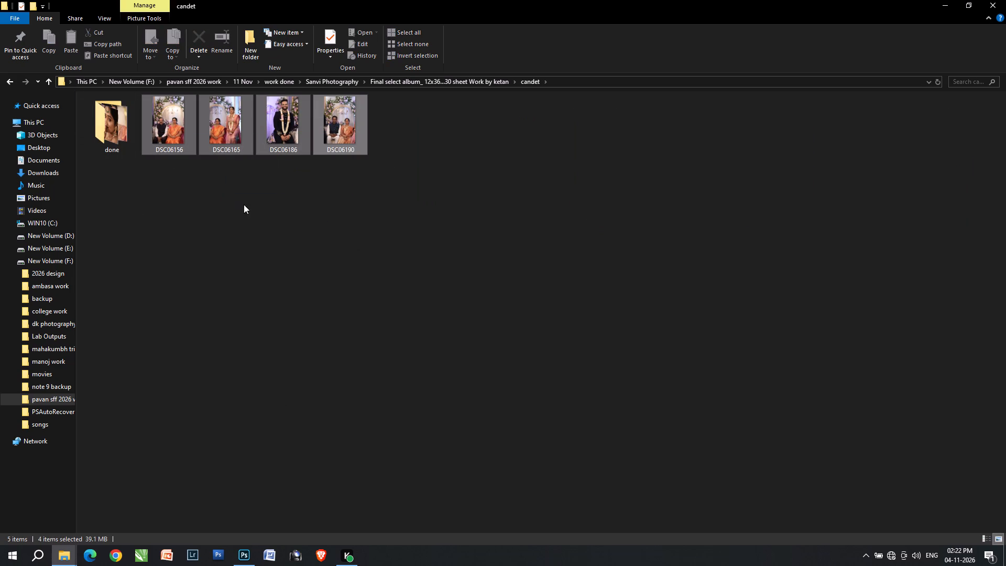
left_click_drag(266, 206, 374, 211)
right_click(347, 203)
left_click_drag(398, 212, 506, 213)
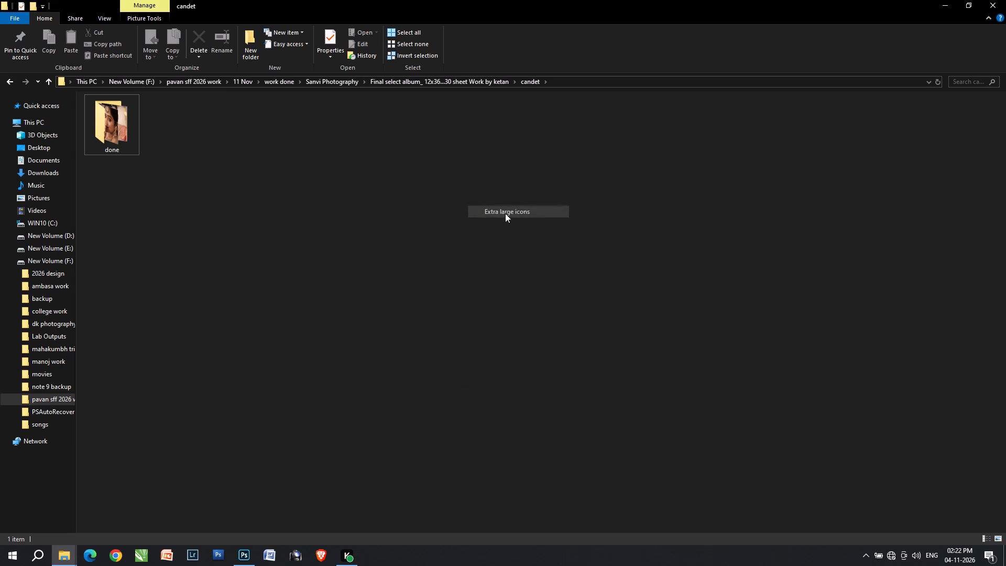
left_click(253, 187)
double_click(206, 179)
scroll(322, 276, "down", 8)
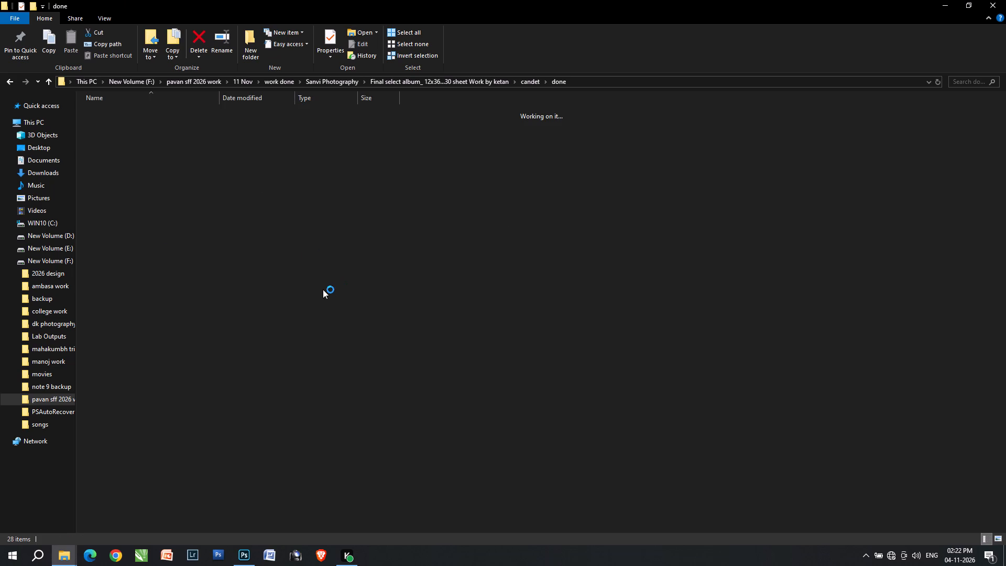
right_click(433, 268)
left_click_drag(468, 272, 564, 278)
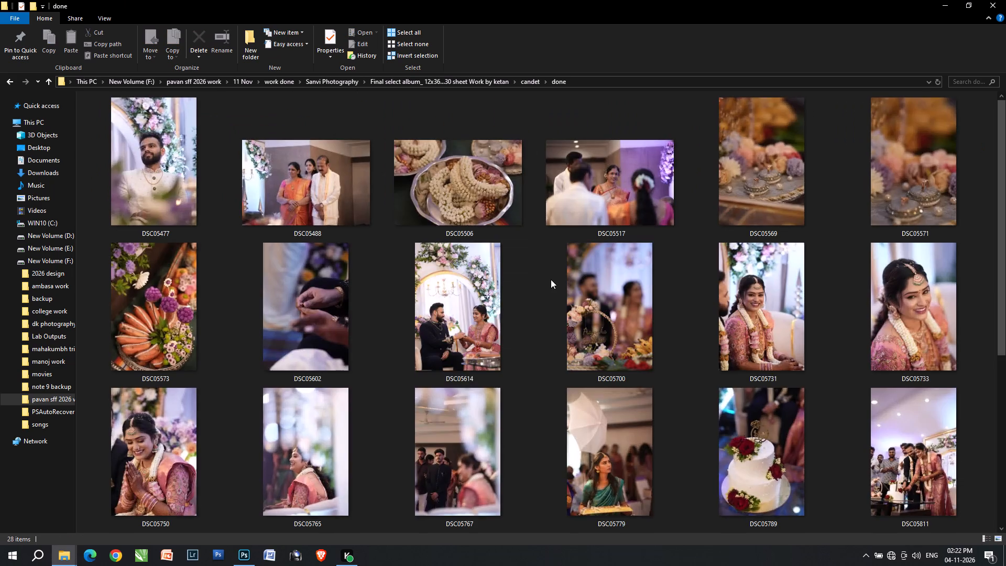
scroll(570, 291, "down", 7)
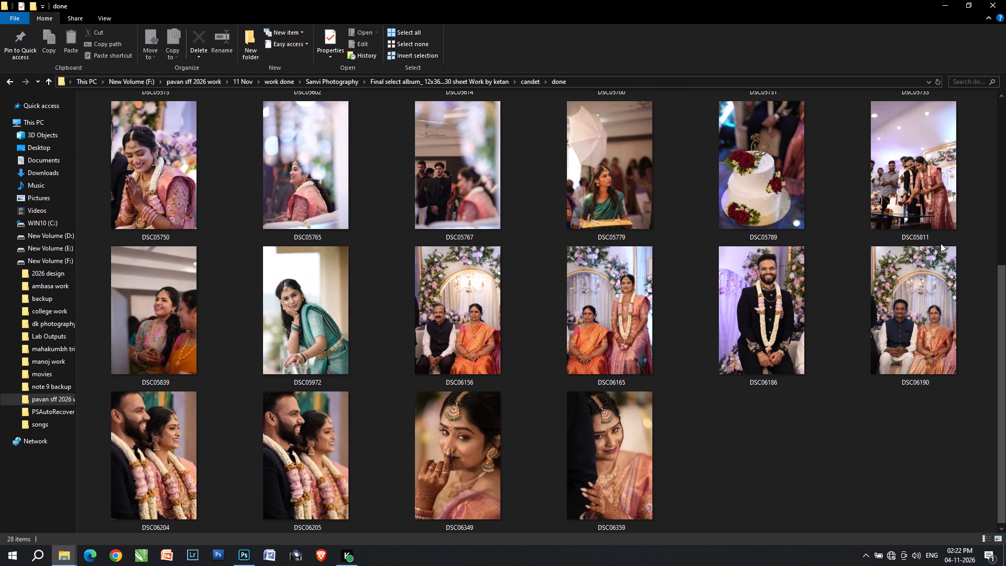
scroll(838, 240, "up", 1)
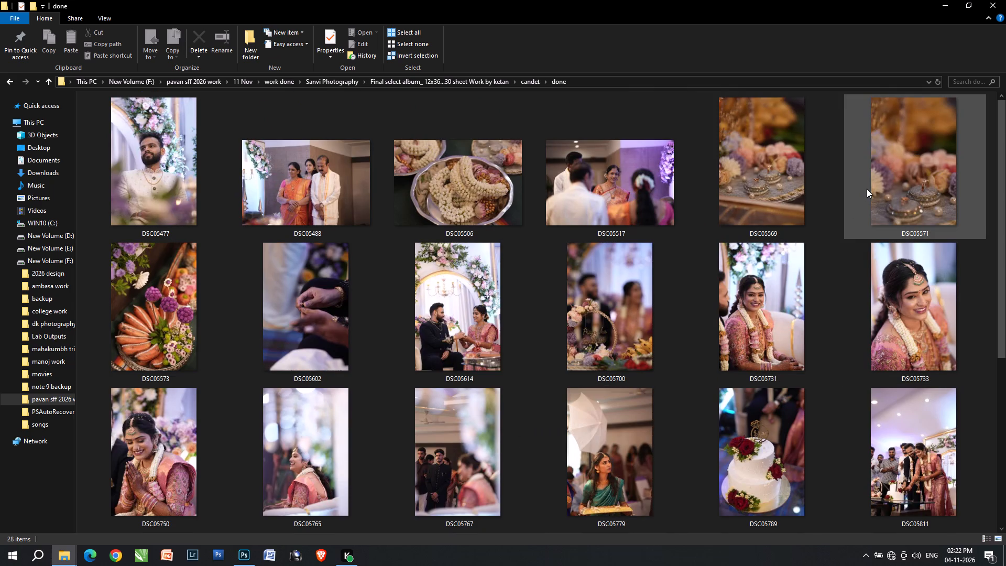
Return to the final select album folder and look through the group photos in its own done folder.
key("BackSpace")
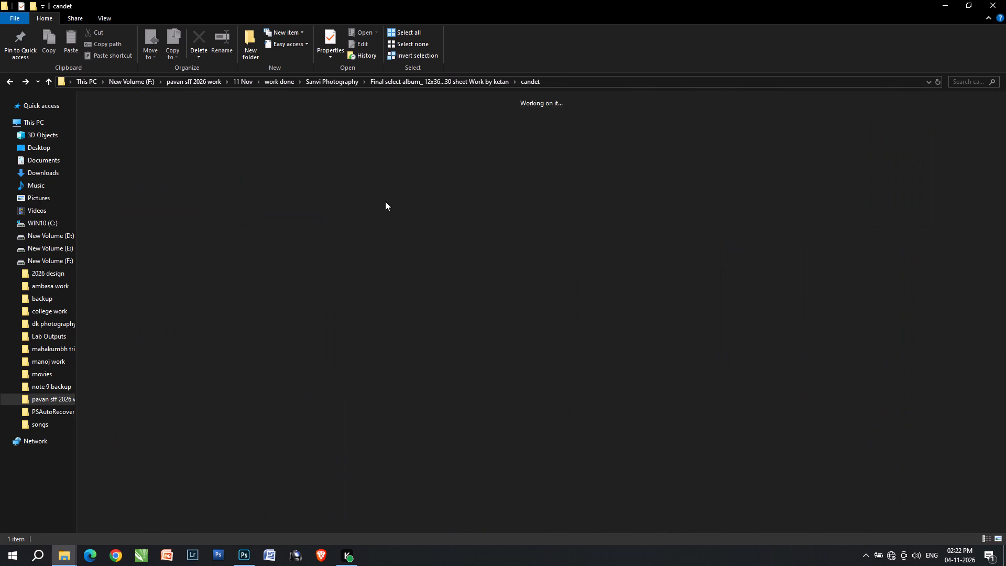
key("BackSpace")
double_click(324, 175)
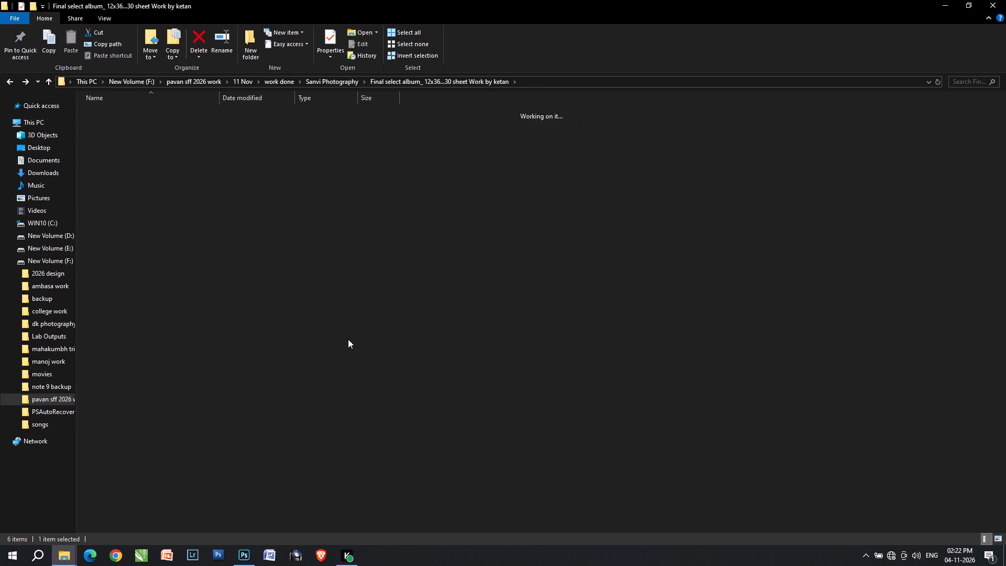
scroll(354, 342, "down", 6)
scroll(360, 343, "up", 2)
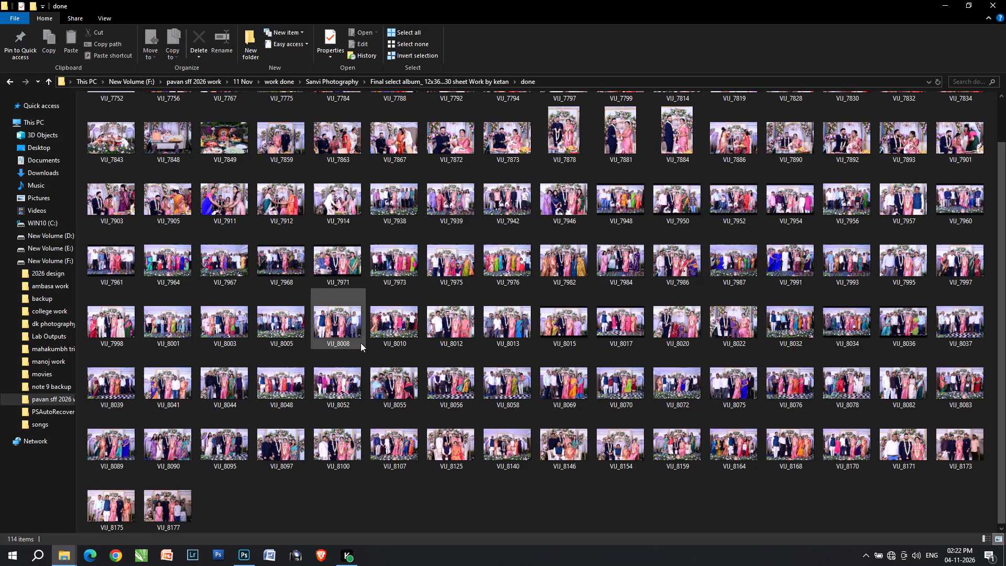
scroll(360, 343, "up", 4)
key("BackSpace")
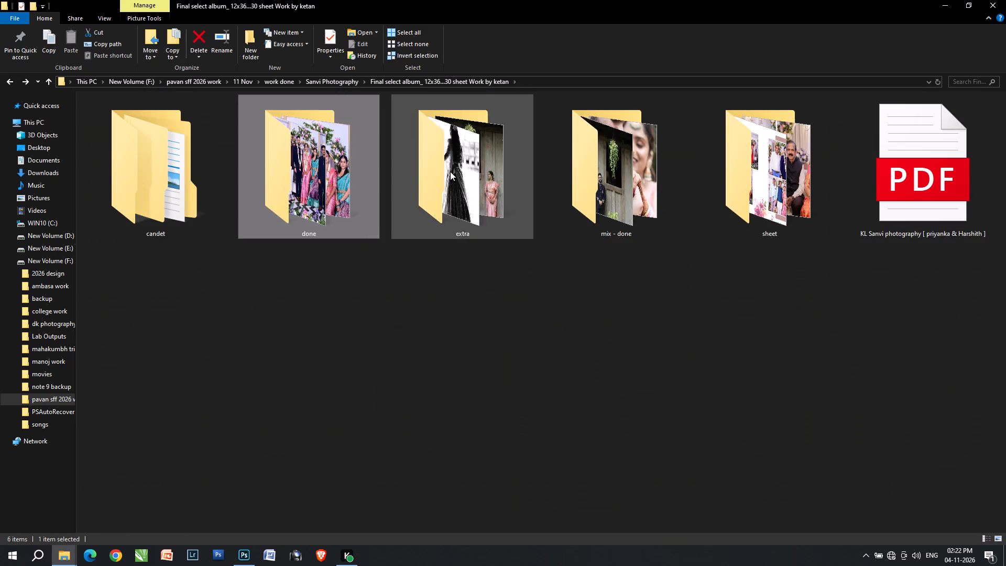
Open the album's extra folder and show its photos as extra large icons.
double_click(450, 171)
right_click(234, 213)
left_click_drag(266, 223, 393, 228)
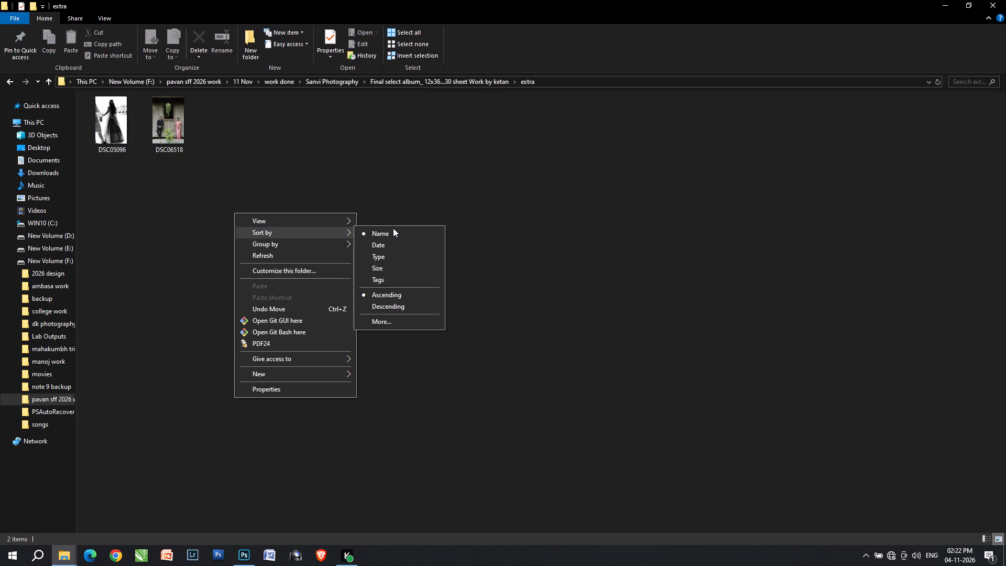
left_click_drag(393, 228, 406, 220)
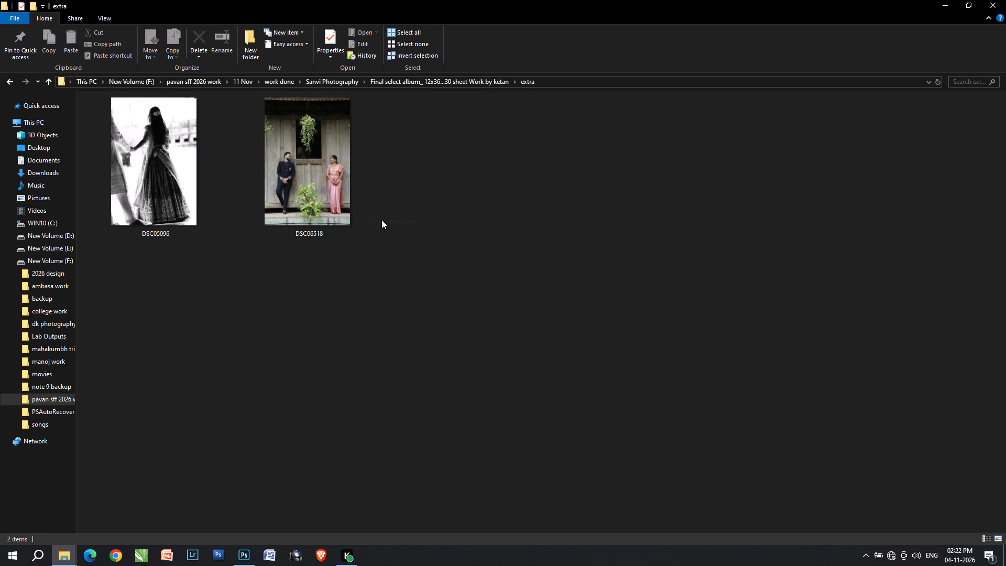
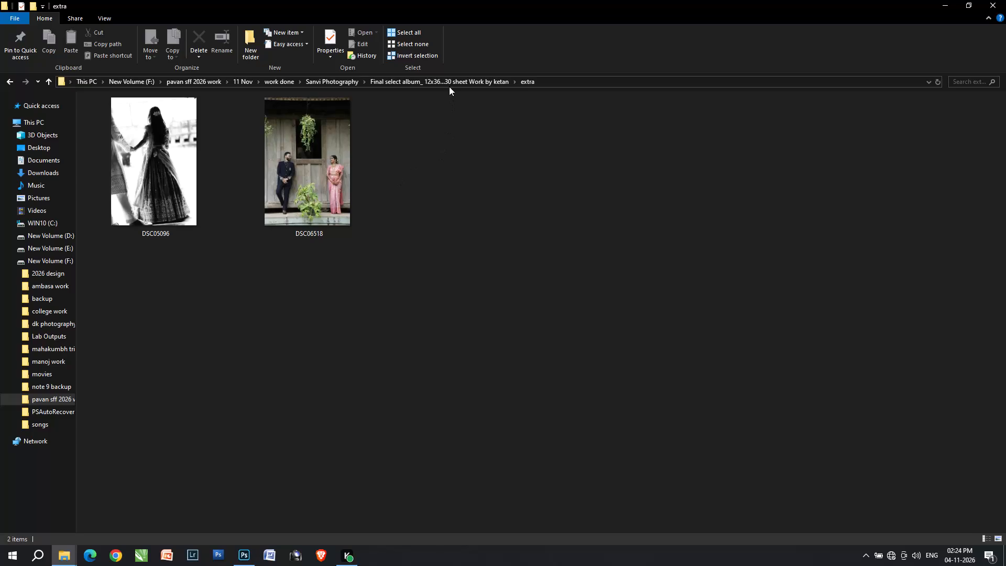
Return to the final select album folder, look through the photos in candet's done subfolder, and reopen the album's own done folder.
left_click(449, 81)
left_click(265, 203)
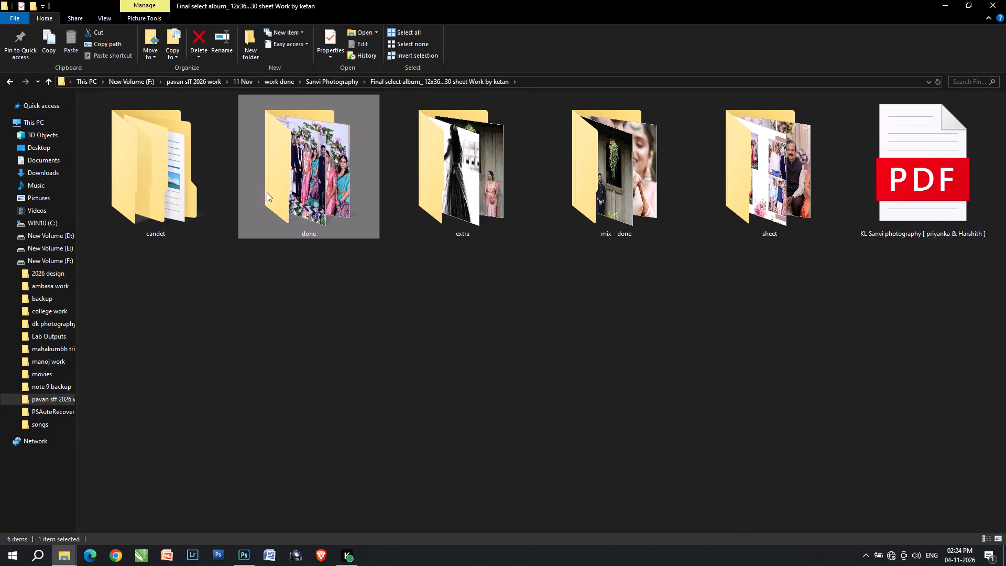
double_click(217, 186)
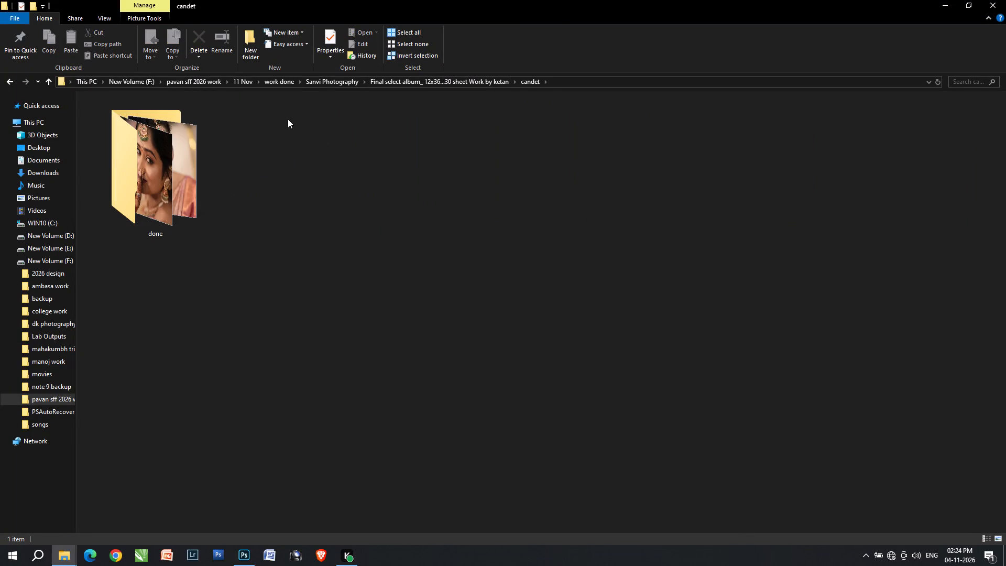
double_click(201, 148)
scroll(323, 252, "down", 3)
scroll(457, 331, "down", 3)
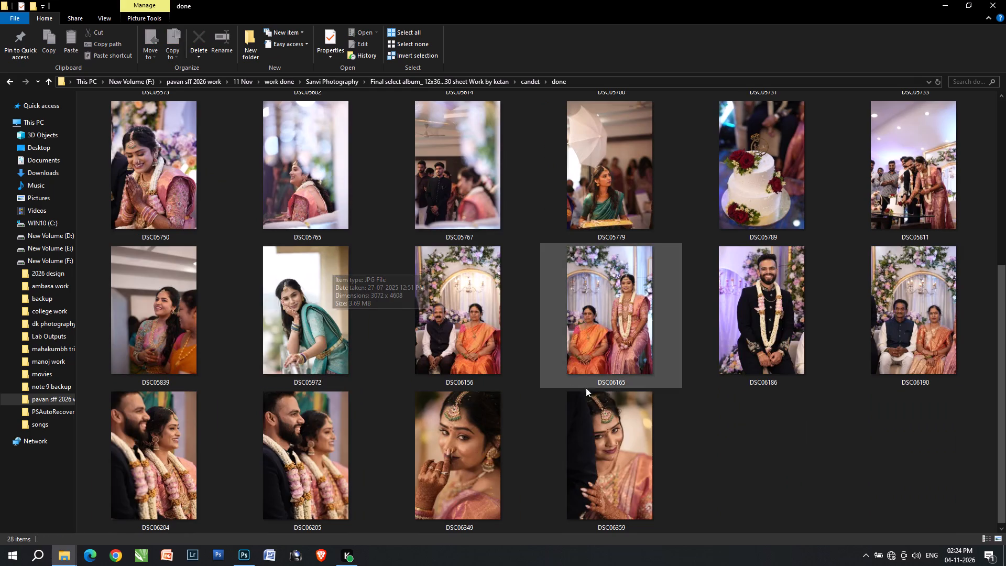
scroll(686, 388, "up", 4)
left_click(435, 83)
double_click(320, 182)
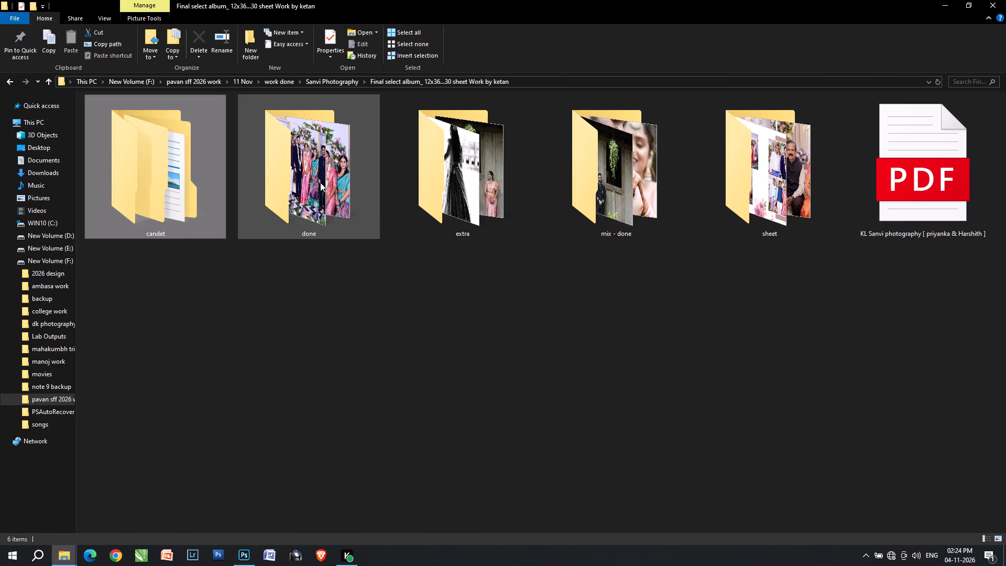
Open the album's mix - done folder, show it as extra large icons, and compare couple photos DSC06511 and DSC06512.
left_click(427, 86)
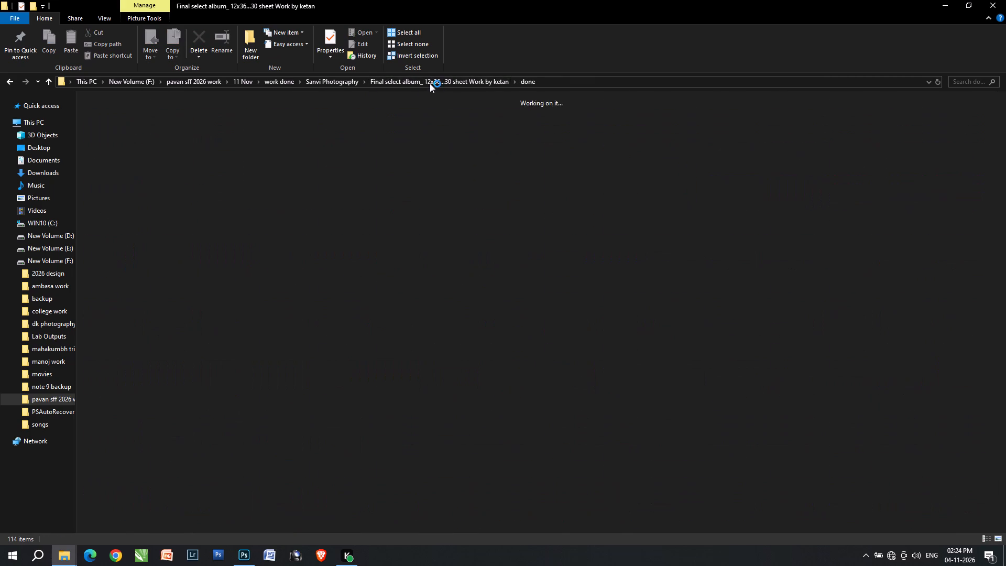
double_click(612, 182)
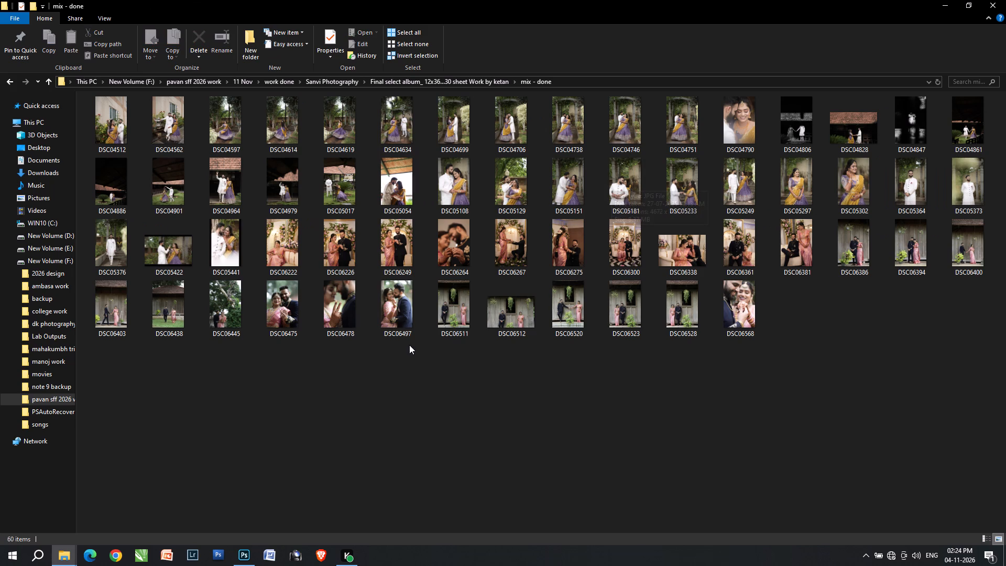
right_click(384, 363)
left_click_drag(459, 188, 547, 182)
scroll(620, 328, "down", 5)
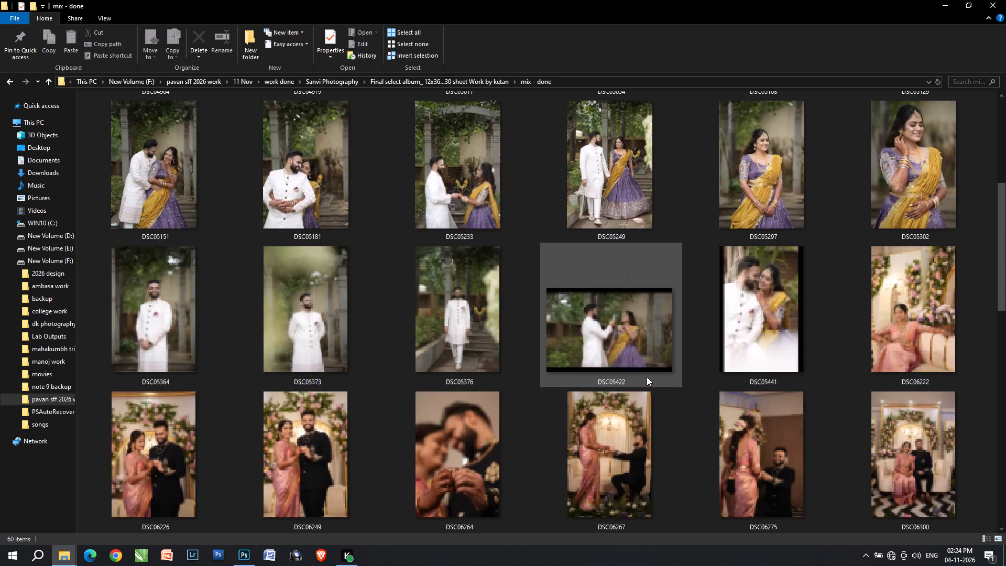
scroll(655, 390, "down", 4)
scroll(523, 431, "down", 2)
left_click(440, 457)
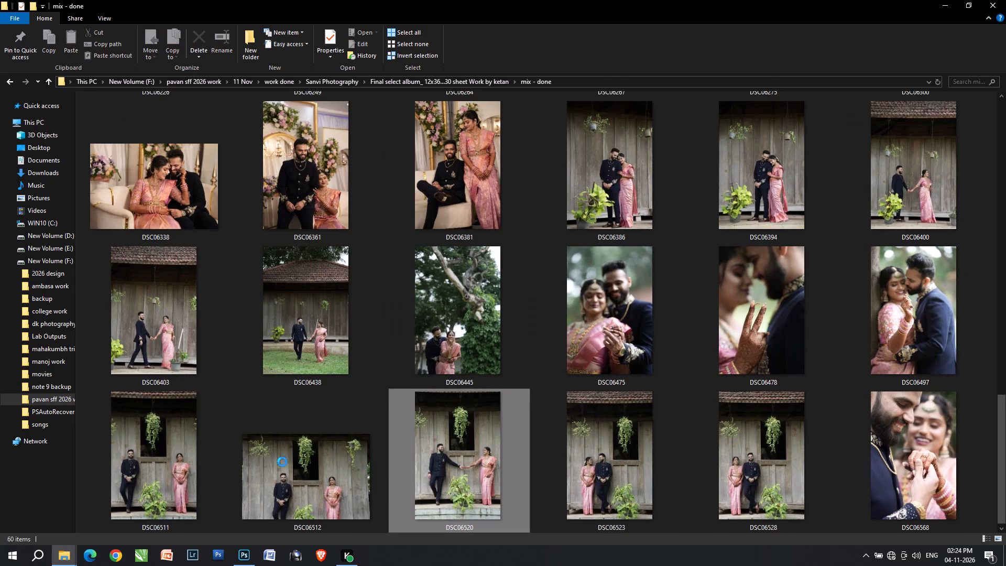
left_click(188, 451)
left_click(273, 473)
left_click(187, 466)
left_click(256, 475)
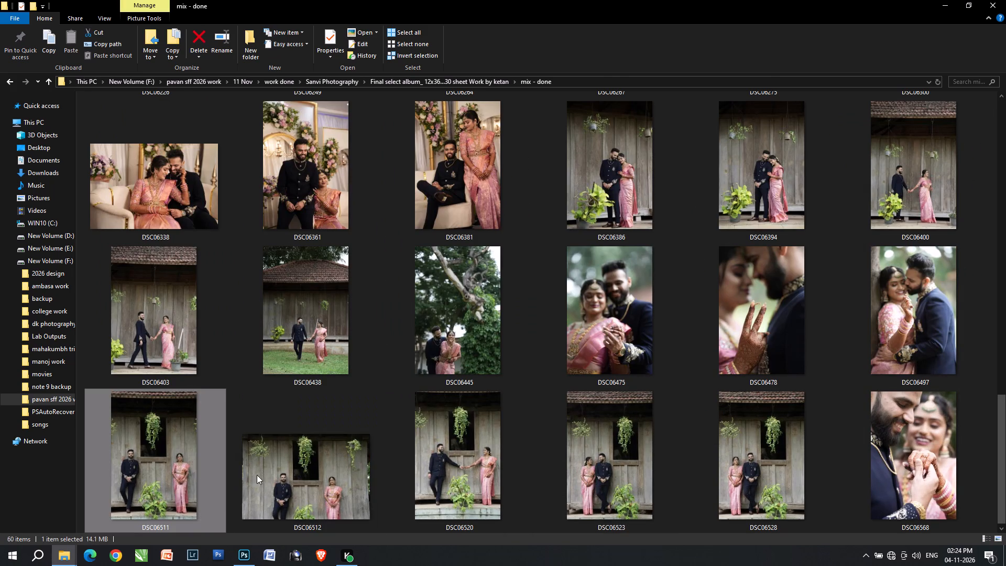
left_click(182, 472)
left_click(263, 486)
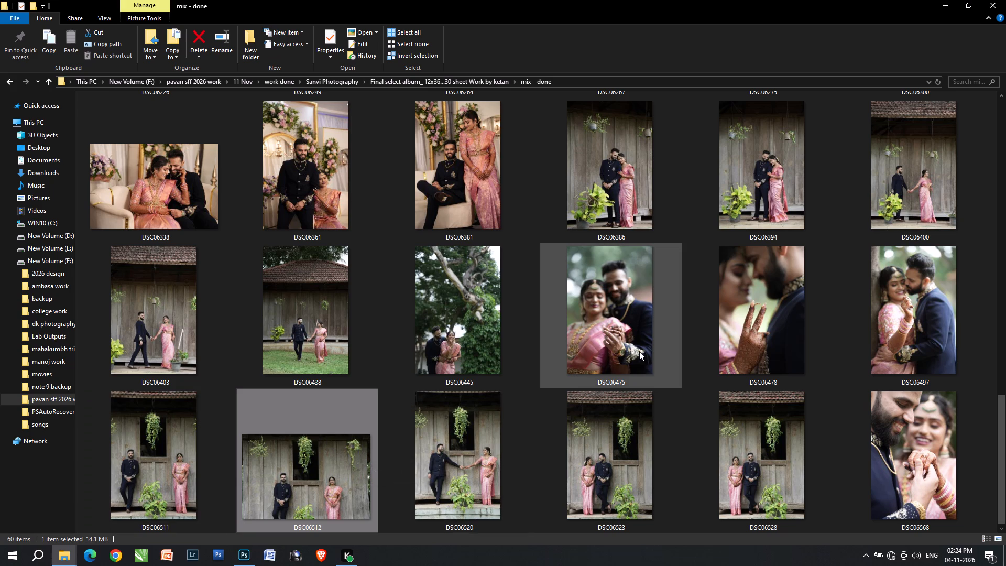
Look through the rest of the couple photos in the mix - done folder, starting again from the first ones.
scroll(497, 375, "down", 1)
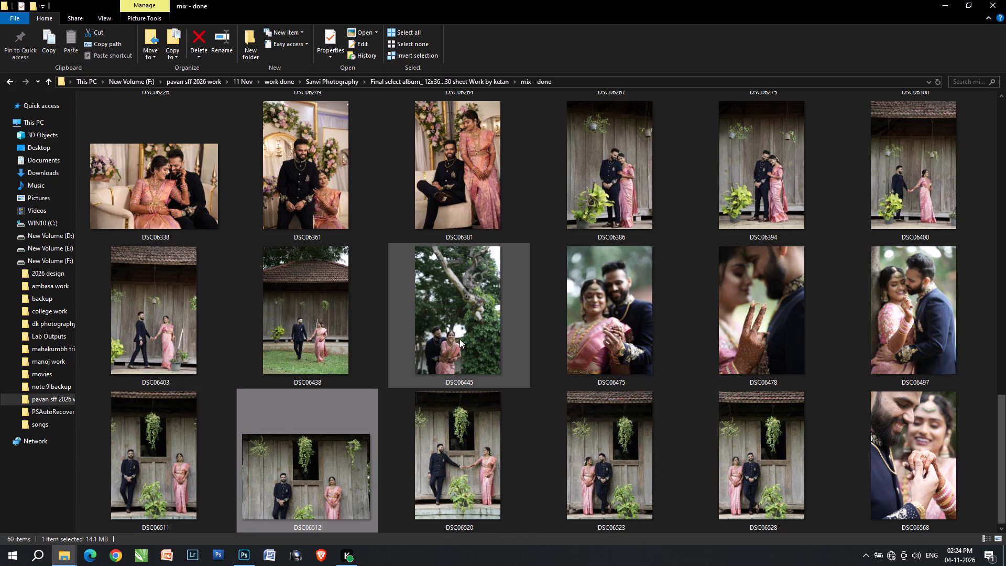
scroll(460, 339, "up", 7)
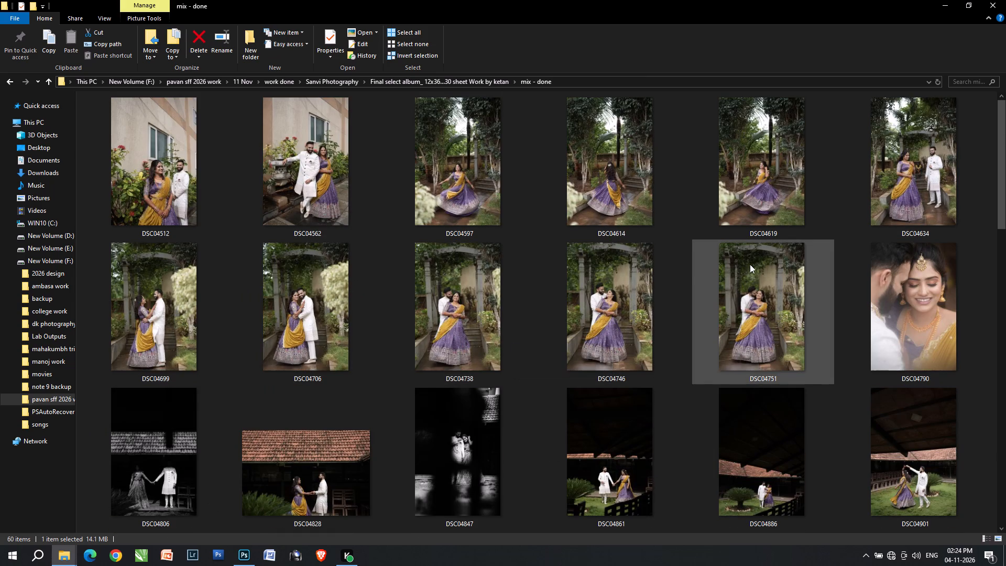
scroll(622, 259, "down", 5)
scroll(621, 273, "up", 3)
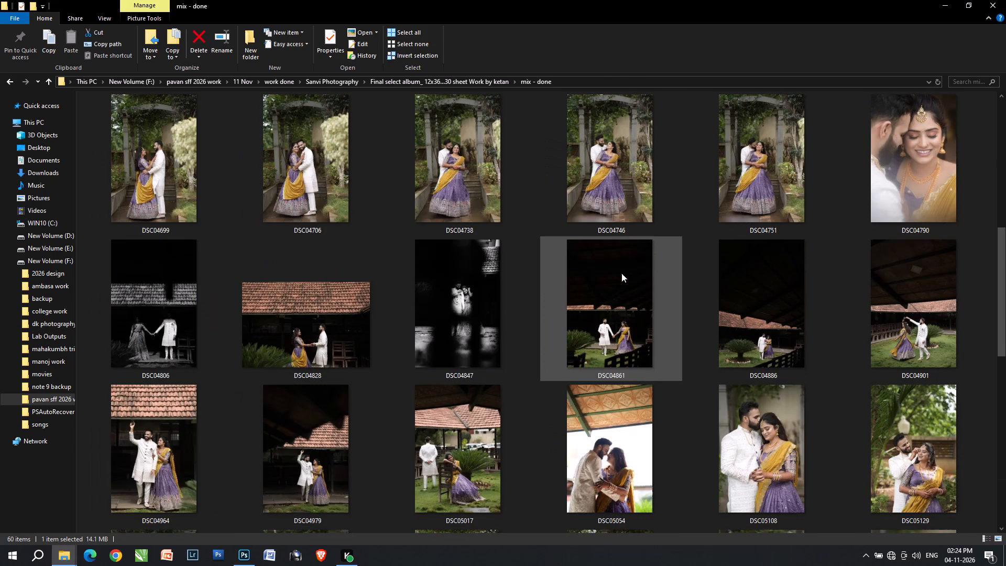
scroll(621, 273, "up", 2)
scroll(621, 273, "down", 2)
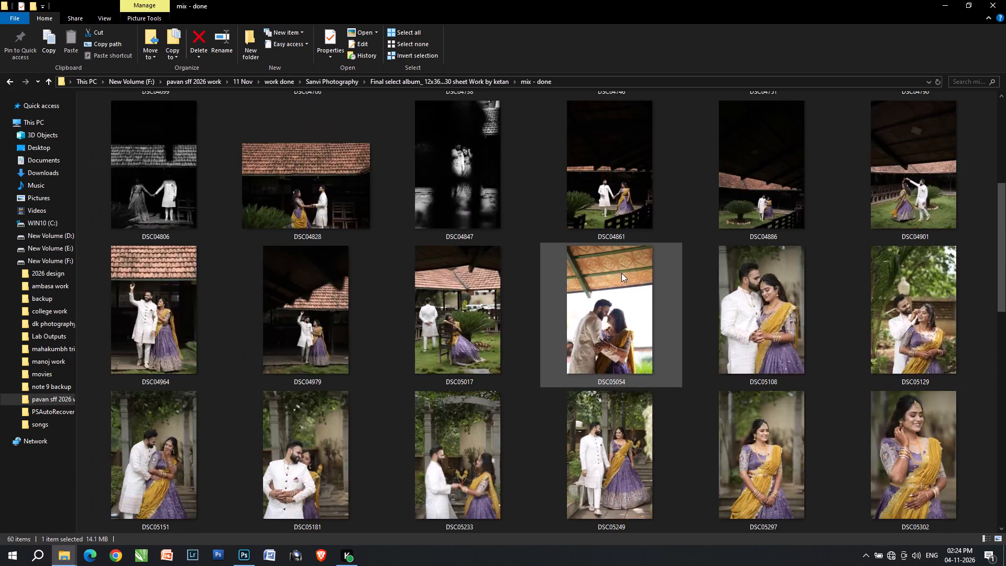
scroll(621, 273, "down", 7)
Return to the final select album folder and open the KL Sanvi photography album PDF in Microsoft Edge.
left_click(454, 79)
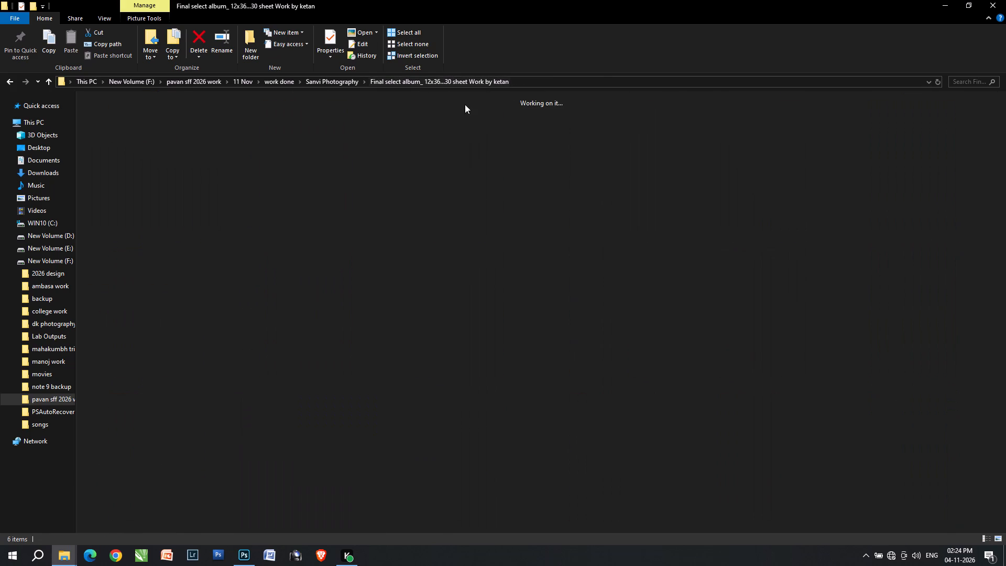
left_click(843, 205)
double_click(901, 198)
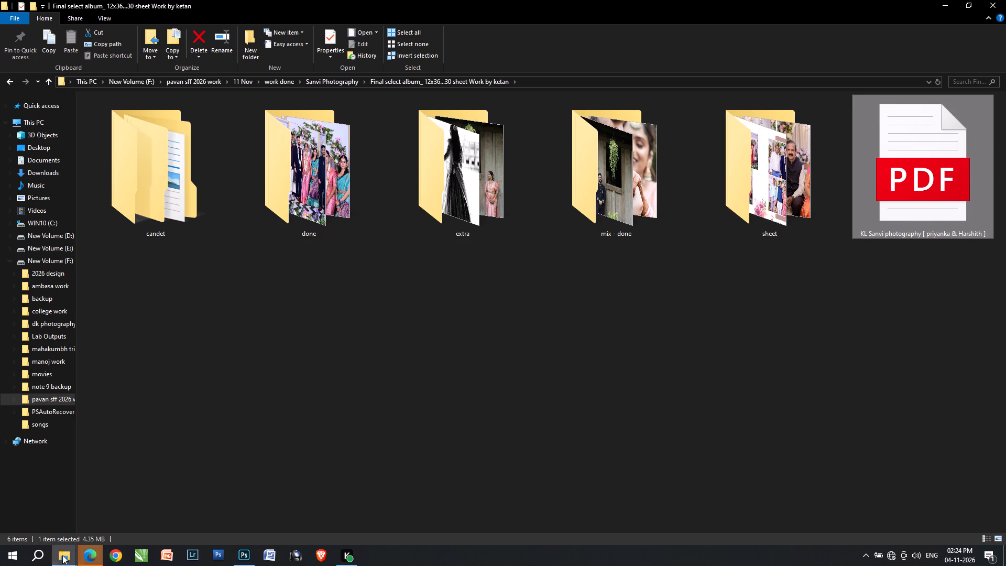
left_click(103, 565)
Look over the opening spreads of the album PDF and return to its first page.
scroll(365, 293, "up", 10)
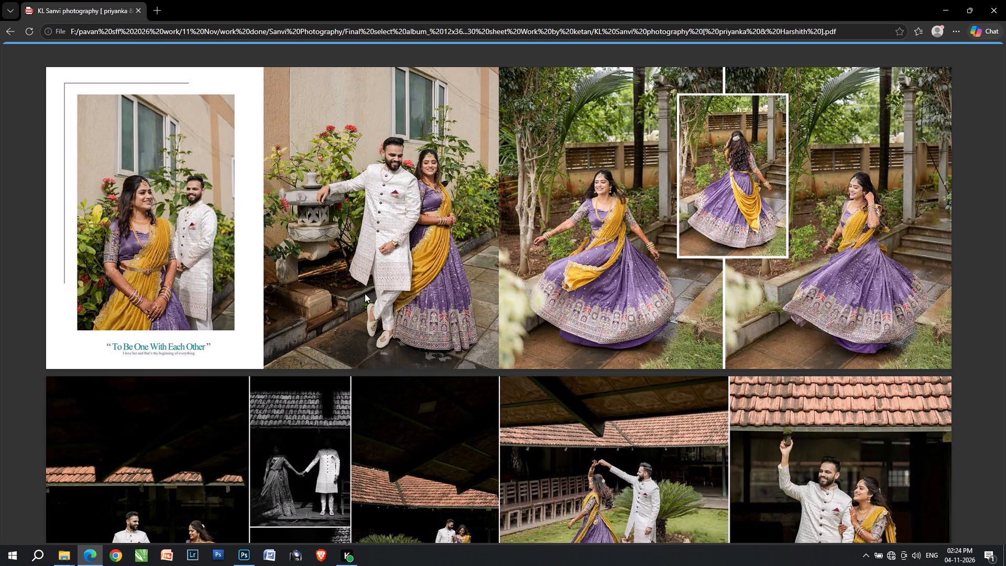
scroll(365, 293, "up", 6)
scroll(373, 287, "down", 3)
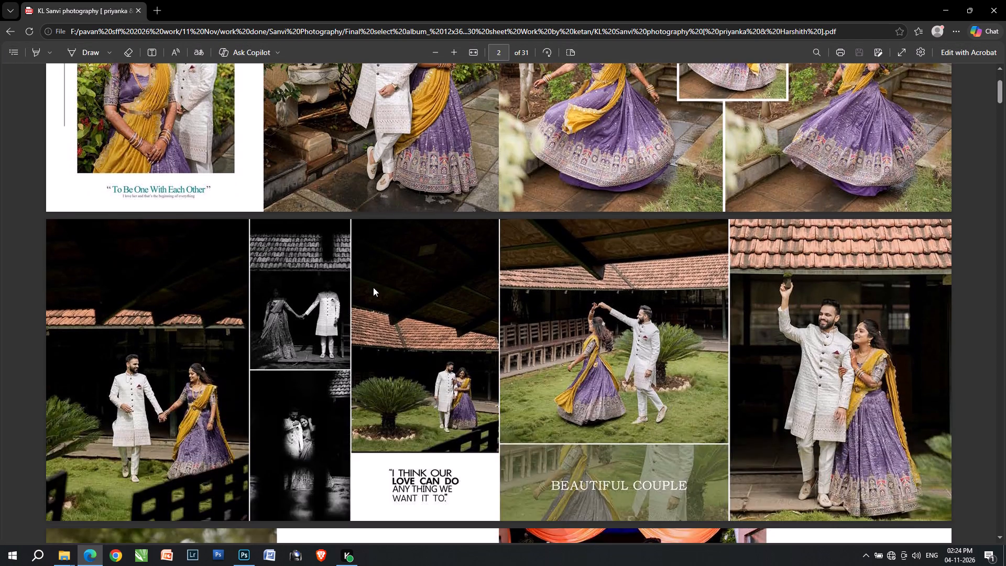
scroll(373, 287, "down", 6)
scroll(373, 287, "up", 20)
scroll(373, 287, "up", 12)
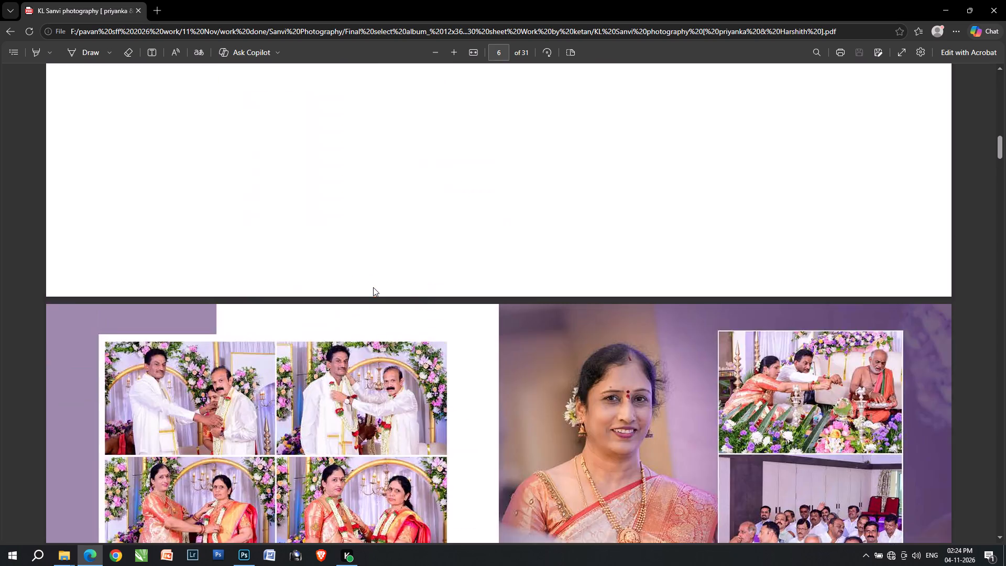
scroll(373, 287, "up", 20)
scroll(373, 287, "up", 14)
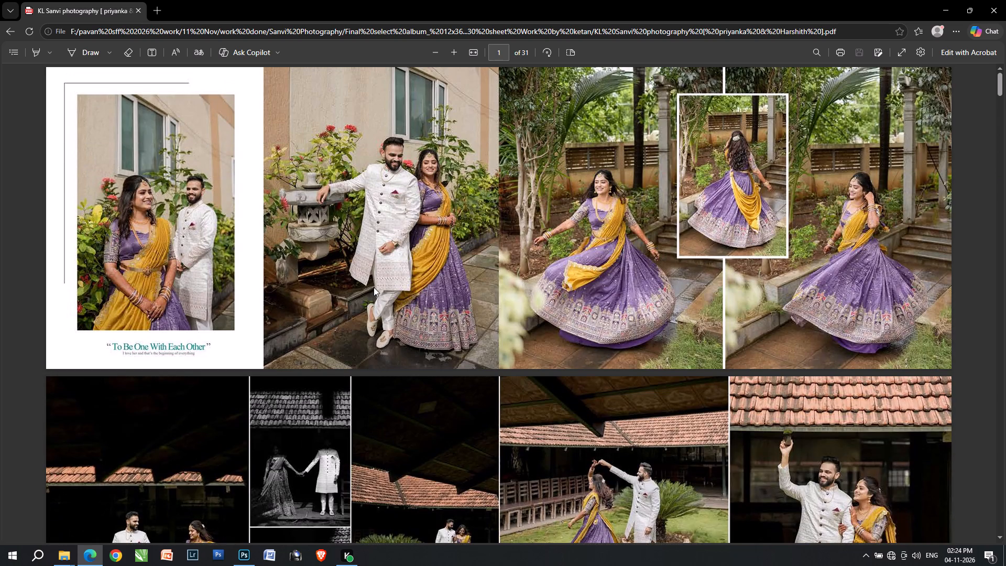
scroll(374, 287, "up", 3)
Review the album PDF's spreads from the first page through to the last, page 31.
middle_click(539, 230)
scroll(539, 230, "up", 1)
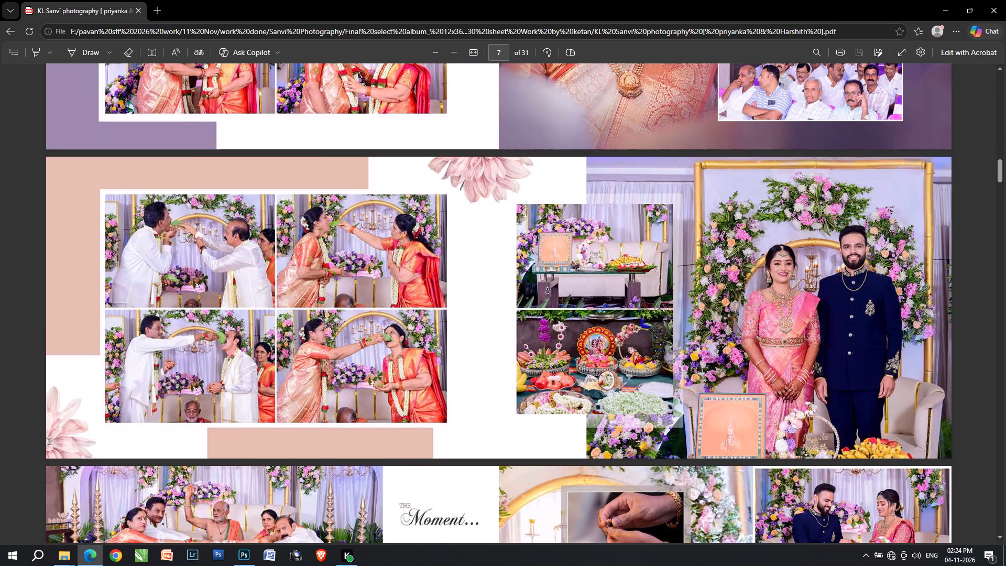
scroll(548, 289, "up", 6)
left_click(548, 289)
scroll(548, 289, "up", 3)
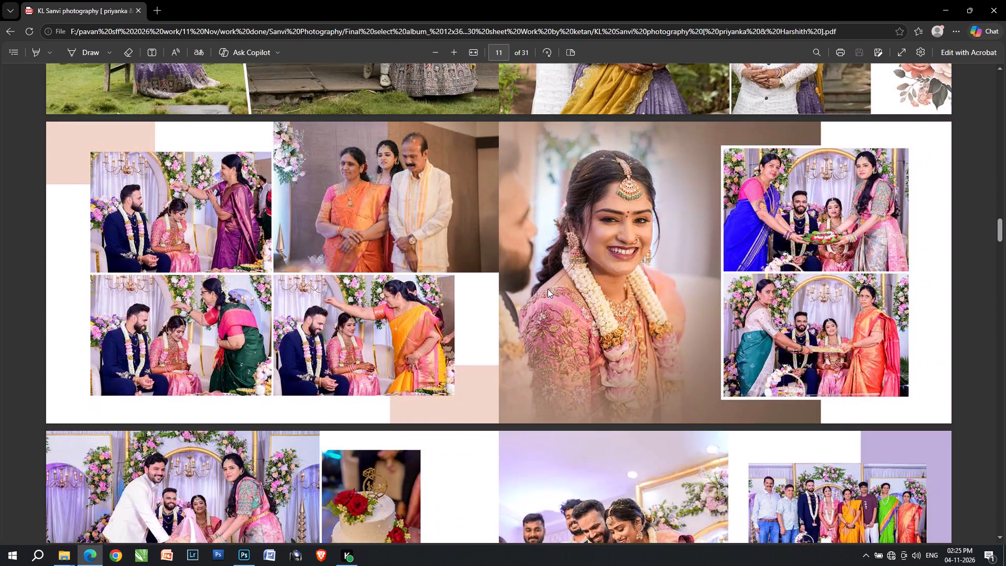
scroll(548, 289, "up", 2)
middle_click(548, 289)
left_click(523, 364)
scroll(523, 364, "down", 5)
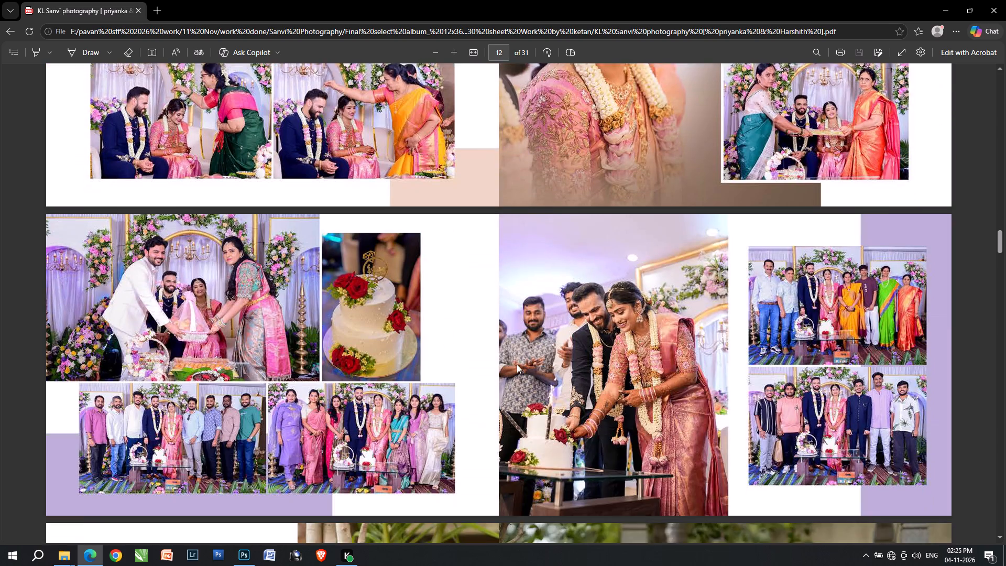
scroll(517, 364, "down", 13)
scroll(520, 363, "up", 10)
scroll(520, 363, "down", 13)
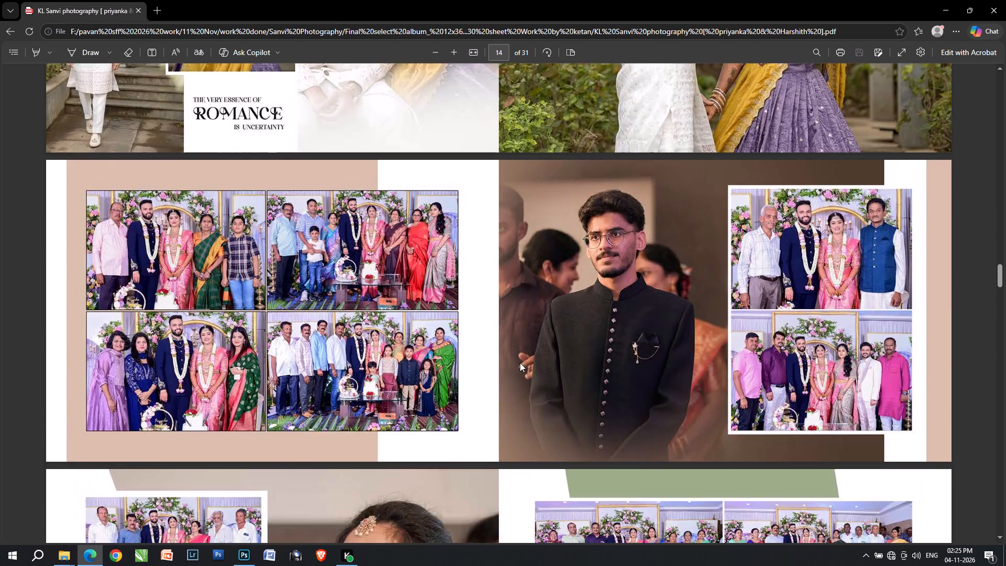
scroll(520, 363, "down", 5)
scroll(520, 363, "up", 7)
middle_click(521, 360)
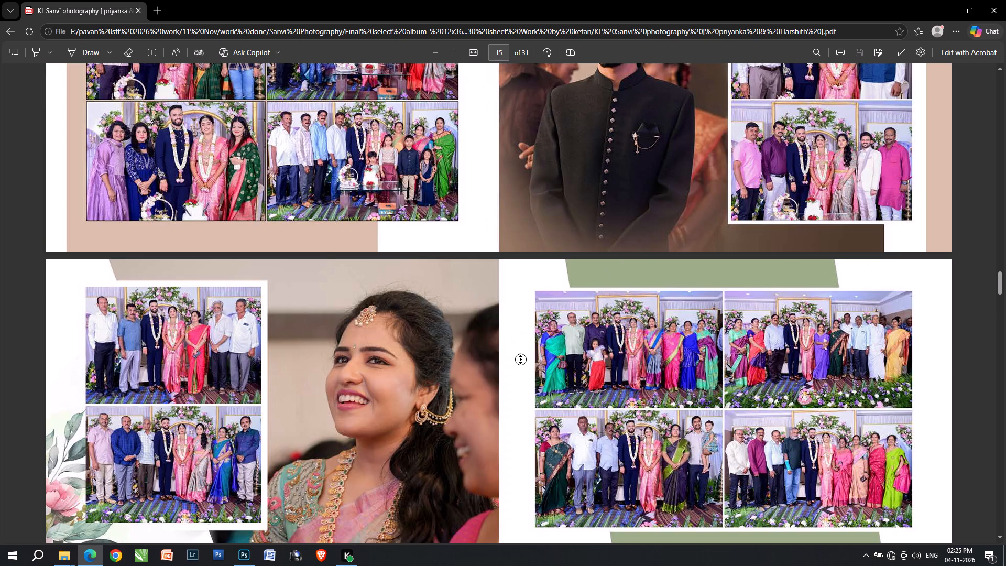
scroll(521, 360, "down", 1)
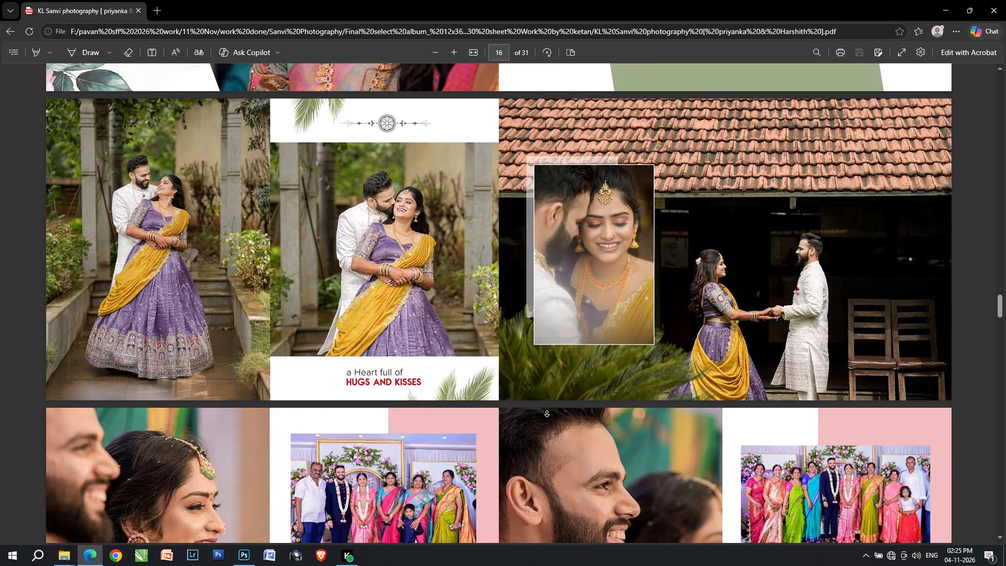
left_click(560, 382)
middle_click(556, 420)
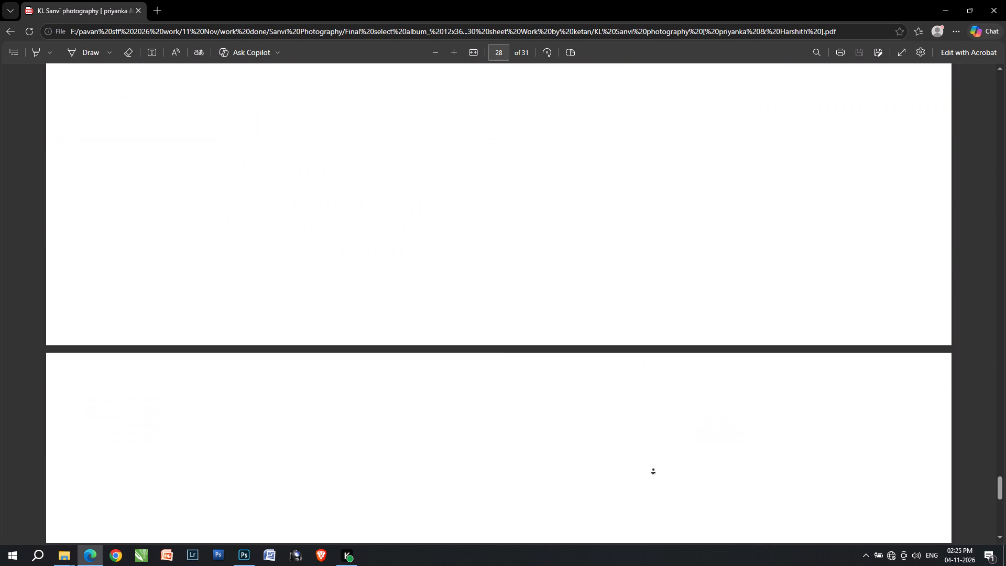
left_click(599, 420)
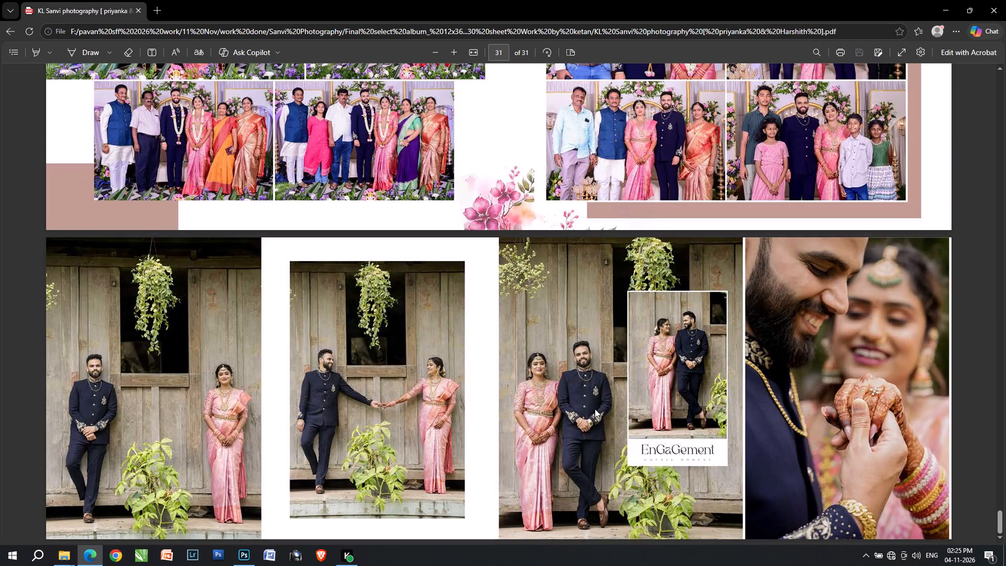
Look back through the album PDF's spreads from page 31 to the opening pages.
scroll(595, 409, "up", 14)
scroll(595, 409, "up", 7)
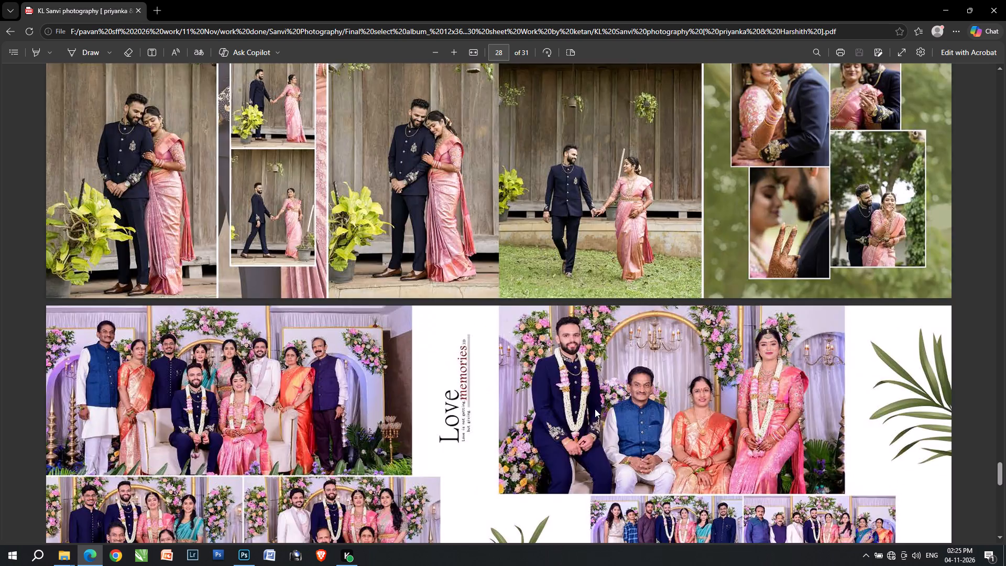
scroll(595, 409, "up", 4)
scroll(595, 409, "down", 1)
middle_click(595, 409)
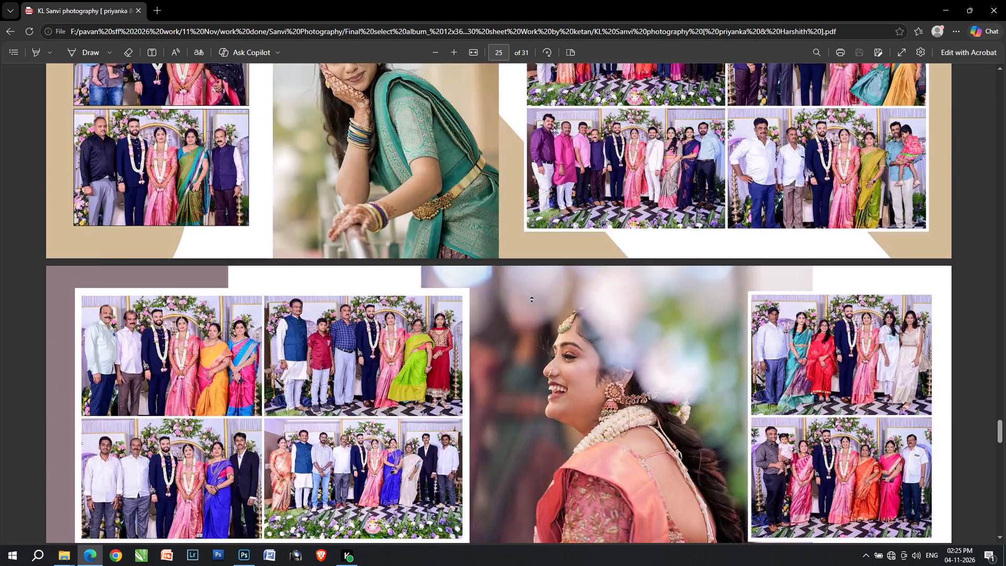
left_click_drag(564, 447, 572, 444)
scroll(521, 354, "up", 1)
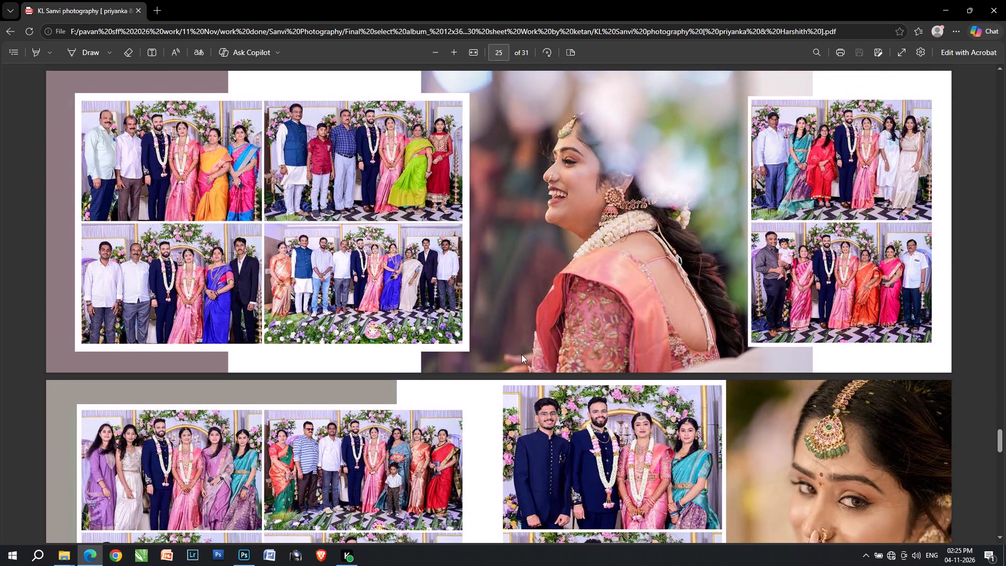
middle_click(521, 354)
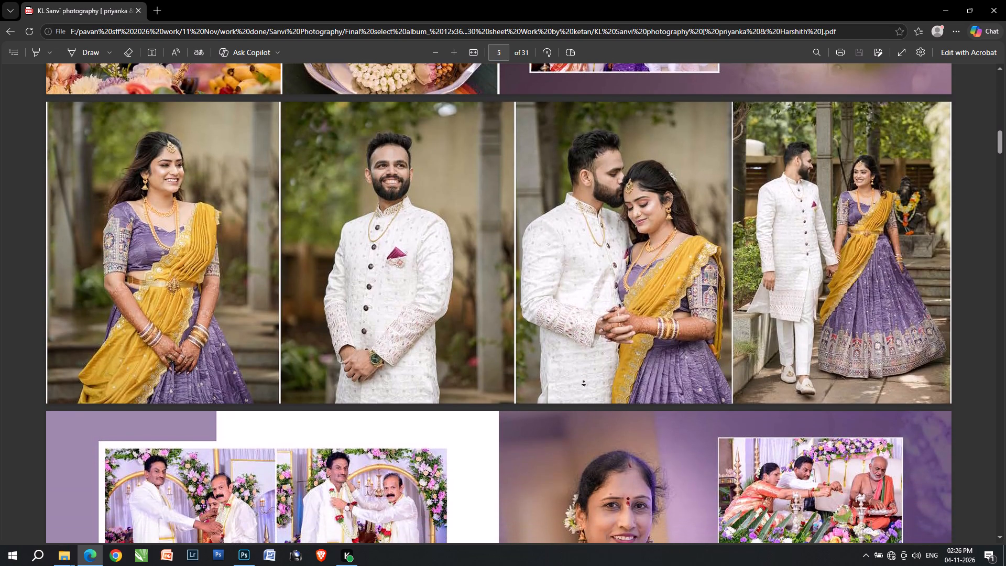
left_click(584, 382)
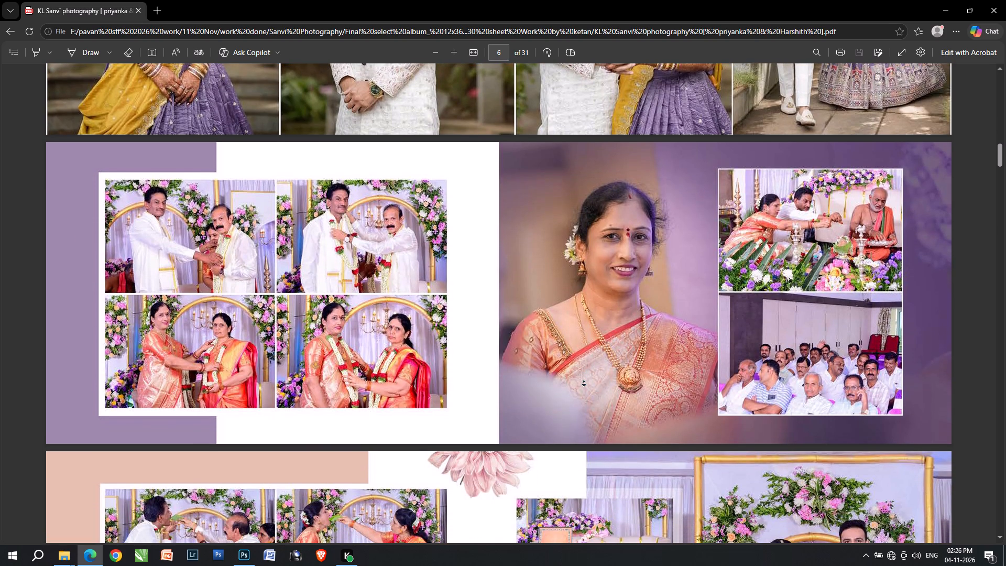
Review the album PDF's ceremony spreads again from page 6 onward.
middle_click(481, 231)
left_click(505, 260)
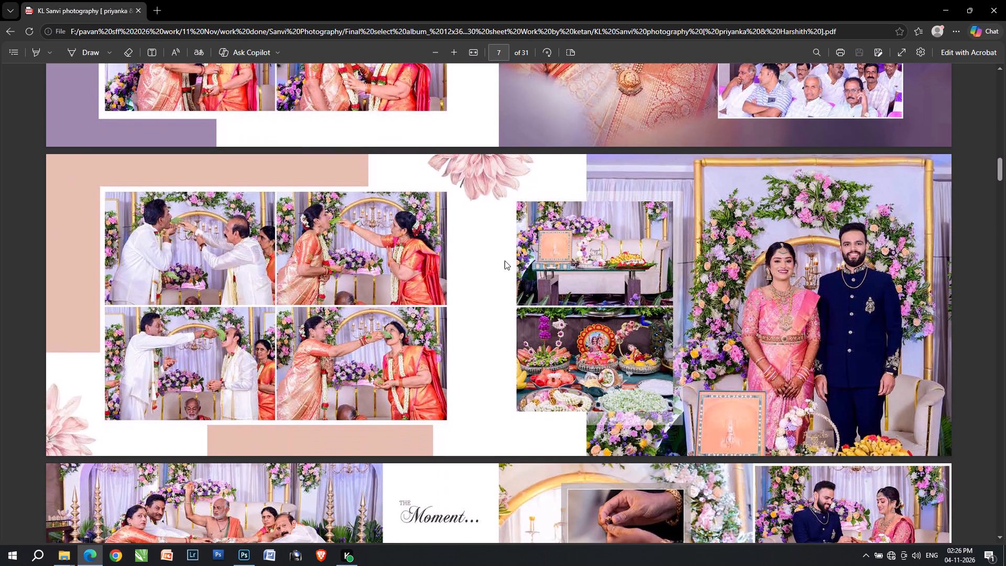
middle_click(505, 260)
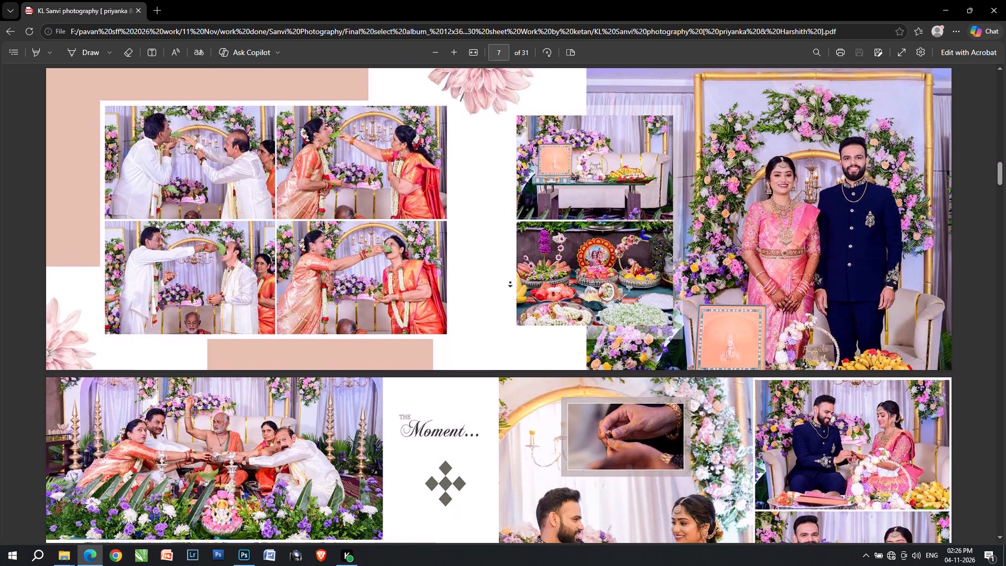
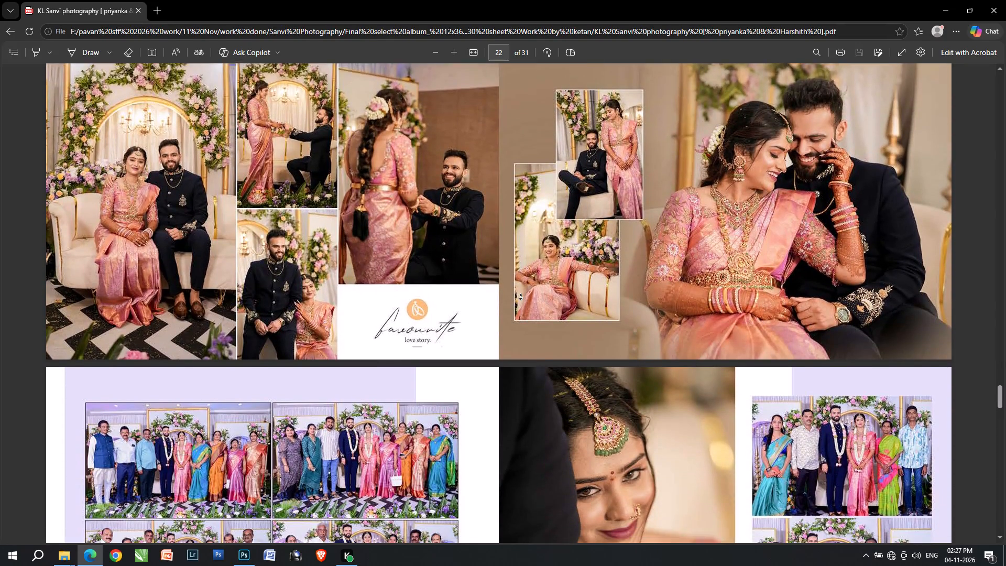
Review the album PDF's spreads from page 22 through to the last, page 31.
left_click(521, 295)
middle_click(521, 295)
scroll(521, 295, "up", 1)
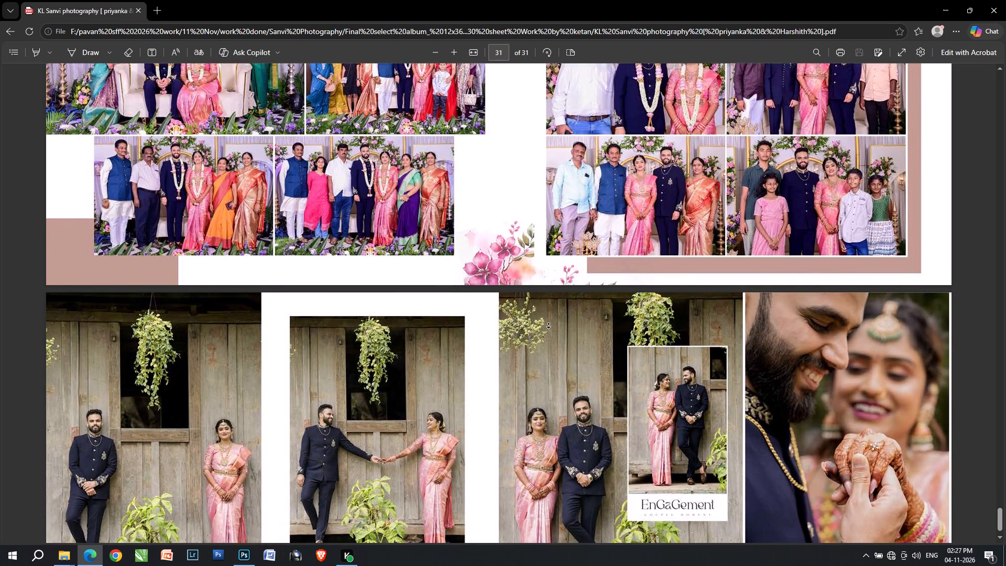
left_click(549, 324)
scroll(540, 299, "up", 12)
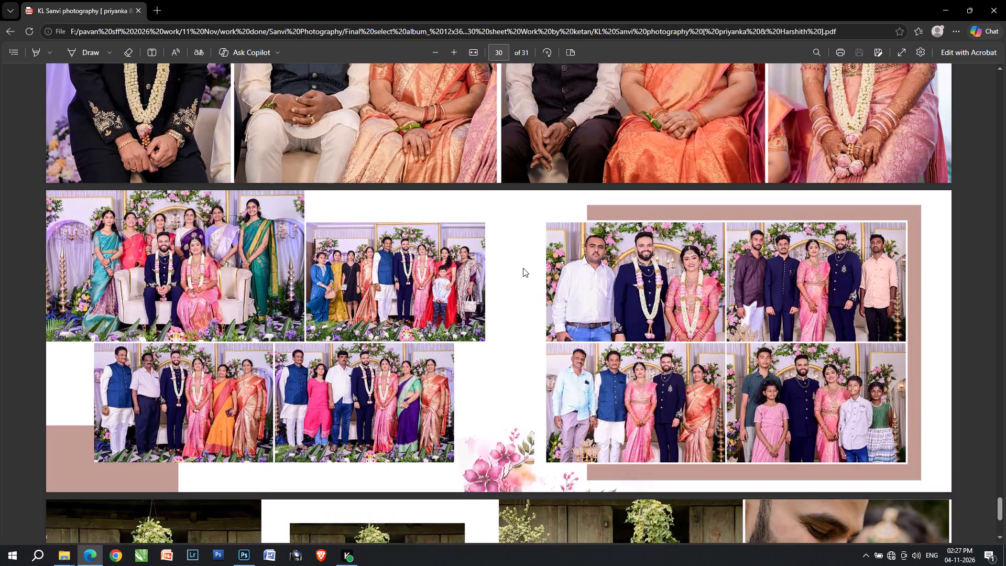
scroll(523, 268, "up", 3)
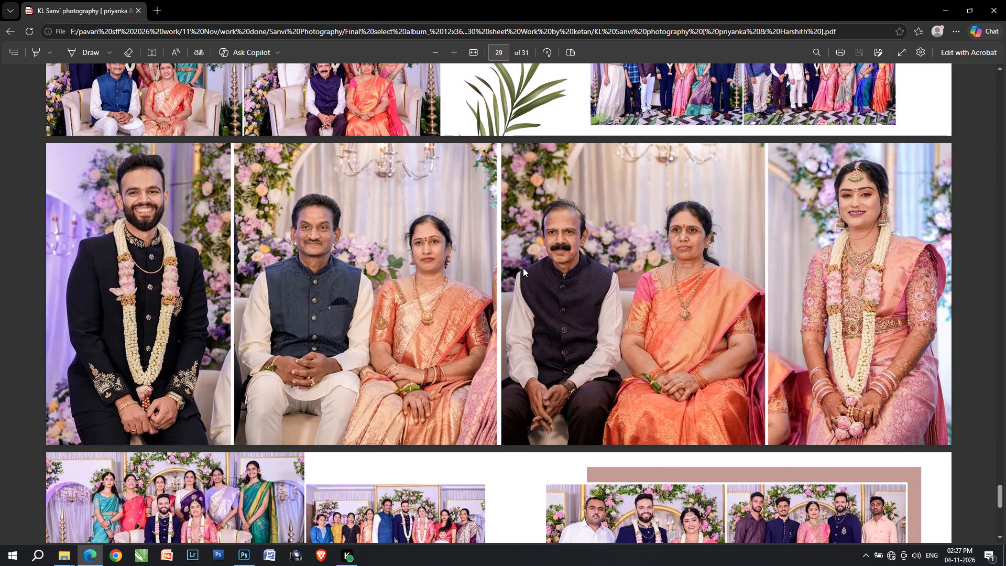
scroll(523, 268, "up", 3)
scroll(523, 268, "down", 4)
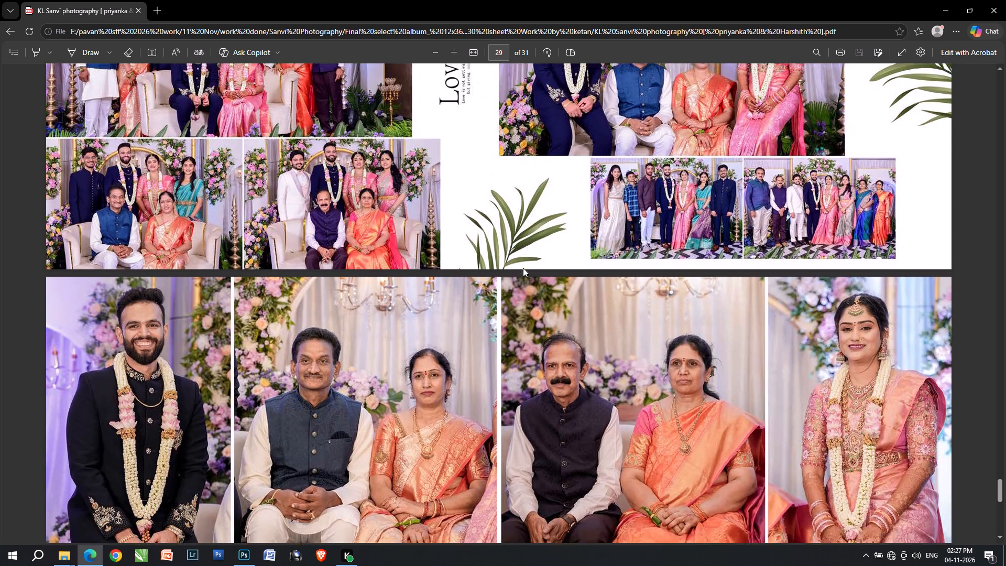
scroll(523, 268, "down", 10)
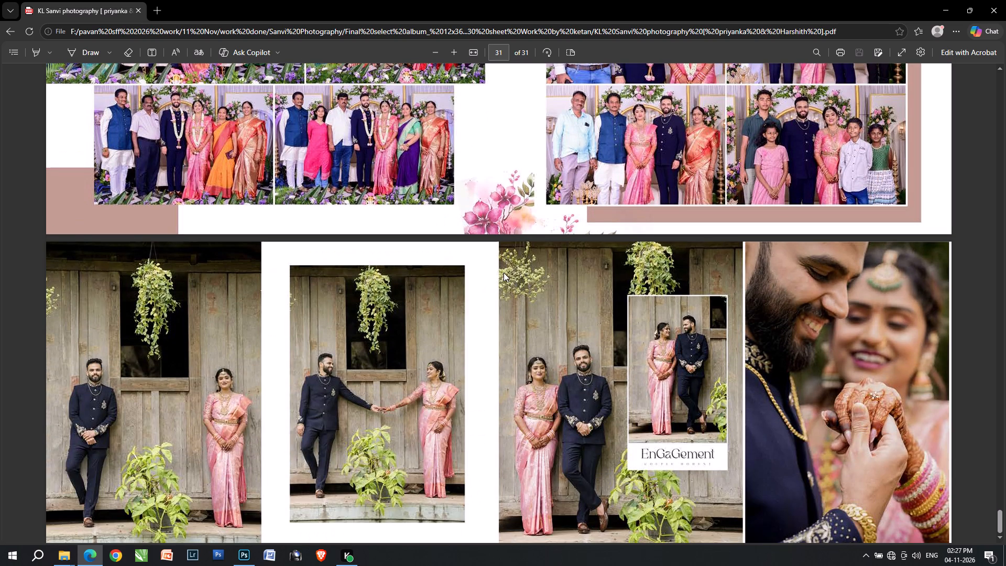
scroll(504, 271, "down", 6)
scroll(551, 290, "up", 3)
scroll(551, 290, "down", 10)
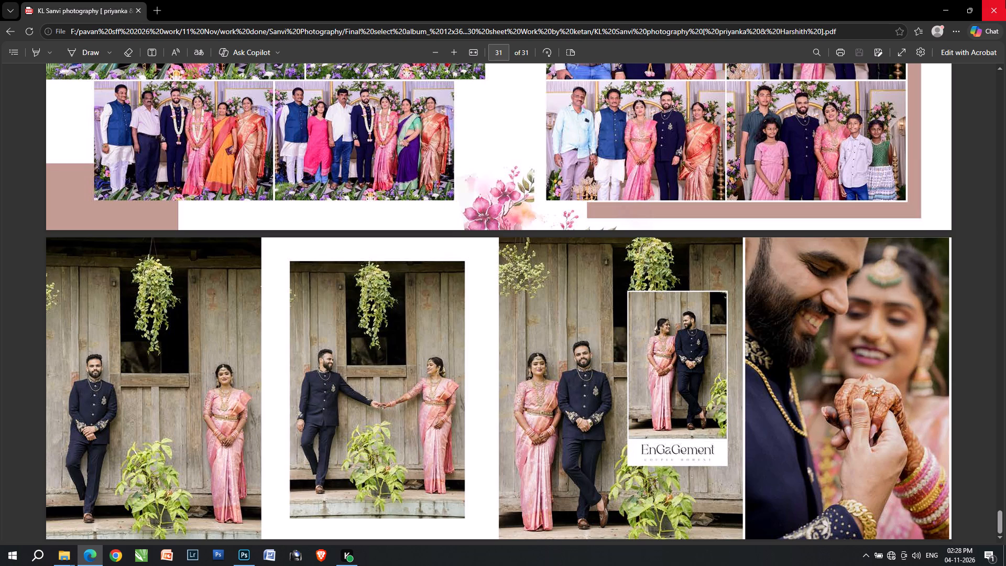
scroll(899, 133, "down", 3)
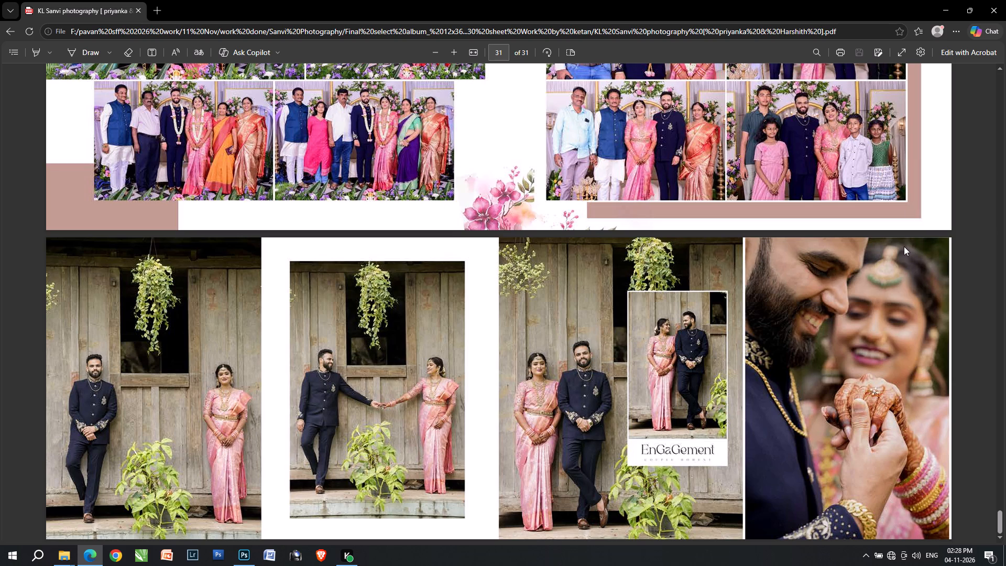
scroll(904, 246, "up", 1)
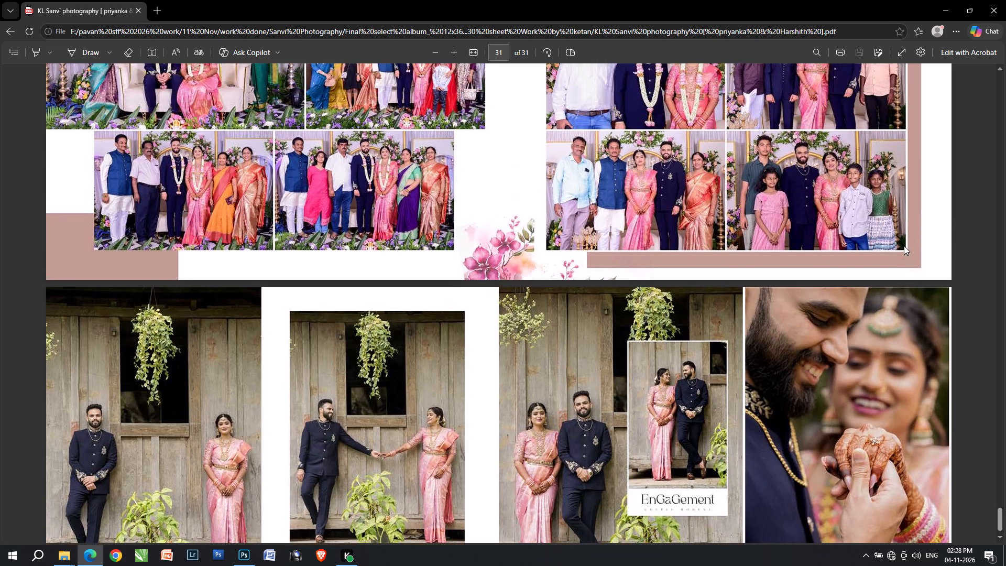
scroll(904, 246, "down", 3)
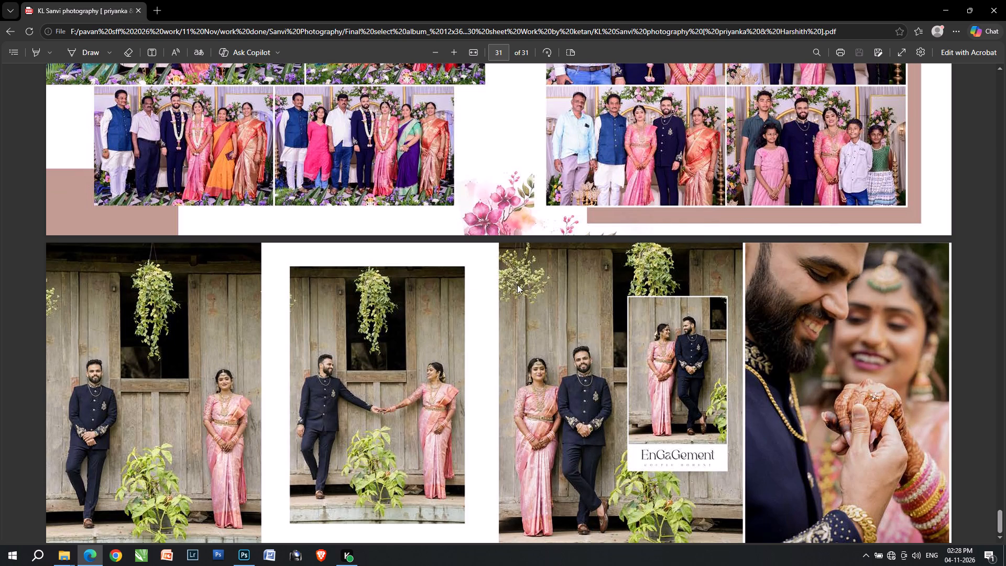
scroll(518, 279, "down", 8)
scroll(525, 280, "up", 4)
scroll(525, 280, "down", 11)
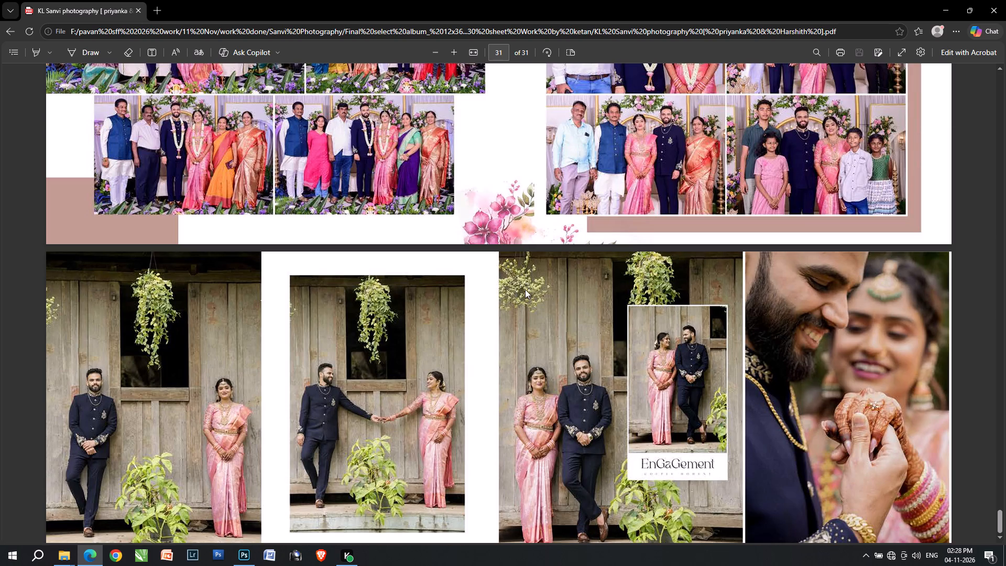
Look back through the album PDF's spreads from page 31 to the portrait and family spreads on pages 22 and 21.
scroll(529, 284, "up", 2)
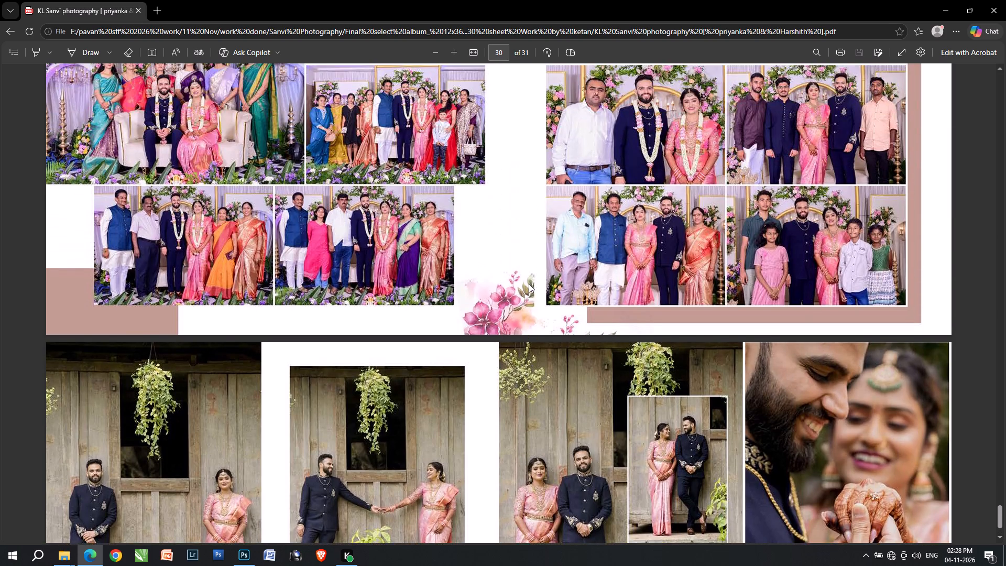
scroll(529, 284, "up", 10)
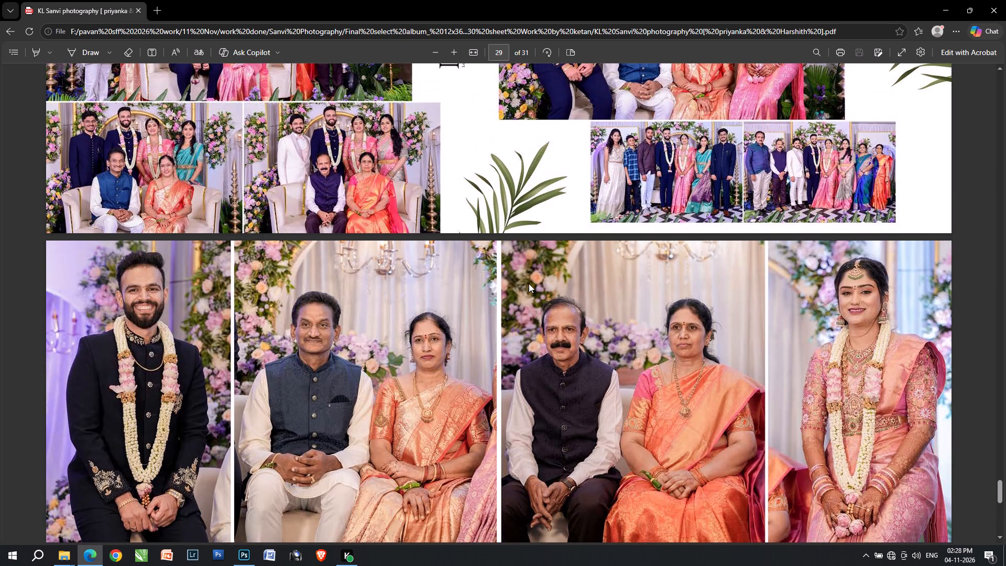
scroll(529, 284, "up", 4)
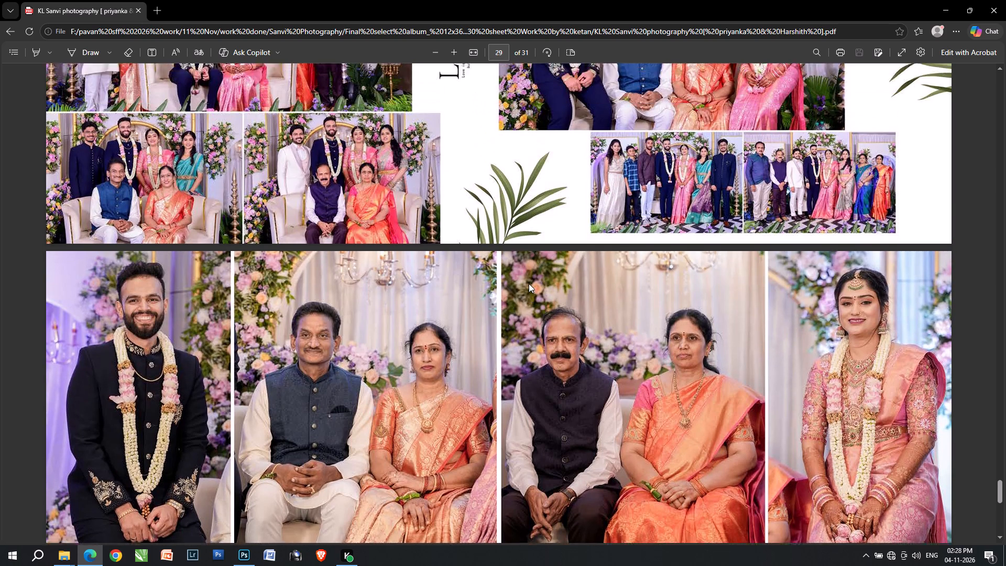
scroll(529, 284, "up", 19)
scroll(529, 284, "up", 18)
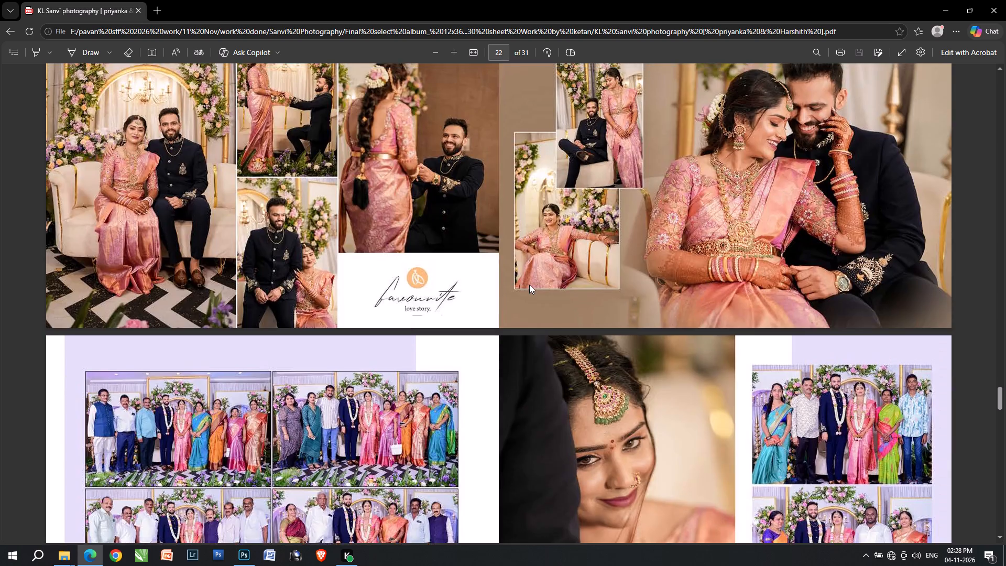
scroll(529, 285, "up", 3)
scroll(529, 285, "down", 4)
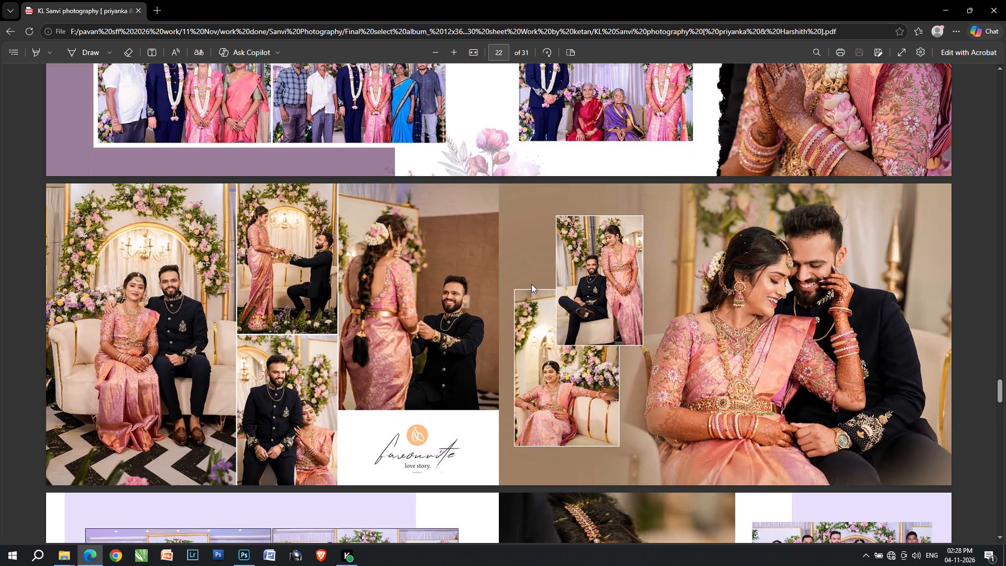
scroll(531, 284, "up", 5)
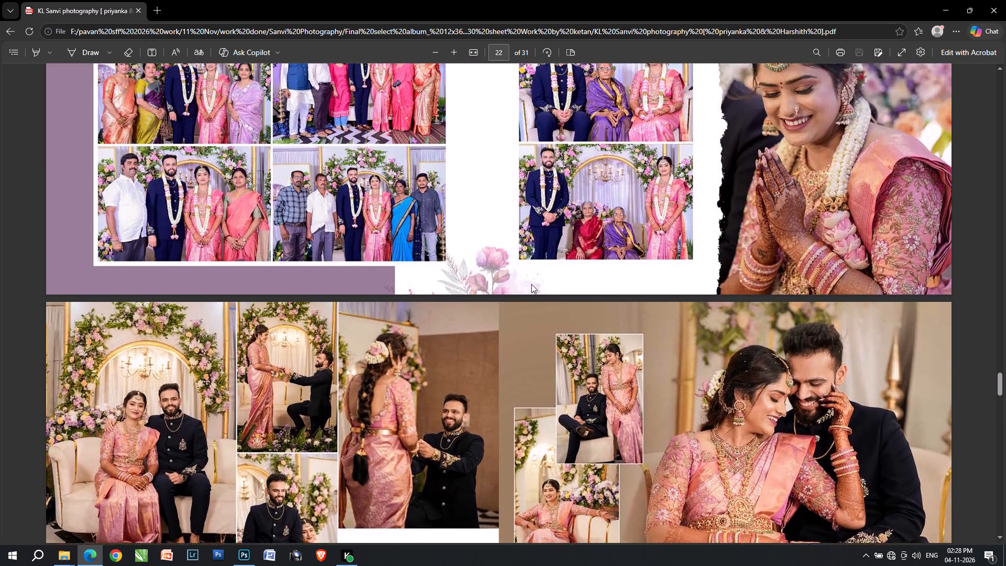
scroll(531, 284, "down", 6)
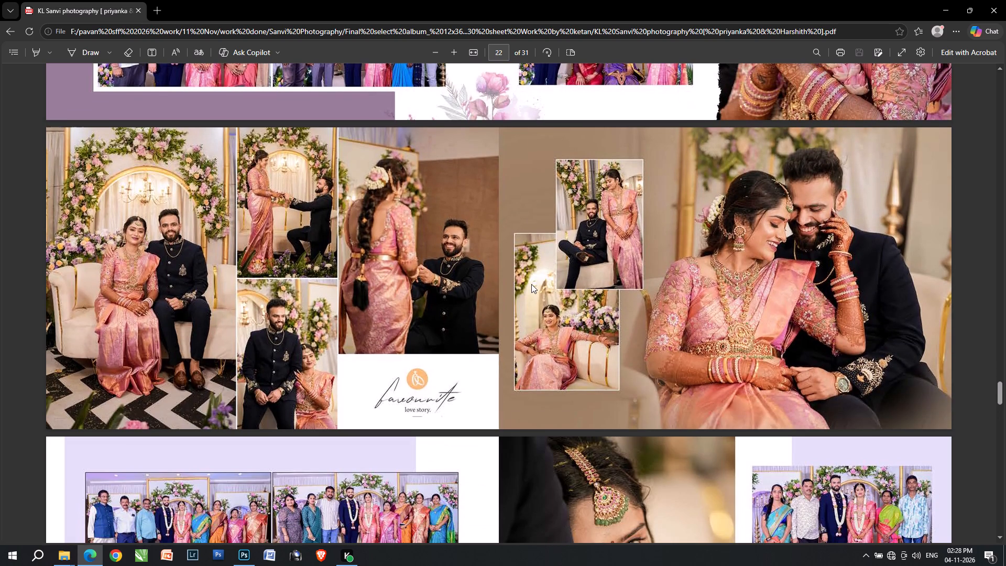
scroll(531, 284, "up", 2)
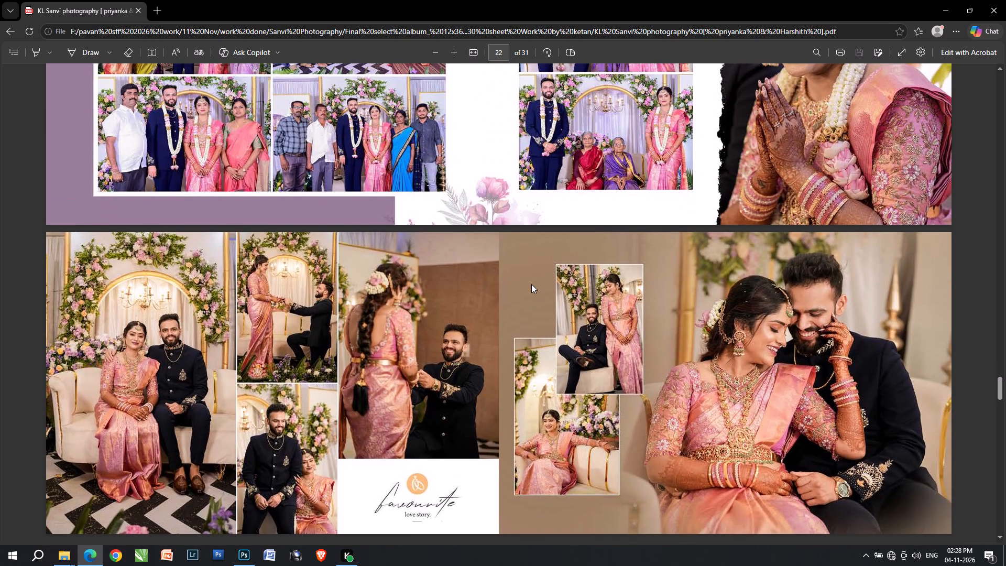
scroll(531, 284, "up", 3)
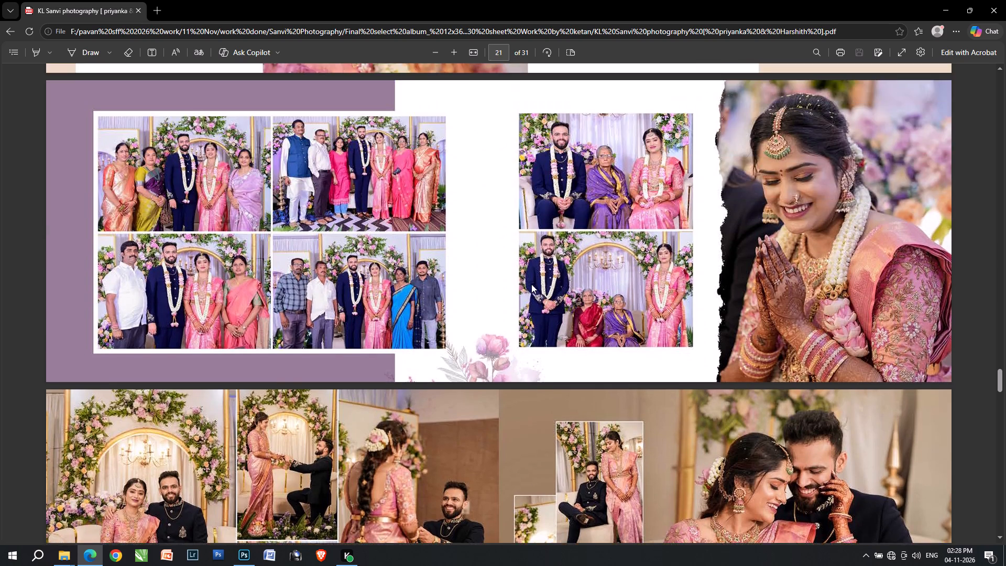
scroll(531, 284, "up", 7)
scroll(531, 284, "down", 11)
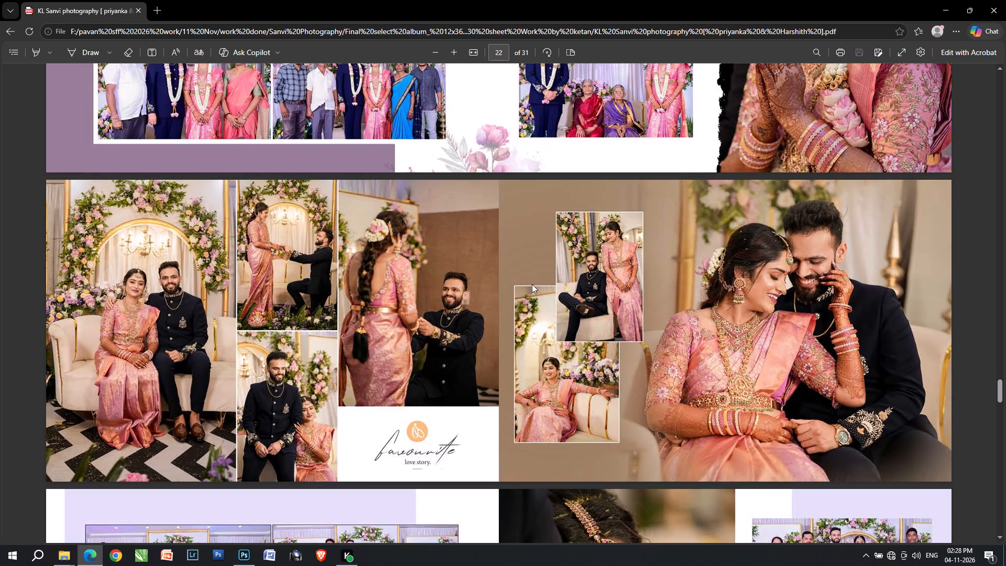
Look back through the album PDF's remaining spreads to page 6 and close the PDF.
scroll(532, 284, "up", 20)
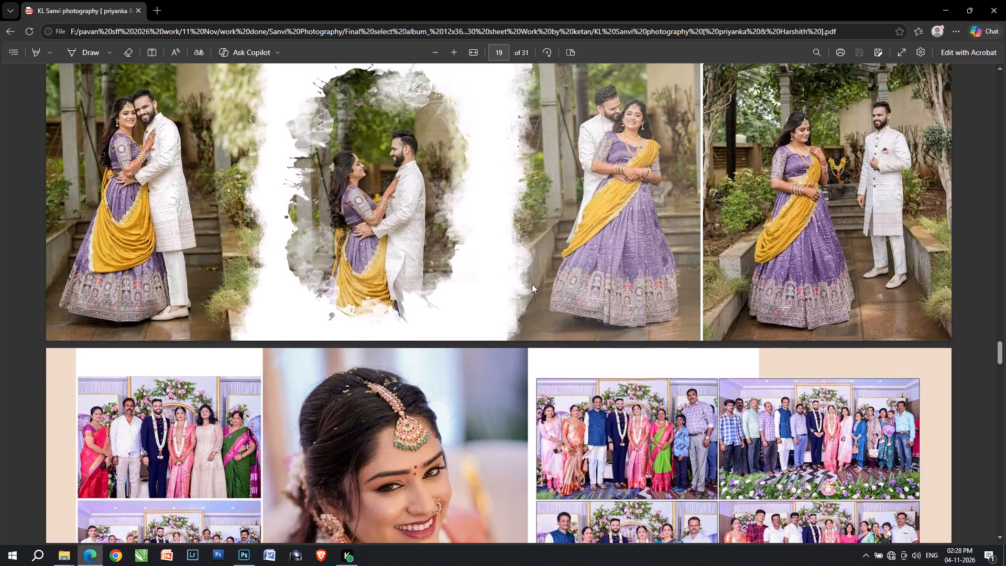
scroll(532, 284, "up", 20)
scroll(532, 284, "down", 6)
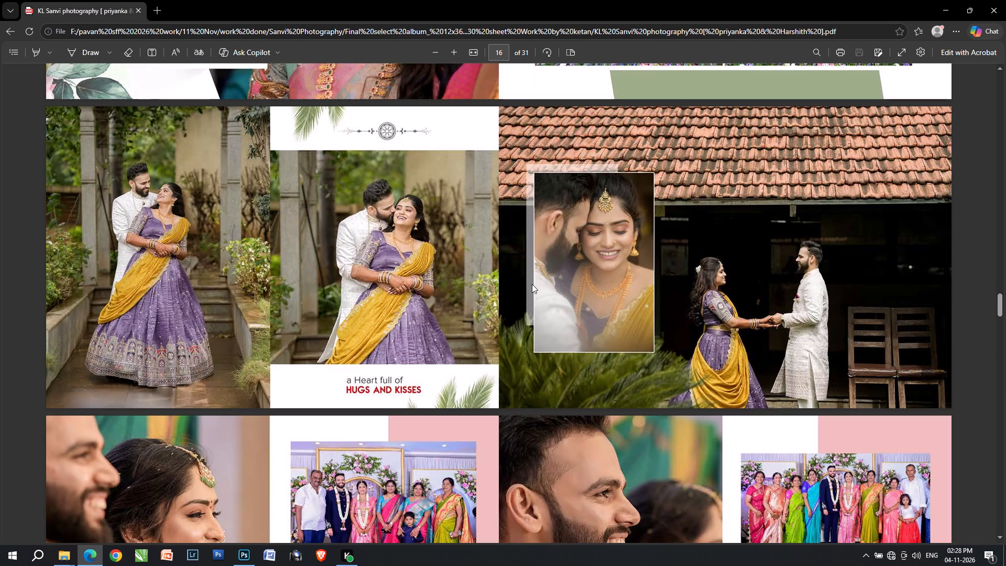
scroll(575, 259, "up", 10)
scroll(575, 259, "down", 7)
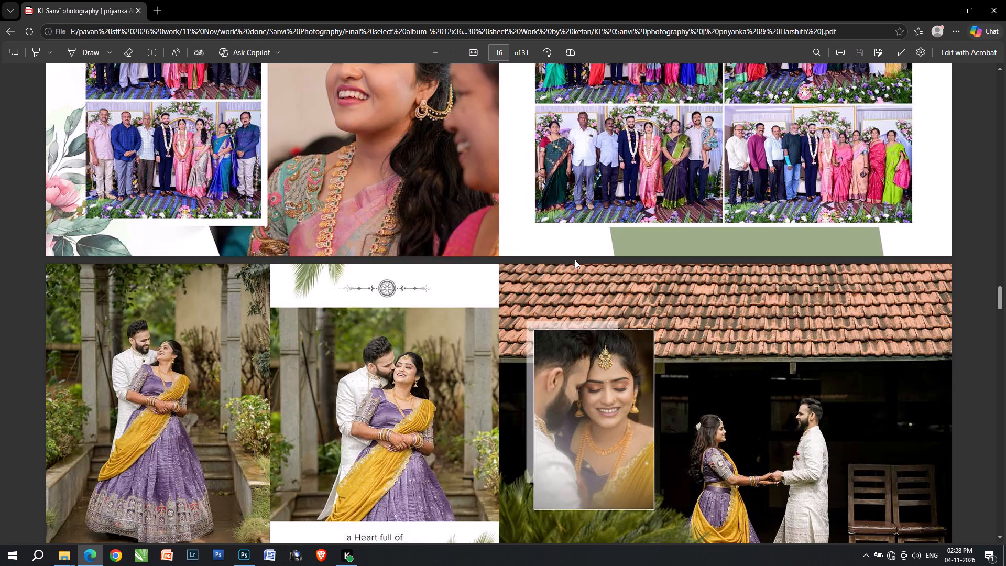
scroll(575, 259, "up", 8)
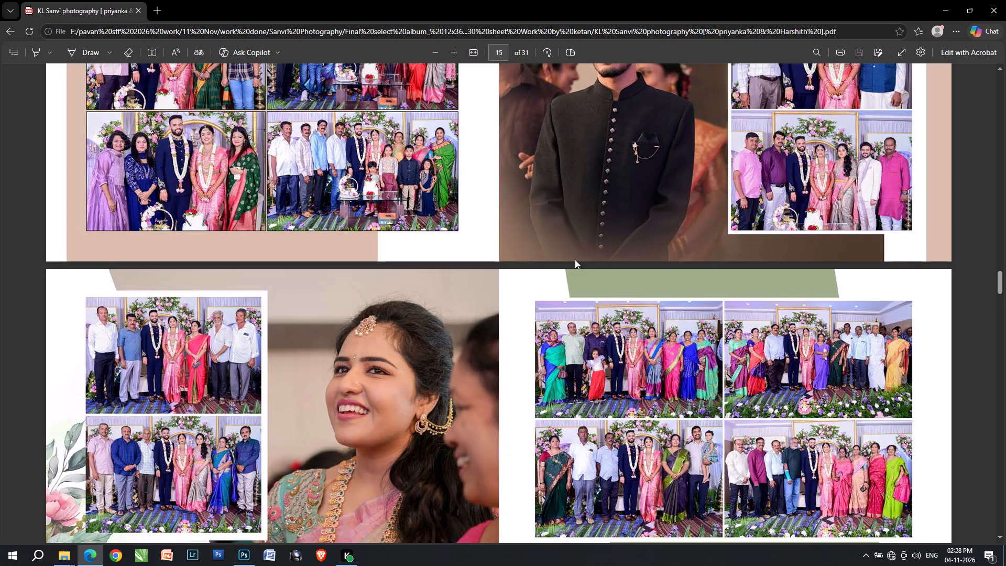
scroll(575, 259, "up", 10)
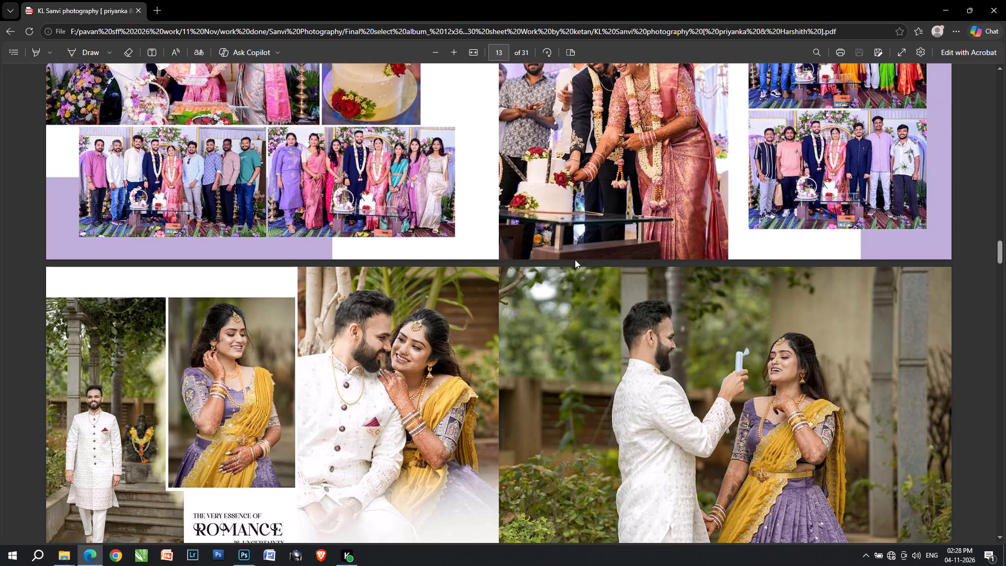
scroll(575, 259, "up", 11)
scroll(522, 240, "up", 6)
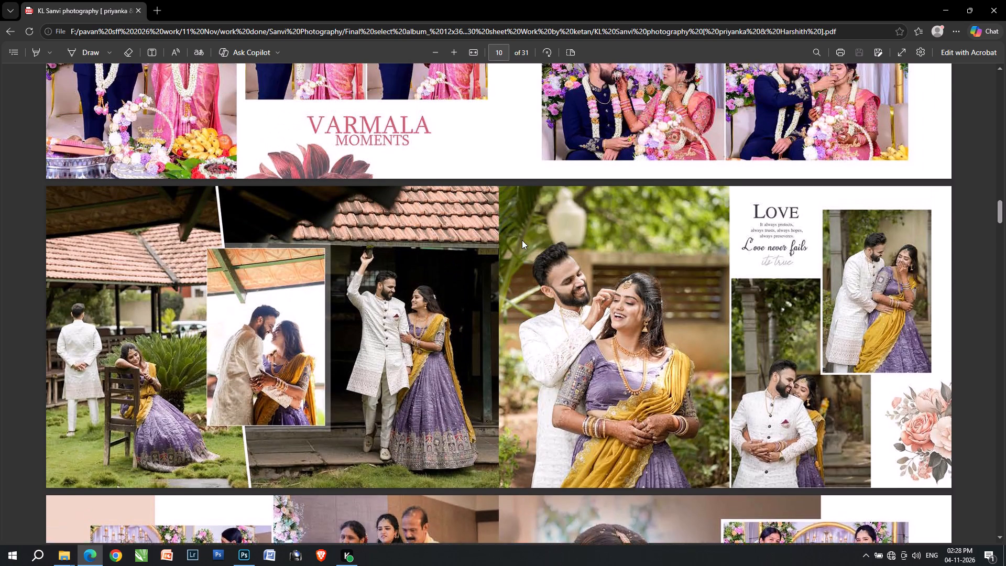
scroll(728, 133, "up", 4)
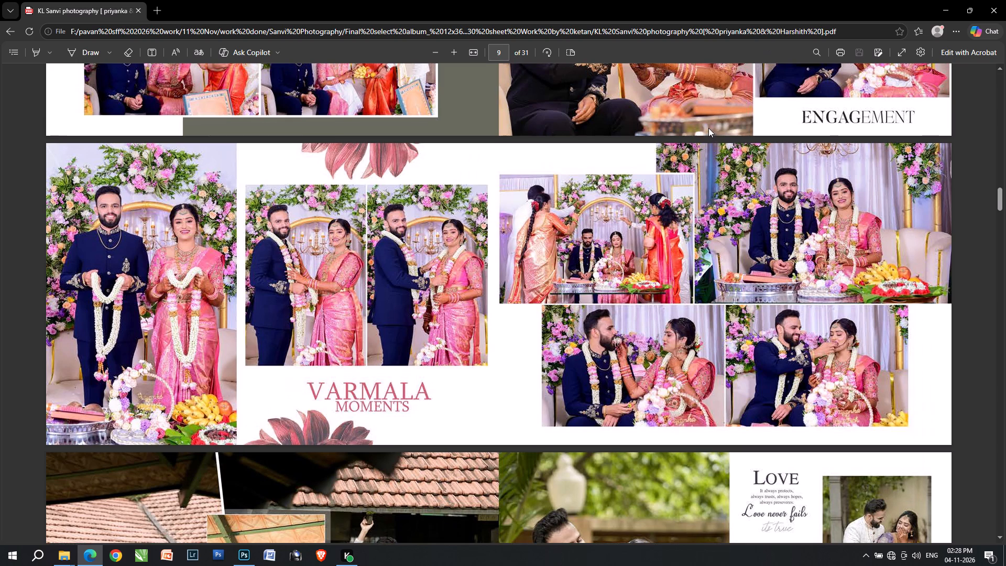
scroll(694, 139, "up", 18)
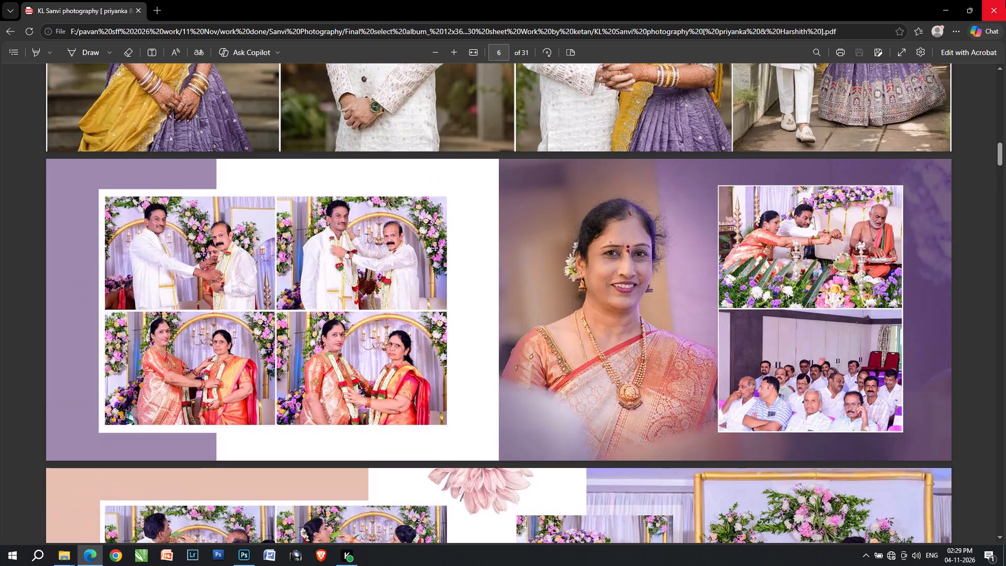
left_click(1005, 0)
Switch to Photoshop and brighten IMG_8739.JPG with Levels, midtones 1.14 and white input 227, comparing before and after.
left_click(256, 553)
scroll(365, 383, "up", 3, "alt")
scroll(367, 384, "down", 4, "alt")
key("ctrl+z")
key("ctrl+shift+z")
key("ctrl+l")
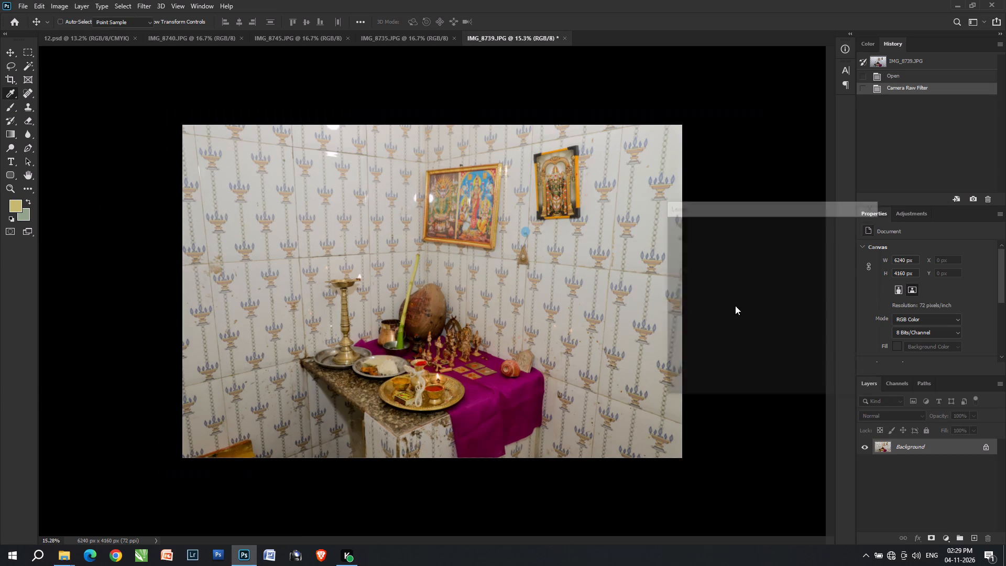
left_click_drag(744, 323, 738, 324)
left_click(794, 325)
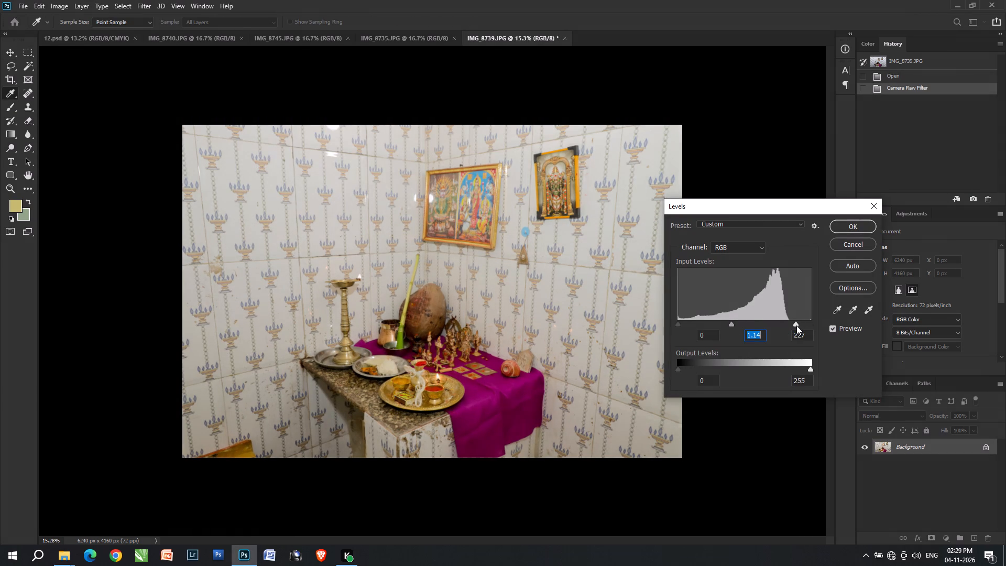
key("Return")
key("ctrl+z")
key("ctrl+shift+z")
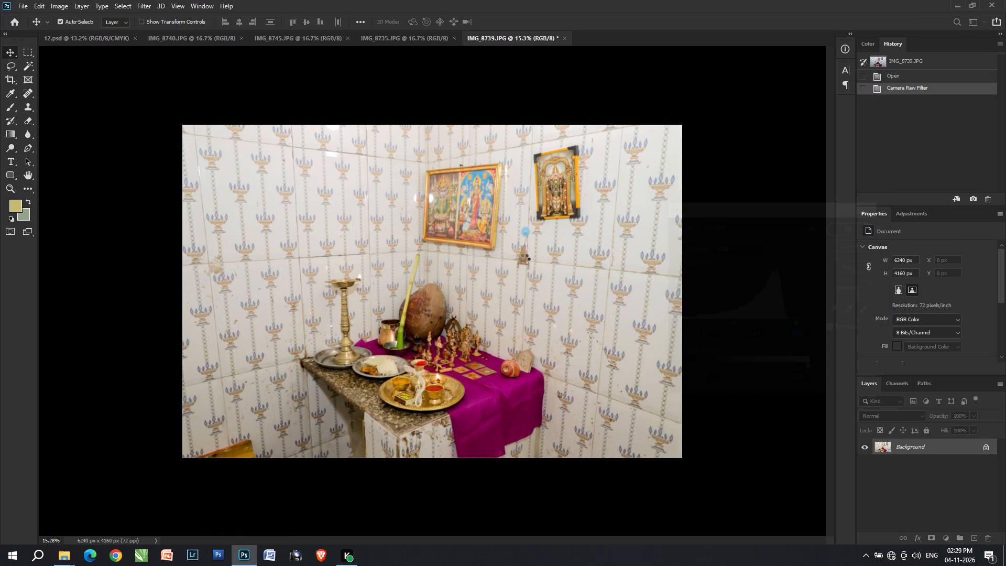
key("ctrl+z")
key("ctrl+shift+z")
key("ctrl+comma")
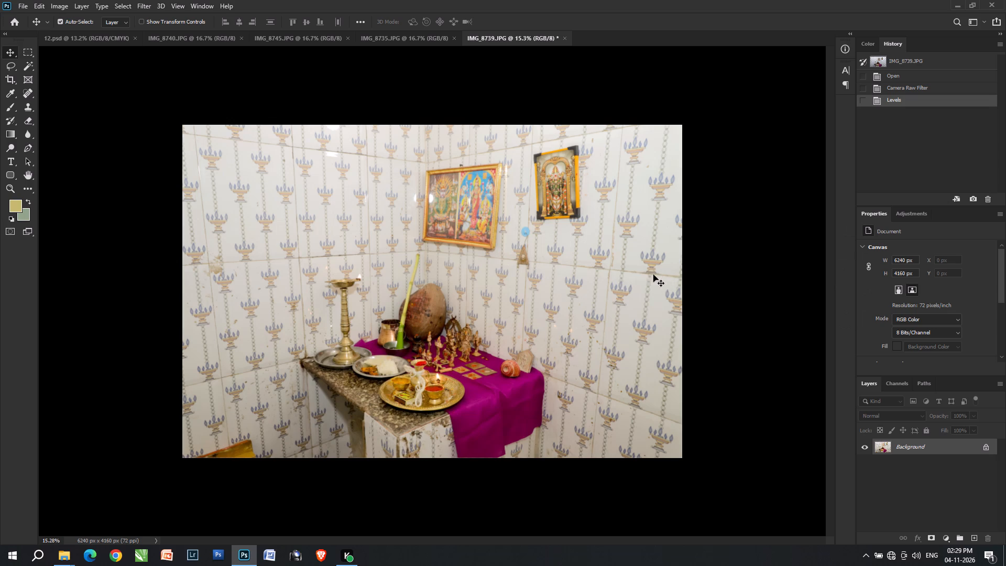
Lift the midtones of IMG_8739.JPG slightly with Curves, moving input about 118 to output about 124.
key("ctrl+m")
left_click(675, 185)
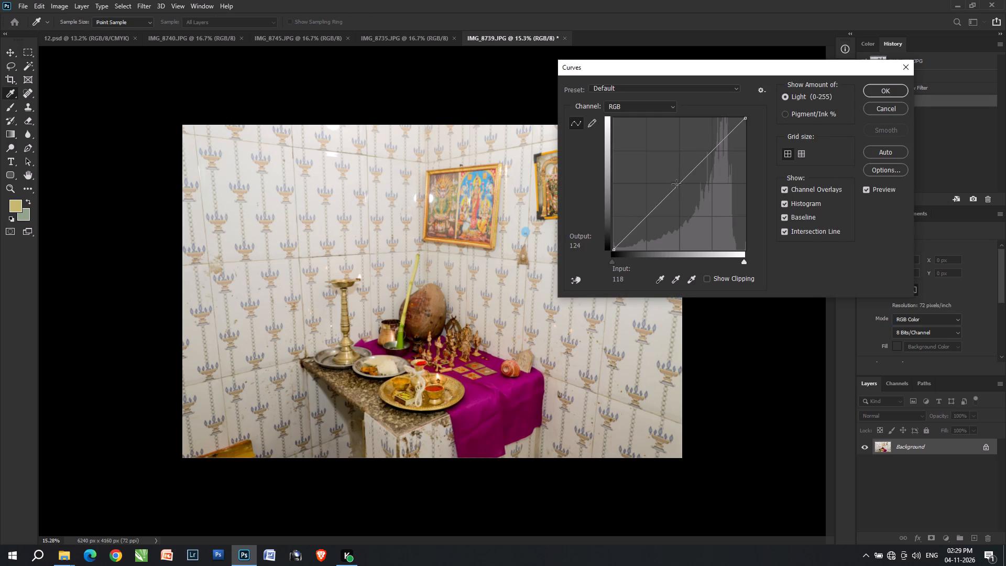
key("Return")
Cut the entire IMG_8739.JPG image, paste it into 12.psd, scale it to 29.87% and place it near the spread's upper-left corner.
key("ctrl+a")
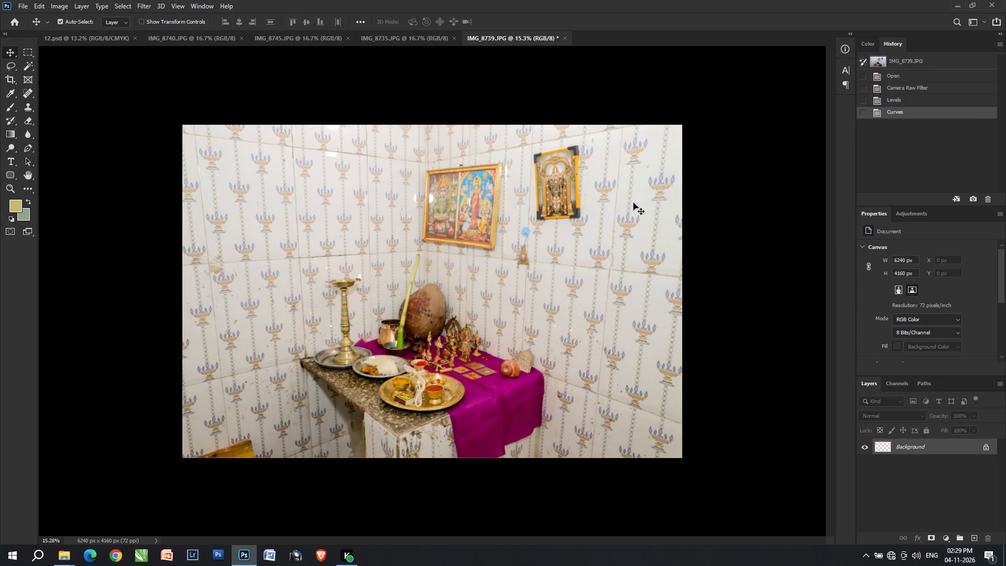
key("ctrl+x")
left_click(95, 42)
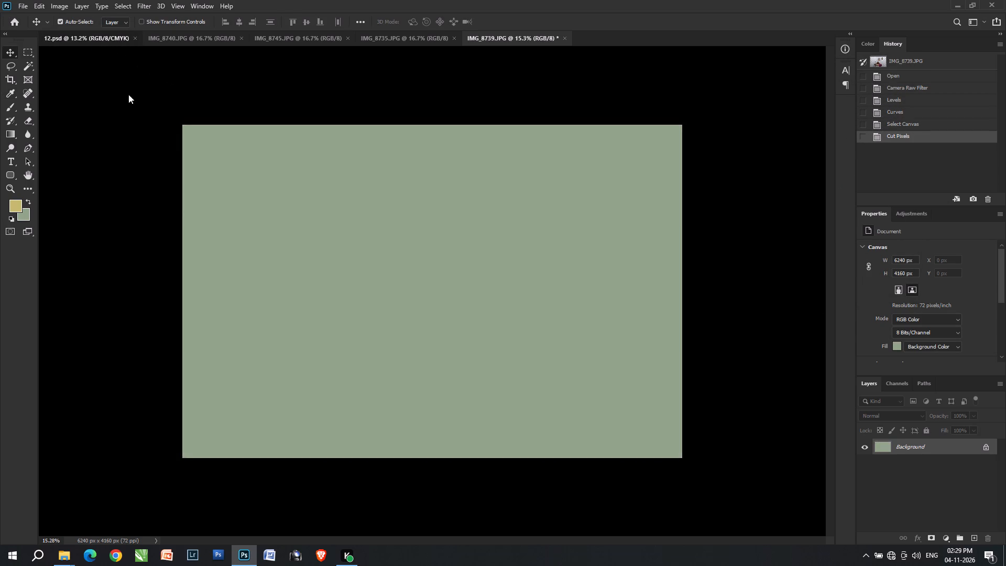
scroll(411, 349, "up", 3, "alt")
key("space")
left_click_drag(248, 301, 548, 354)
key("ctrl+v")
key("ctrl+t")
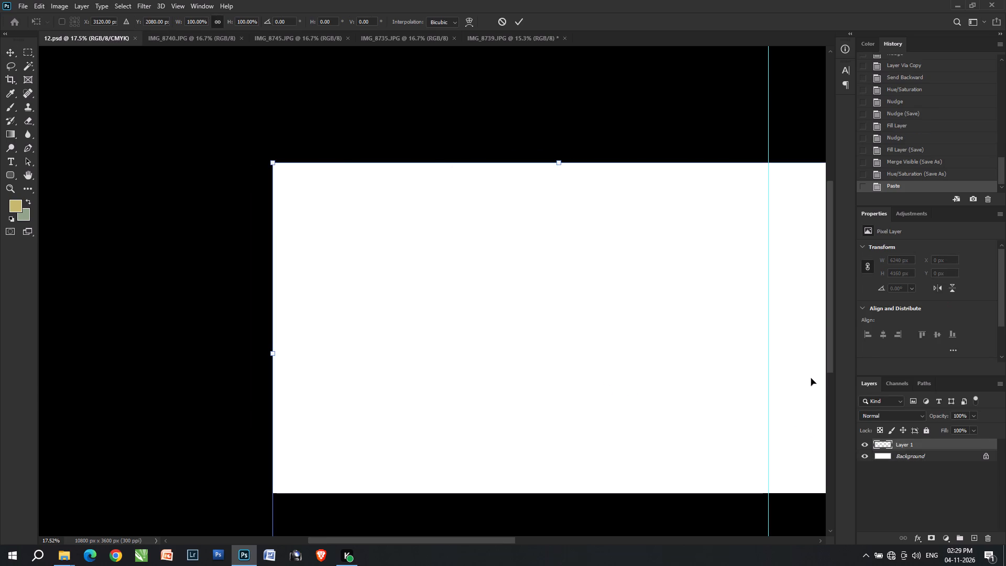
left_click_drag(276, 350, 677, 320)
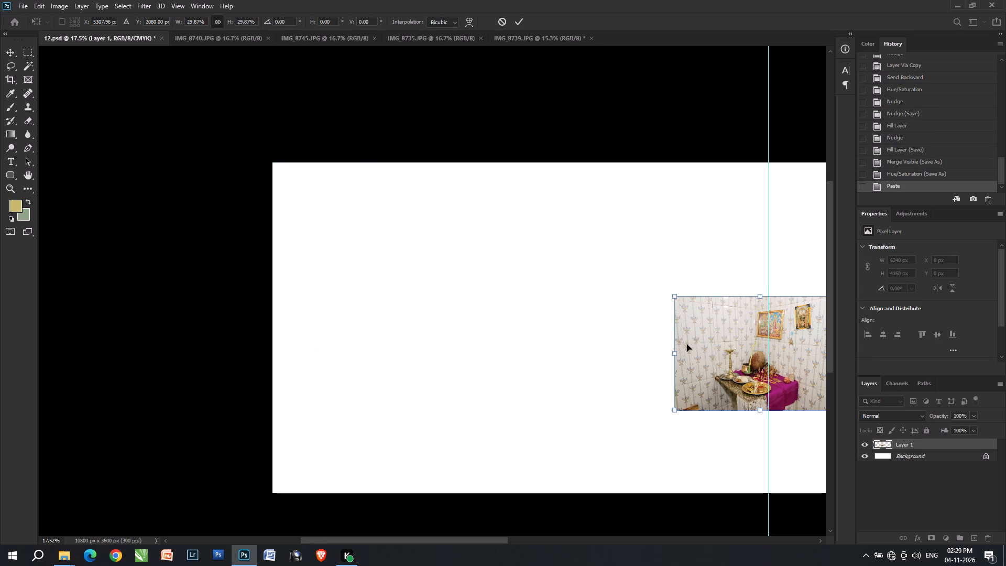
left_click_drag(687, 344, 330, 241)
key("Return")
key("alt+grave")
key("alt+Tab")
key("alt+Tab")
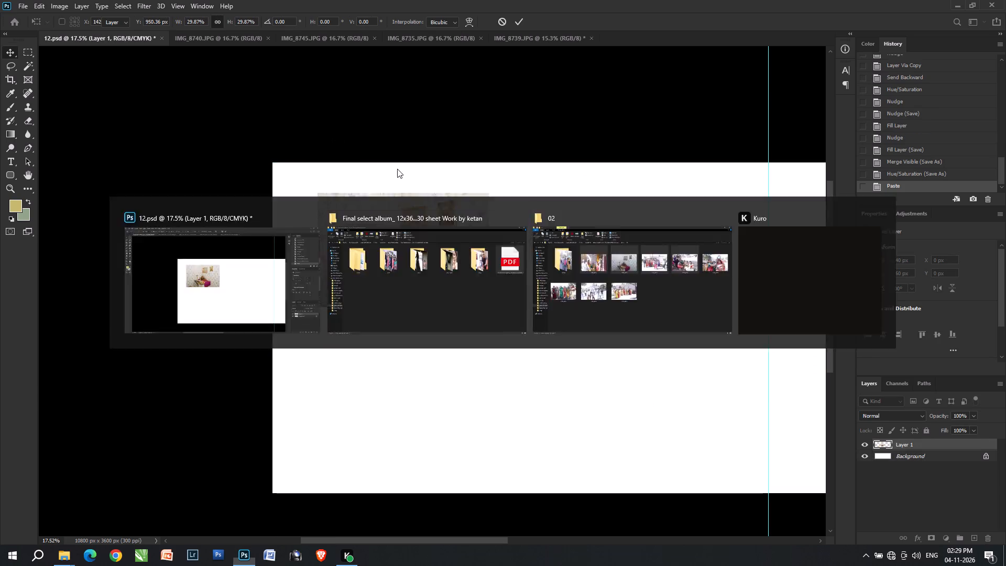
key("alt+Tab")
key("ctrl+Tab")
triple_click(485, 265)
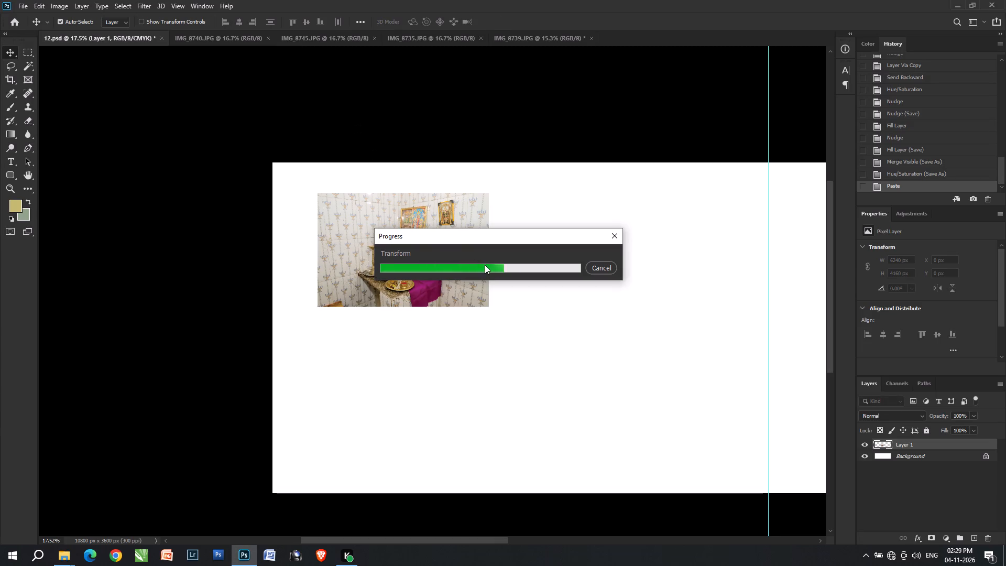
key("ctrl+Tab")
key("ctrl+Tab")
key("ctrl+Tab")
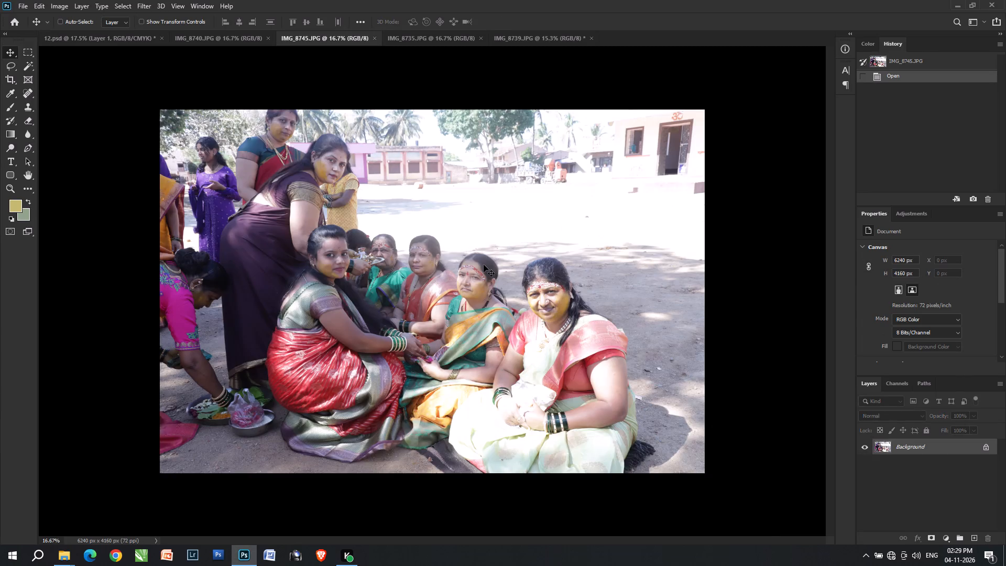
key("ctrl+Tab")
In 12.psd, move the pasted photo to about X 725, Y 640 px and fill it with the green background colour as a placeholder frame.
left_click(112, 37)
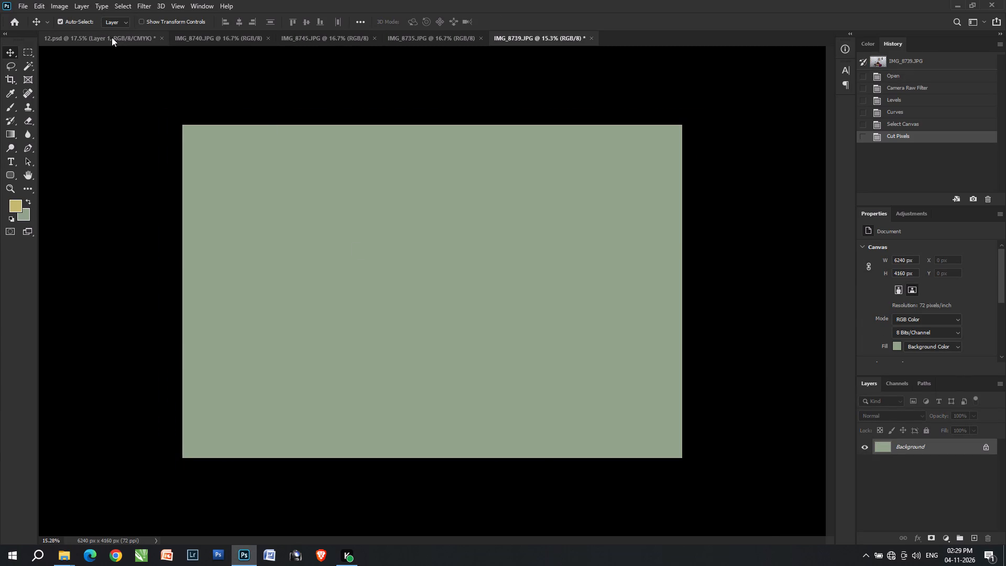
key("v")
key("v")
right_click(191, 232)
left_click(208, 234)
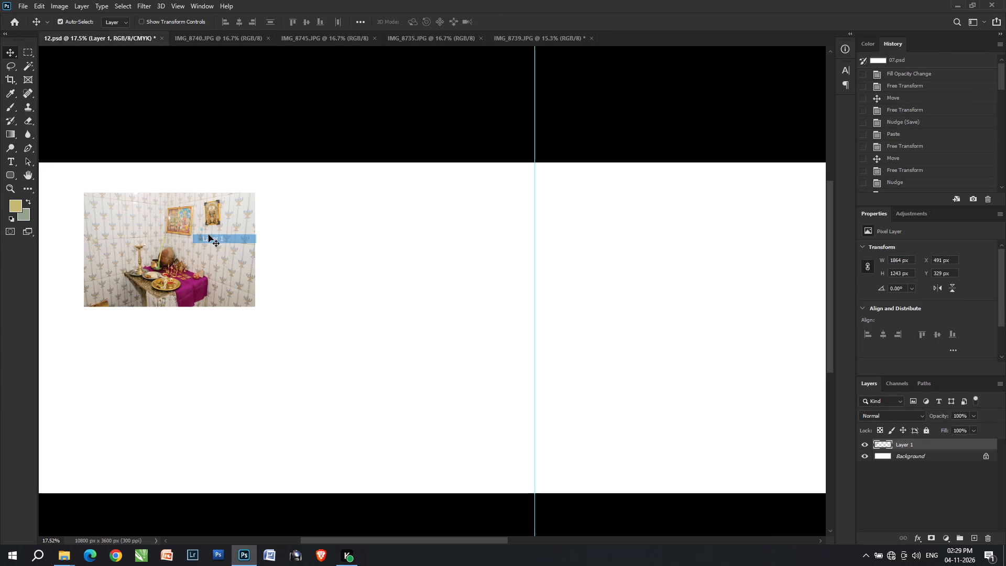
left_click_drag(200, 238, 222, 267)
key("ctrl+shift+BackSpace")
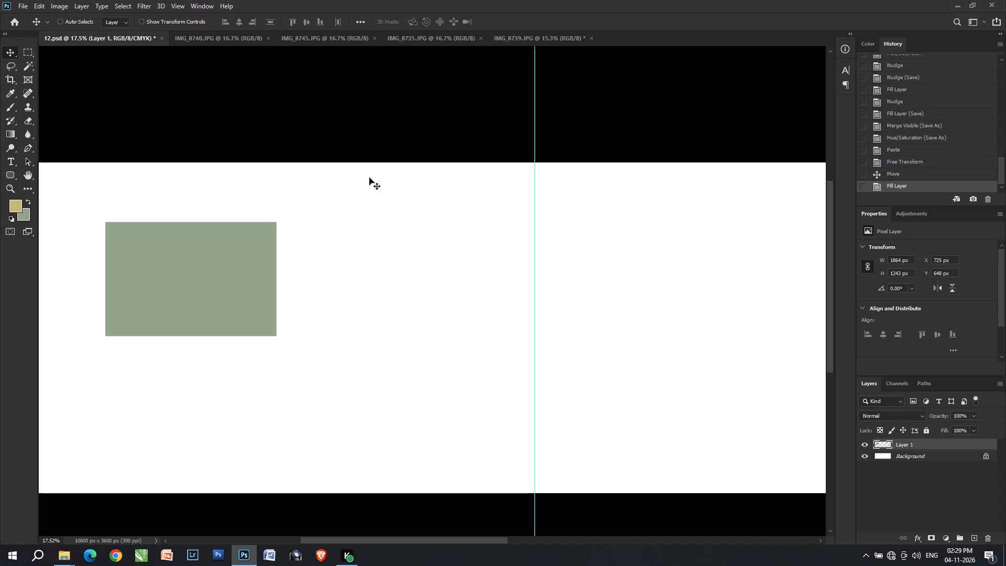
Duplicate the green frame directly below the original and nudge the copy down to leave a thin white gap.
left_click_drag(136, 282, 158, 395, "alt+shift")
right_click(160, 396)
left_click(179, 402)
key("Down")
key("Down")
key("Down")
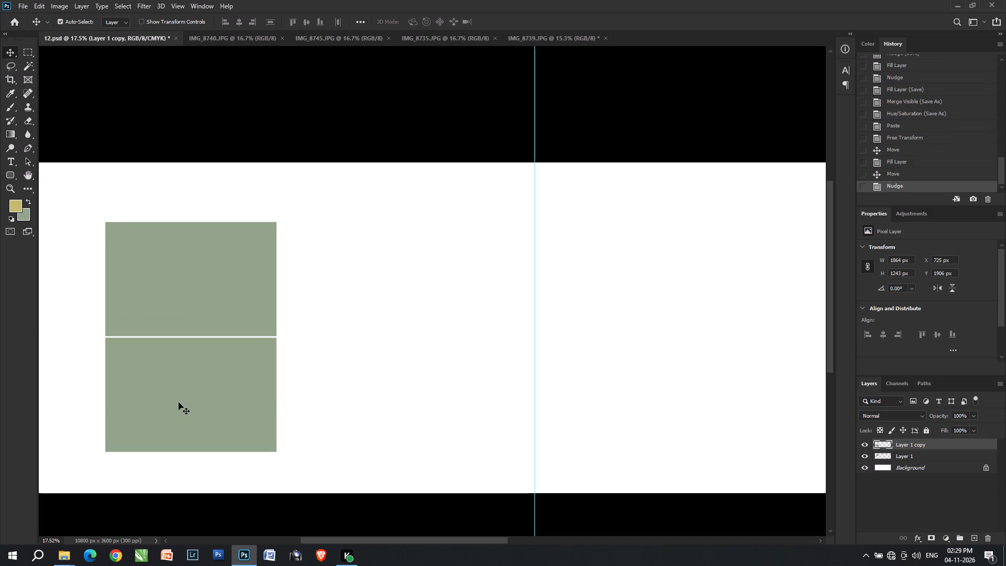
key("Down")
key("shift+a")
left_click(189, 304, "shift")
right_click(187, 371)
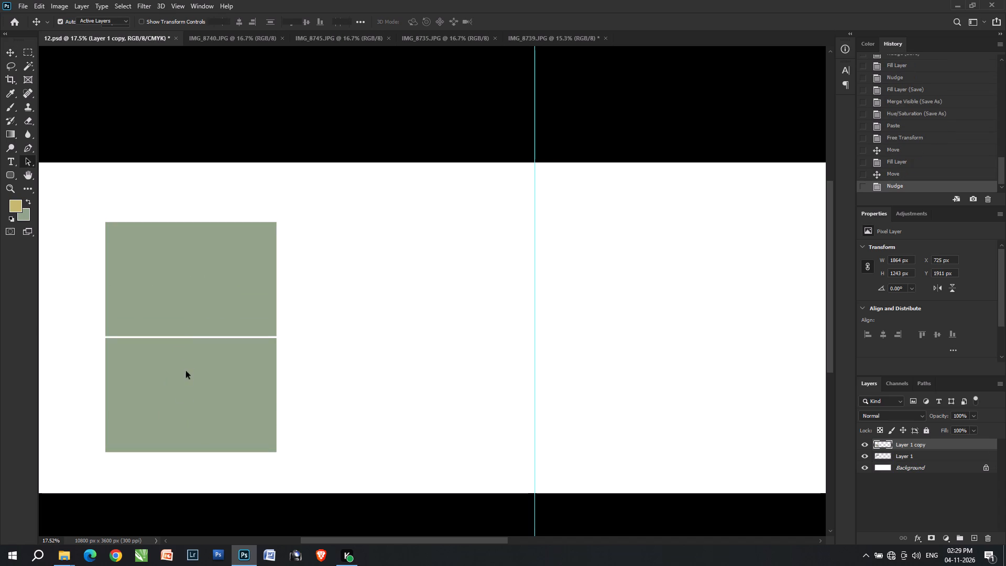
left_click(203, 379)
type("vv")
right_click(200, 377)
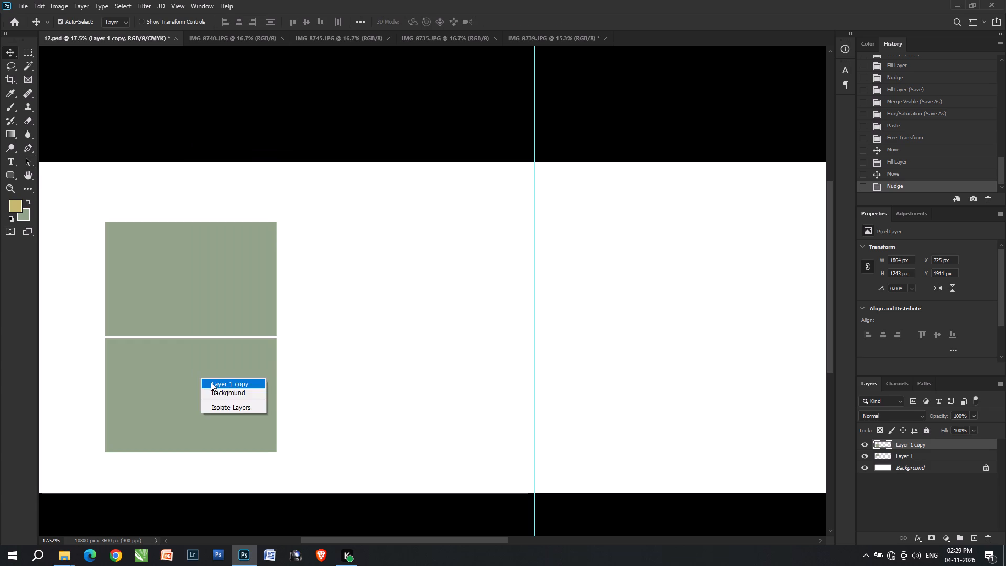
left_click(211, 382)
key("Down")
Duplicate both stacked green frames together and place the copies flush against their right edge, forming a two-by-two block.
left_click(215, 323, "shift")
scroll(210, 343, "up", 2, "alt")
key("space")
left_click_drag(207, 349, 319, 349)
key("ctrl+j")
key("ctrl+t")
left_click_drag(321, 361, 499, 346, "shift")
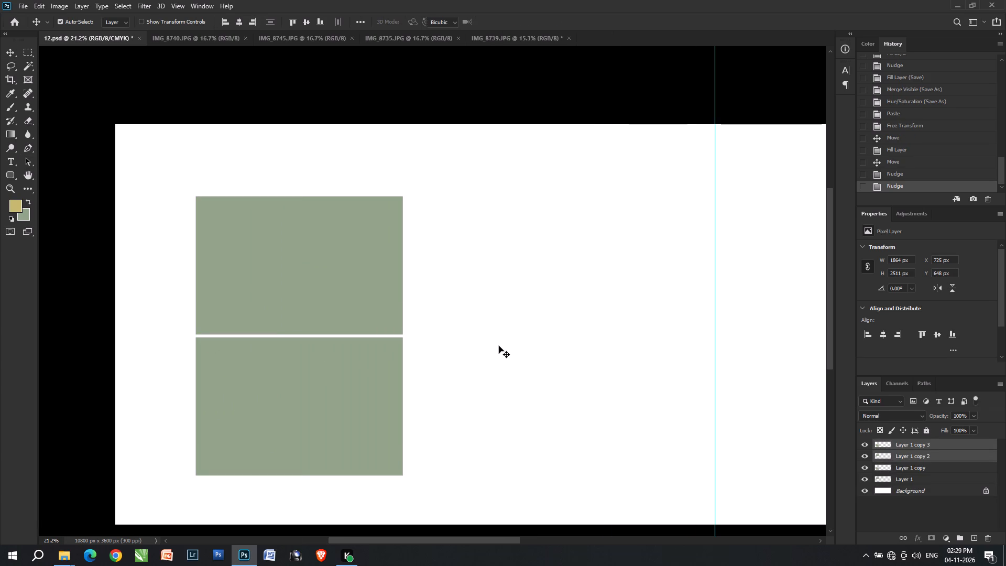
left_click_drag(499, 346, 531, 348, "shift")
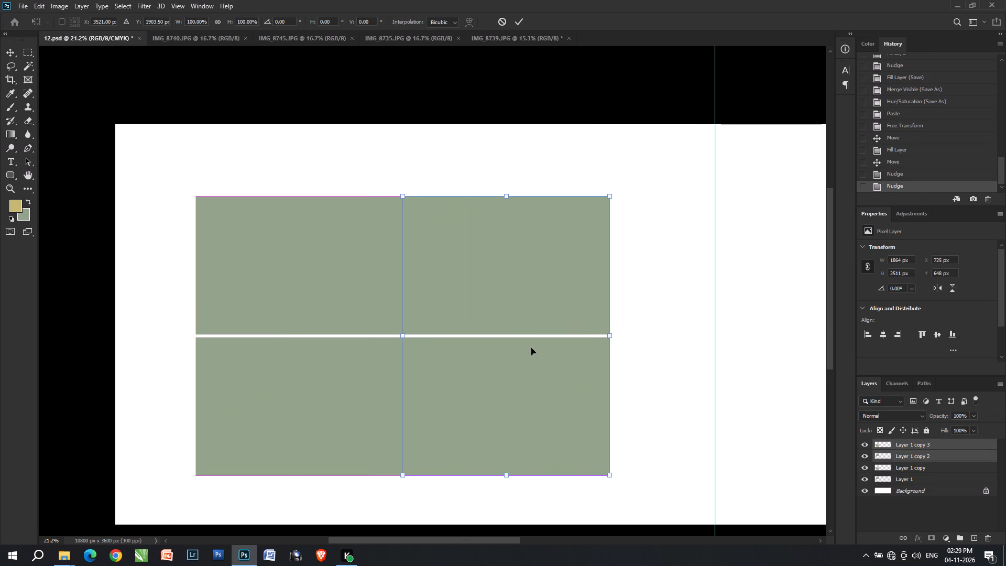
double_click(531, 348, "shift")
Nudge the copied right-hand column to X 2611 px, leaving a thin vertical gap like the horizontal one.
key("Right")
key("Right")
key("Right")
key("Right")
key("Right")
key("Right")
key("Right")
key("Right")
key("Right")
key("Right")
key("Right")
key("Right")
key("Right")
key("Right")
key("Right")
key("Right")
key("Right")
key("Right")
key("Right")
key("Right")
key("Right")
key("Right")
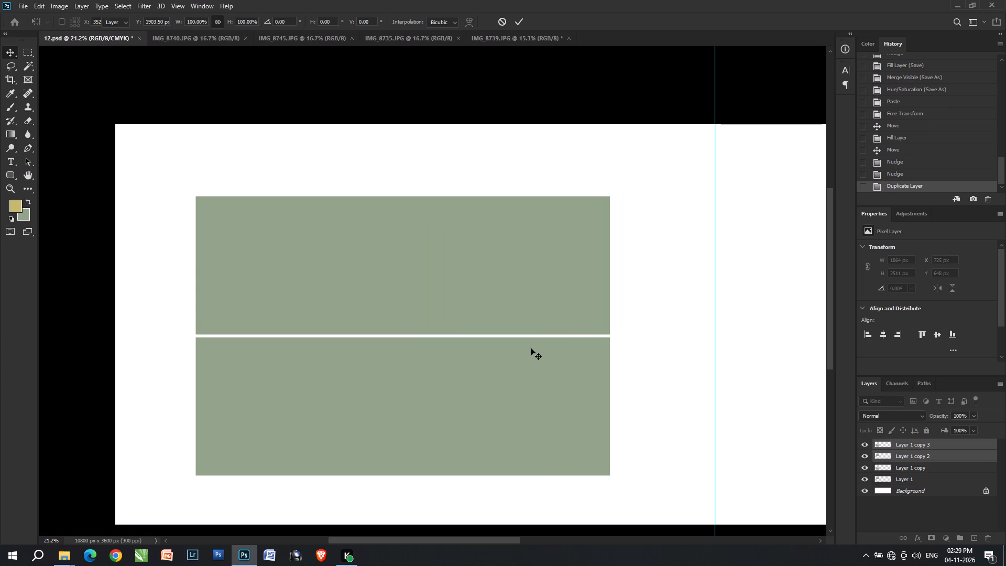
key("Right")
key("Left")
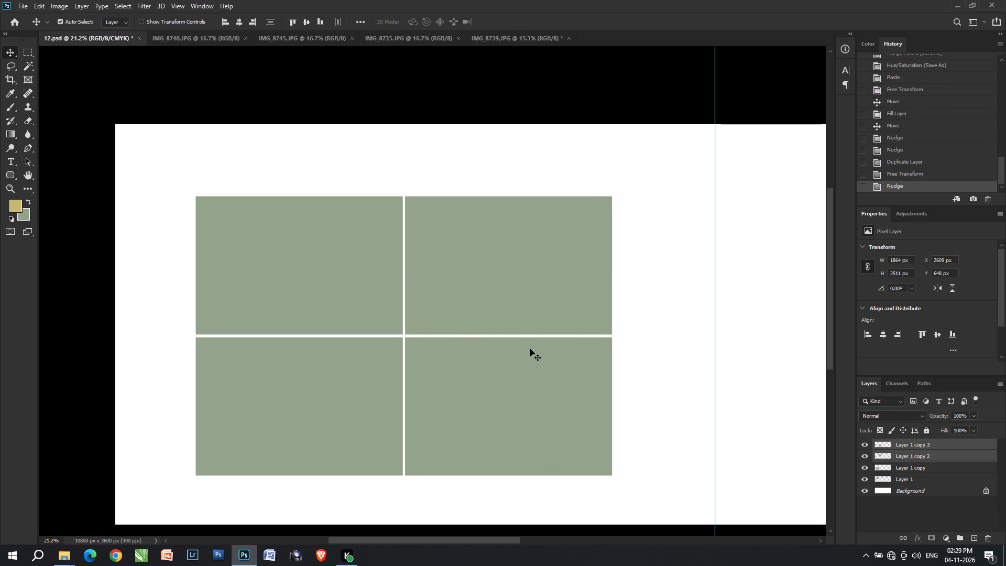
scroll(440, 318, "up", 10, "alt")
key("Right")
key("Right")
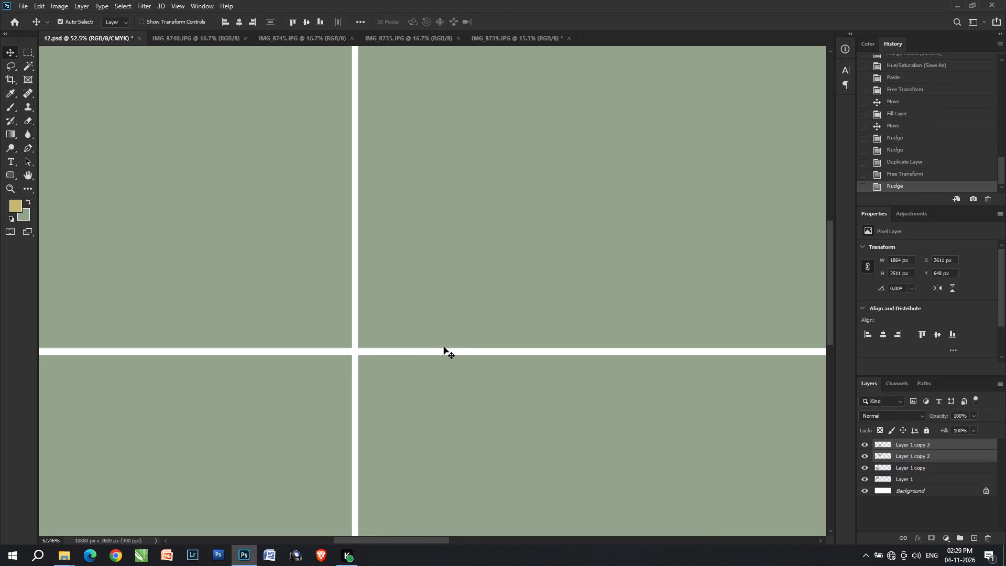
Scale all four frames together to 115.40%, about 4327 by 2897 px, and nudge them to about X 535, Y 375 px.
scroll(445, 347, "down", 12, "alt")
left_click_drag(440, 483, 378, 301)
key("ctrl+t")
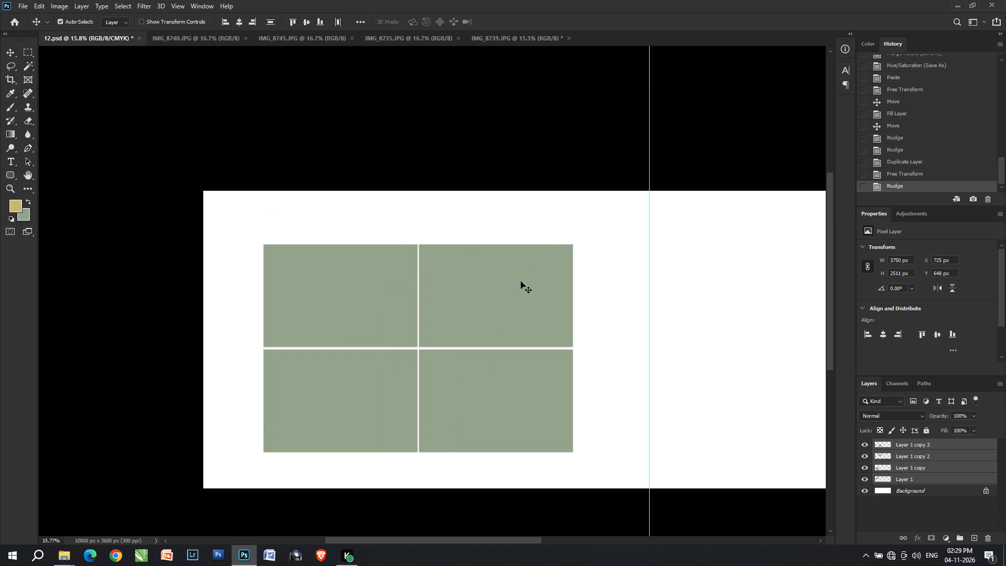
left_click_drag(572, 247, 602, 227)
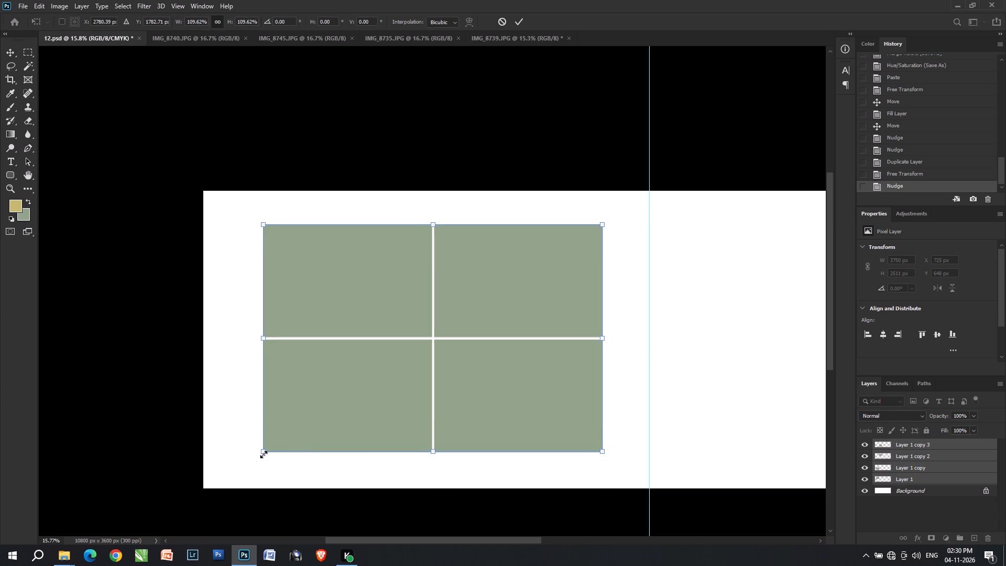
left_click_drag(263, 454, 249, 460)
key("Up")
left_click(423, 222)
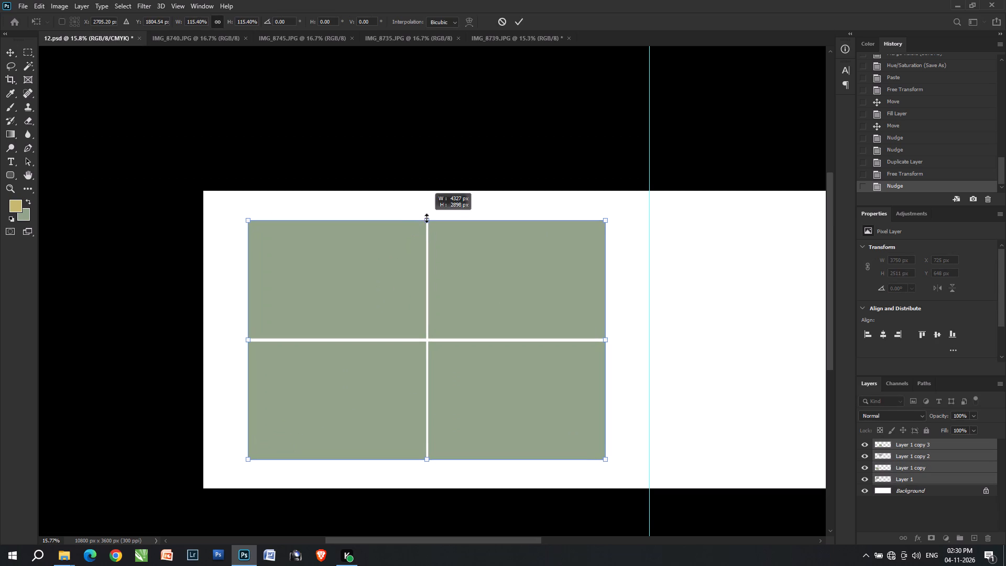
key("Down")
key("Down")
key("Left")
key("Left")
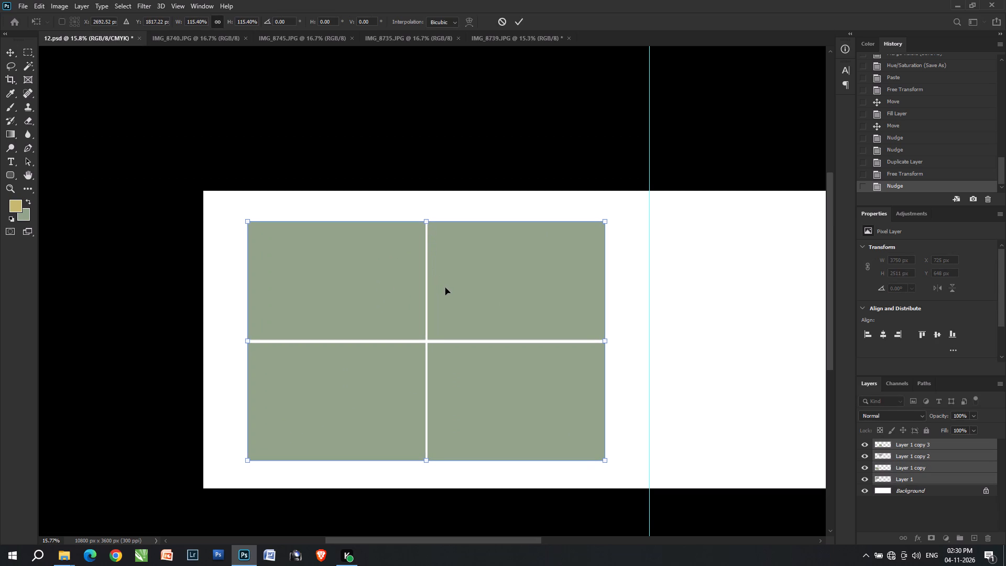
key("Down")
key("Return")
key("Right")
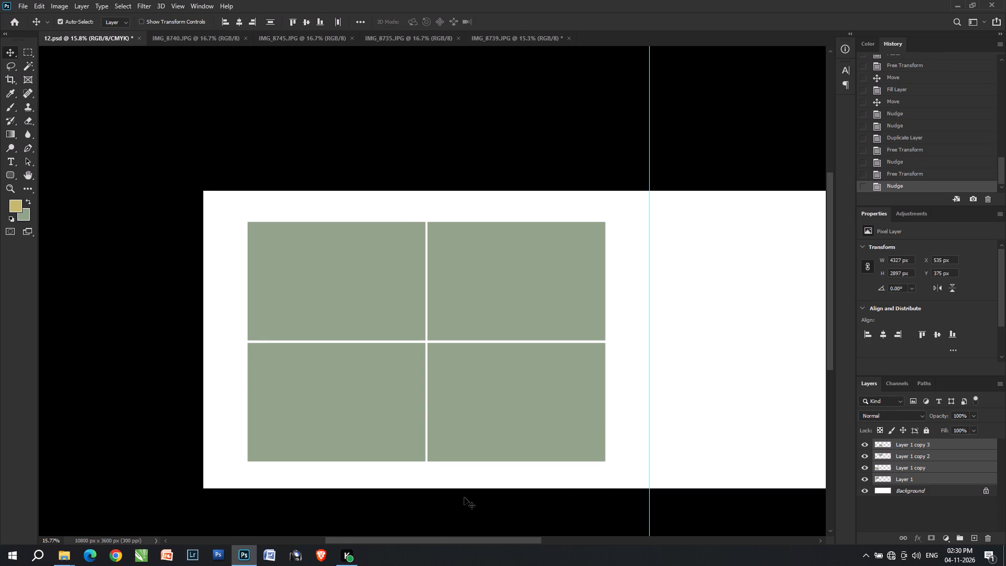
Stretch the upper-left frame outward past the spread's top and left edges, to about 2772 by 1898 px.
left_click_drag(464, 498, 387, 444)
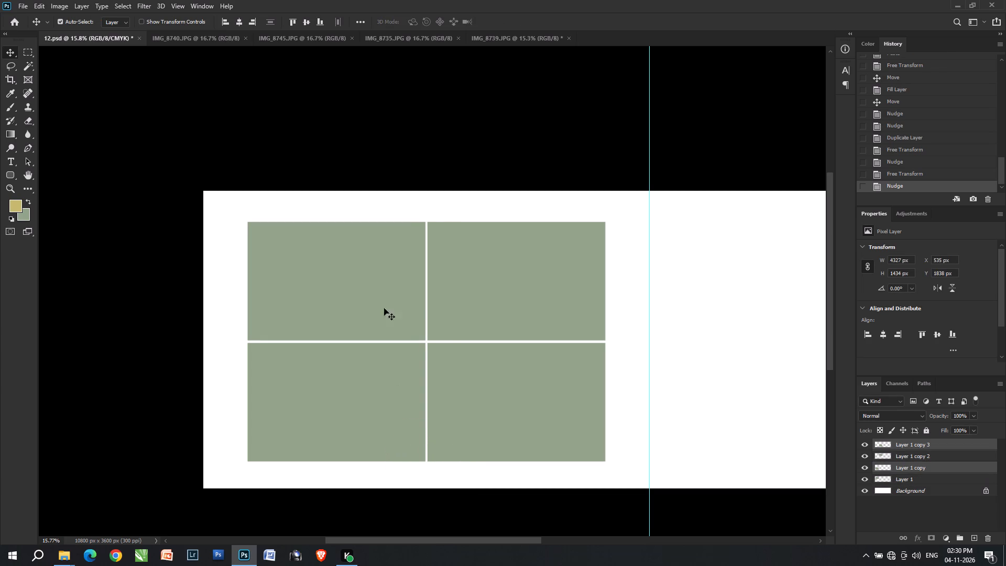
right_click(367, 265)
left_click_drag(378, 271, 388, 275)
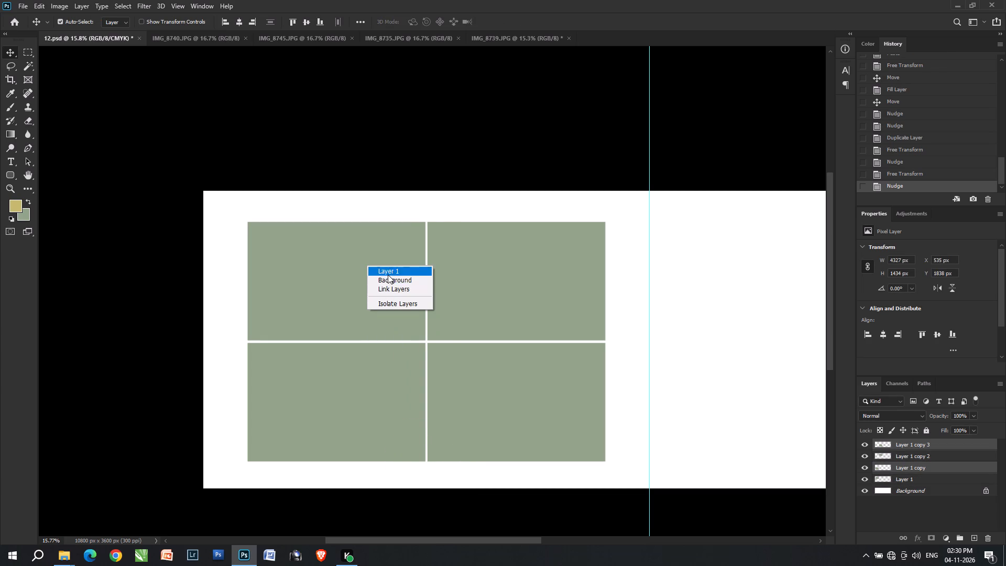
left_click_drag(388, 275, 388, 274)
key("ctrl+t")
key("ctrl+t")
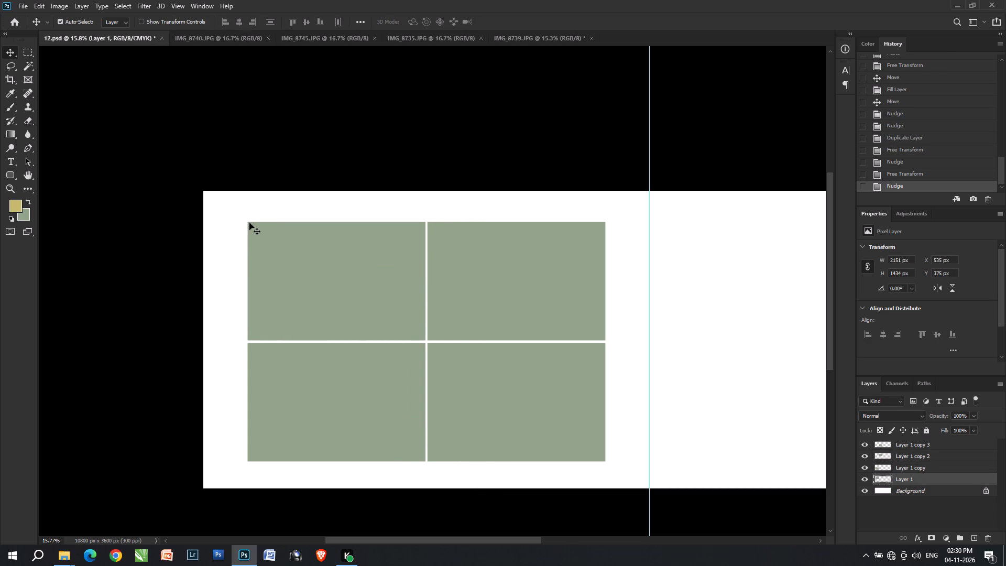
key("ctrl+t")
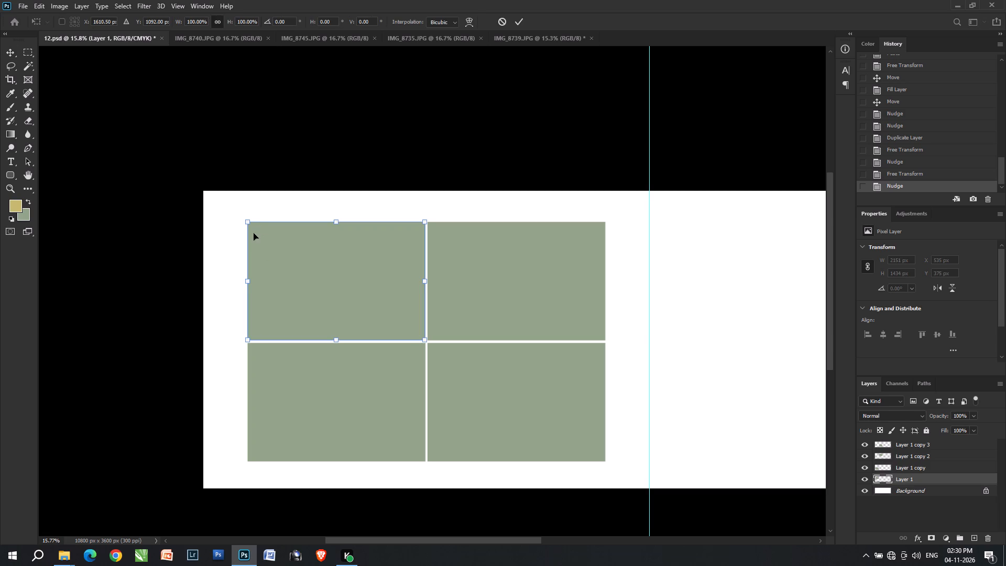
left_click_drag(247, 222, 195, 189, "shift")
double_click(293, 252, "shift")
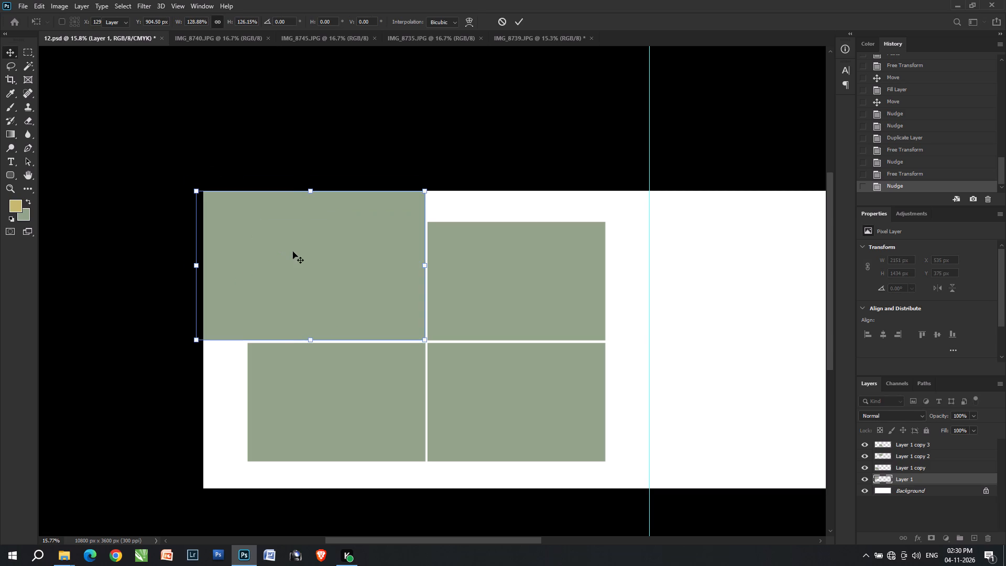
key("v")
key("v")
double_click(311, 259)
key("ctrl+t")
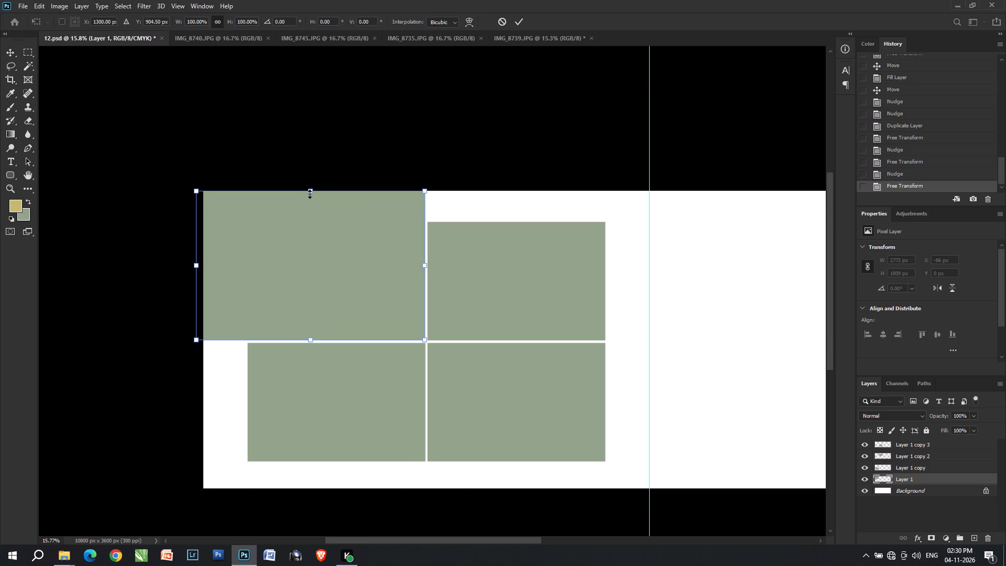
left_click_drag(310, 194, 311, 187, "shift")
double_click(311, 202, "shift")
Select the upper-left frame's green area with the Magic Wand and paste the cut IMG_8739 photo into it.
key("w")
left_click(322, 269)
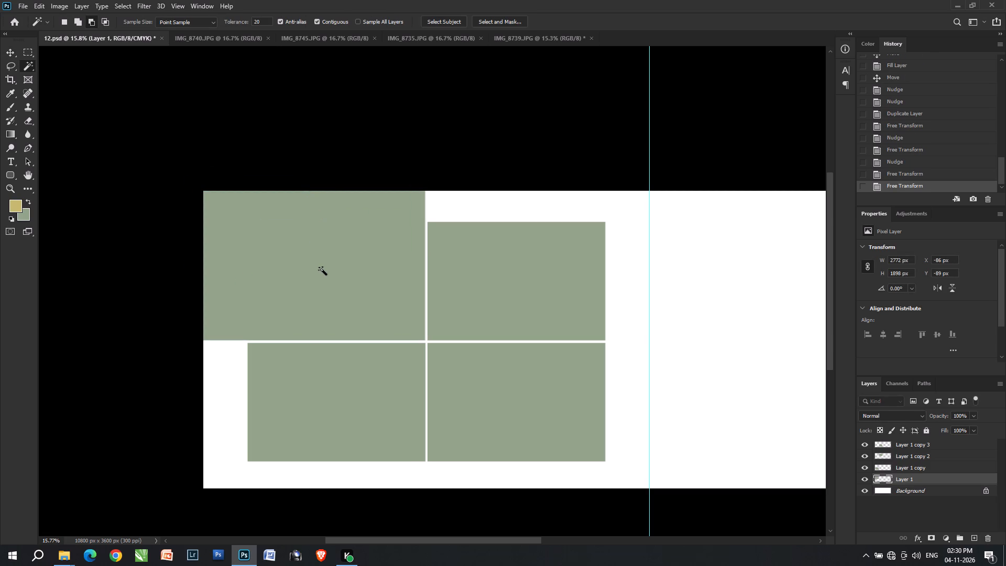
key("ctrl+alt+shift+v")
Scale the pasted IMG_8739 photo to 46.32%, about 2890 by 1927 px, and place it over the upper-left frame at about X -145, Y -64 px.
key("ctrl+t")
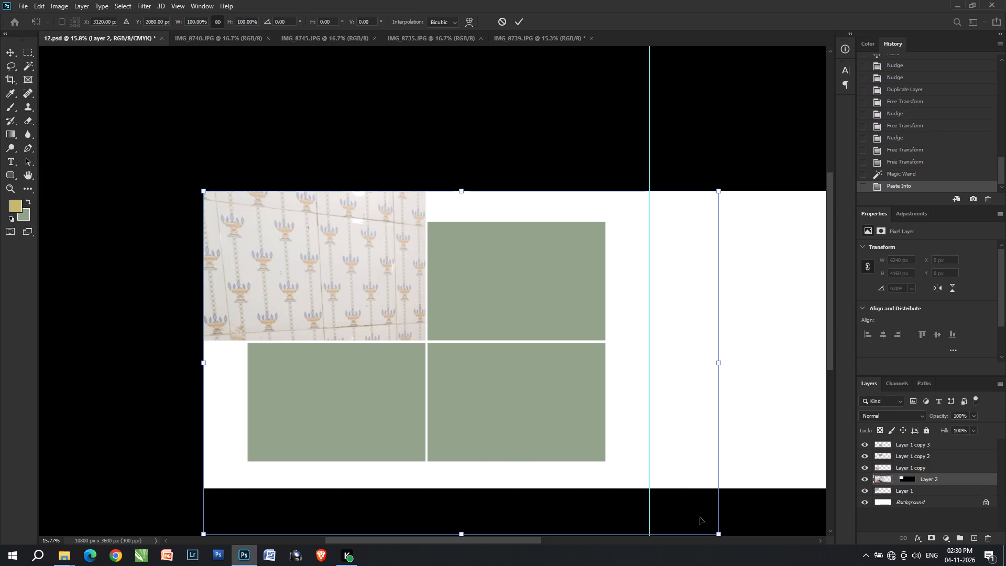
left_click(720, 536)
key("space")
key("space")
key("space")
key("space")
key("space")
key("space")
key("space")
key("space")
key("space")
key("space")
key("space")
key("space")
key("space")
key("space")
key("space")
key("space")
key("space")
left_click_drag(345, 392, 699, 334)
left_click_drag(609, 360, 784, 440)
left_click_drag(704, 525, 549, 349)
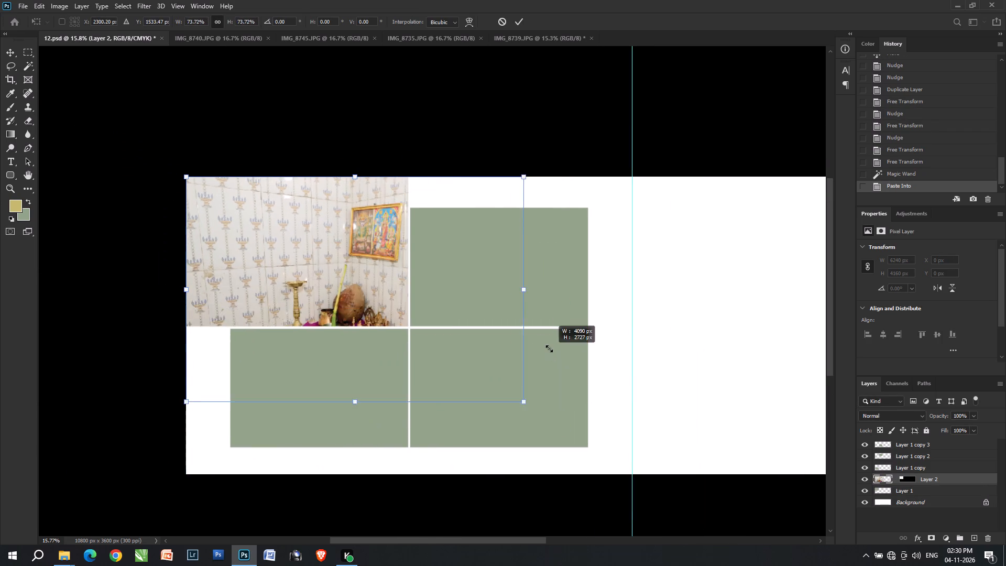
left_click_drag(549, 349, 488, 299)
left_click_drag(399, 260, 379, 243)
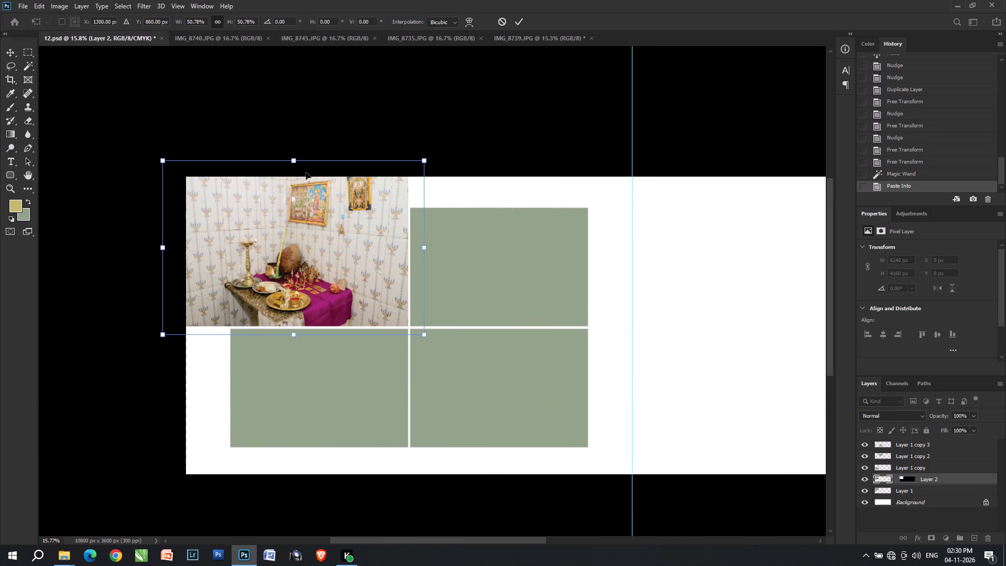
left_click_drag(297, 162, 297, 172)
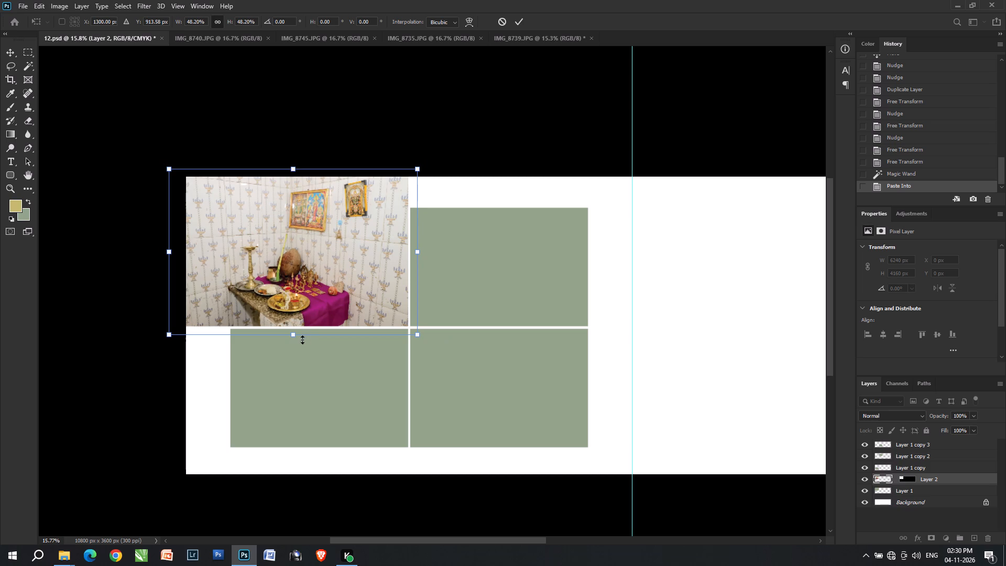
left_click_drag(296, 336, 297, 331)
key("Down")
key("Down")
key("Down")
key("Down")
key("Return")
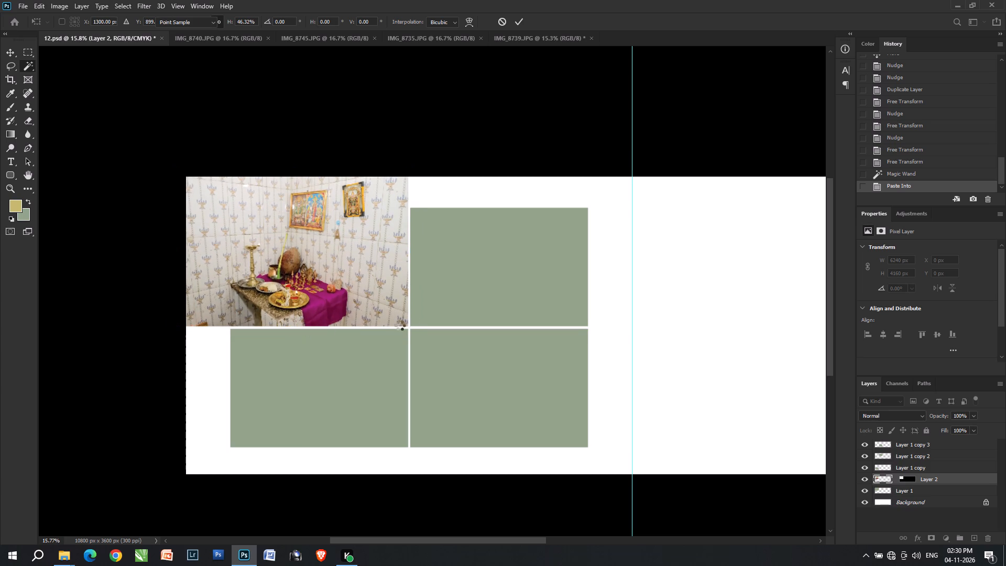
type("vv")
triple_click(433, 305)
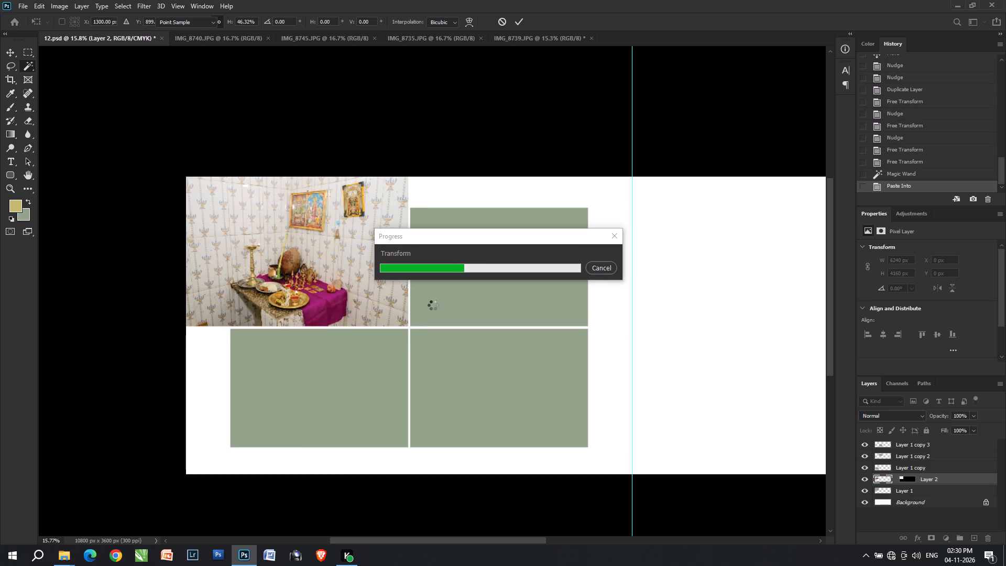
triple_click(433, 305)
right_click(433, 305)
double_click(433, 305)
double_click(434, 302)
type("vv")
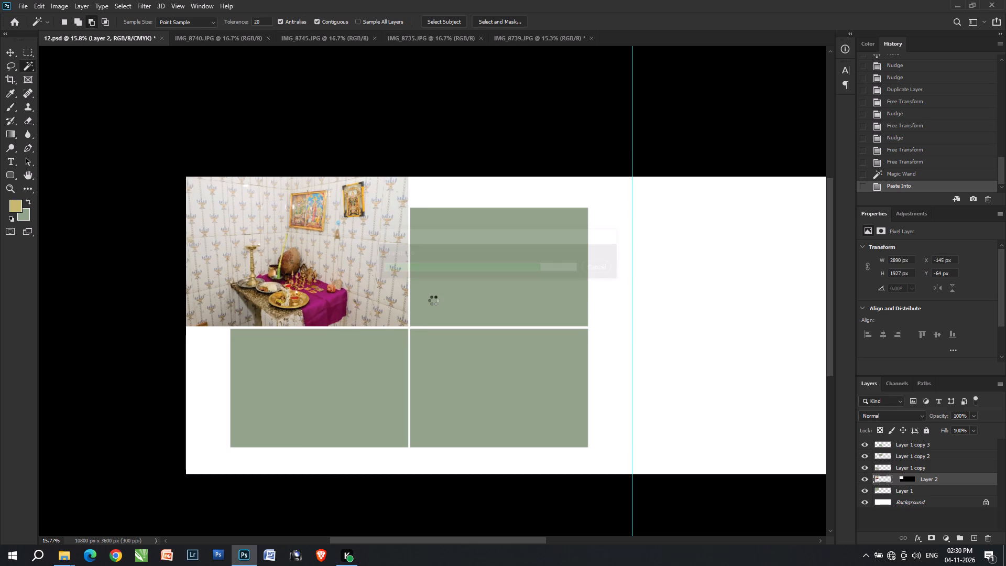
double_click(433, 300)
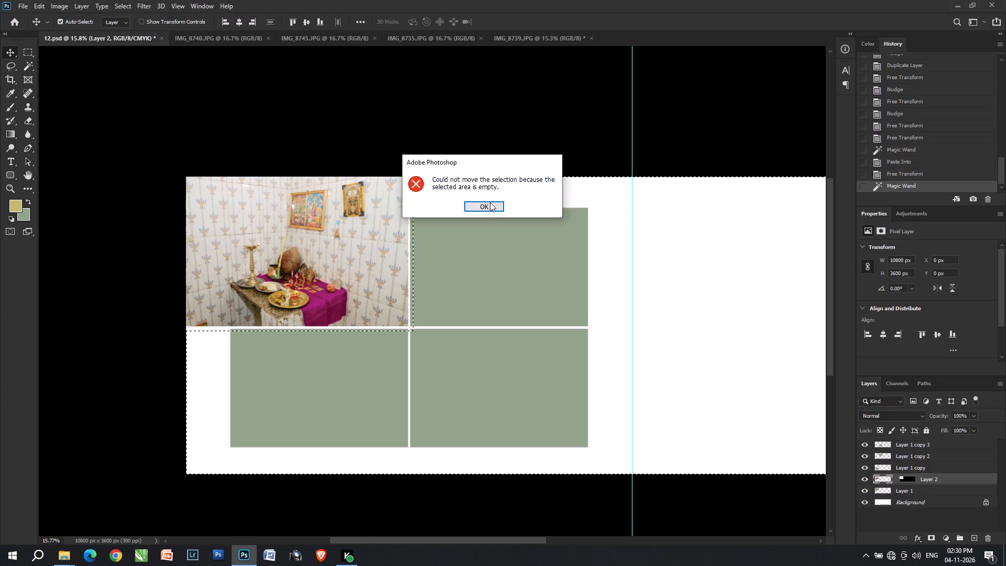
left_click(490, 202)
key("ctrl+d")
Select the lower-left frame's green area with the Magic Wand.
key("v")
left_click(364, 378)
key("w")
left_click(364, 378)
Apply the previous Camera Raw settings to IMG_8735.JPG, changing Exposure to +0.25 and Temperature to +10, and compare before and after.
key("ctrl+Tab")
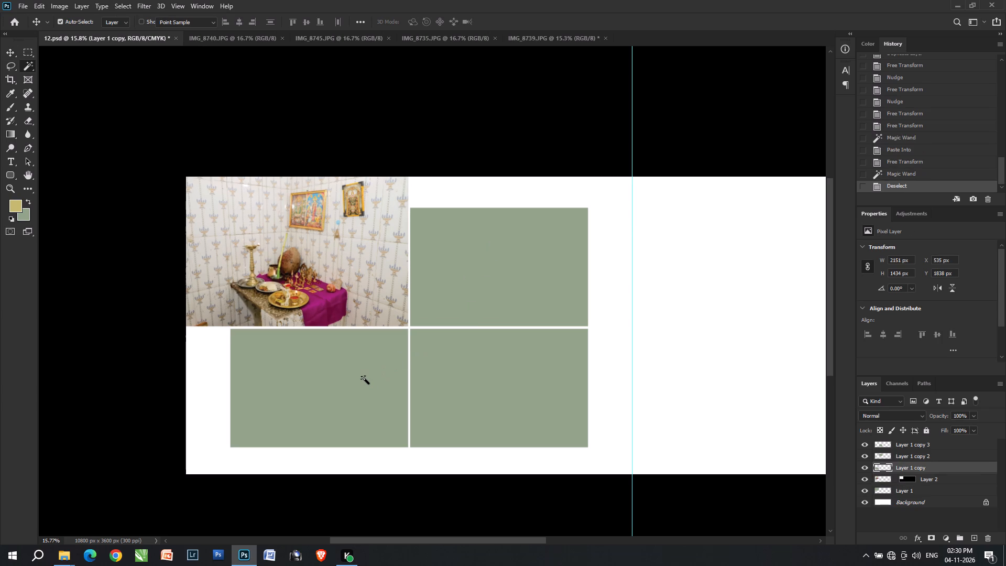
key("ctrl+Tab")
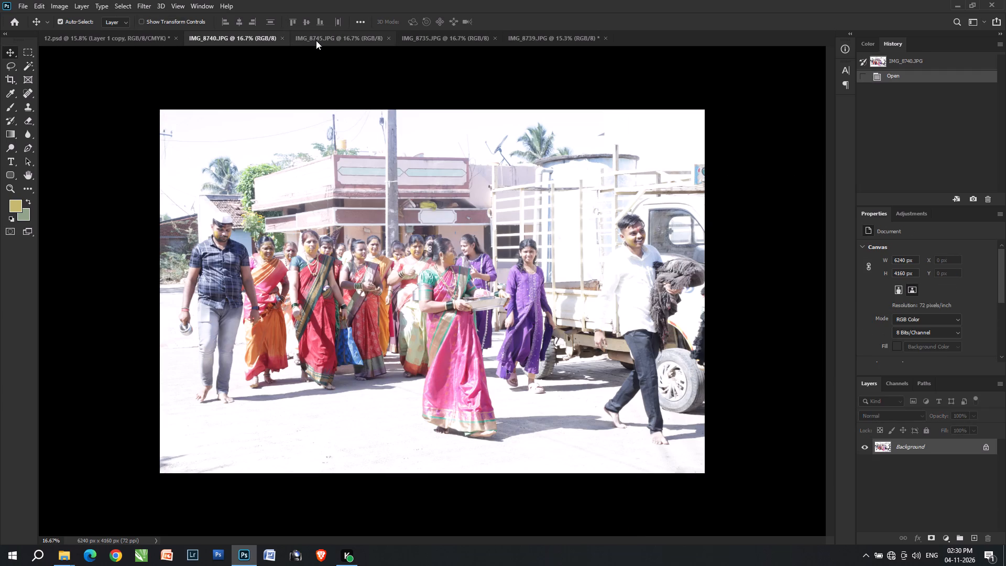
scroll(466, 260, "up", 3, "alt")
scroll(466, 260, "down", 5, "alt")
key("ctrl+Tab")
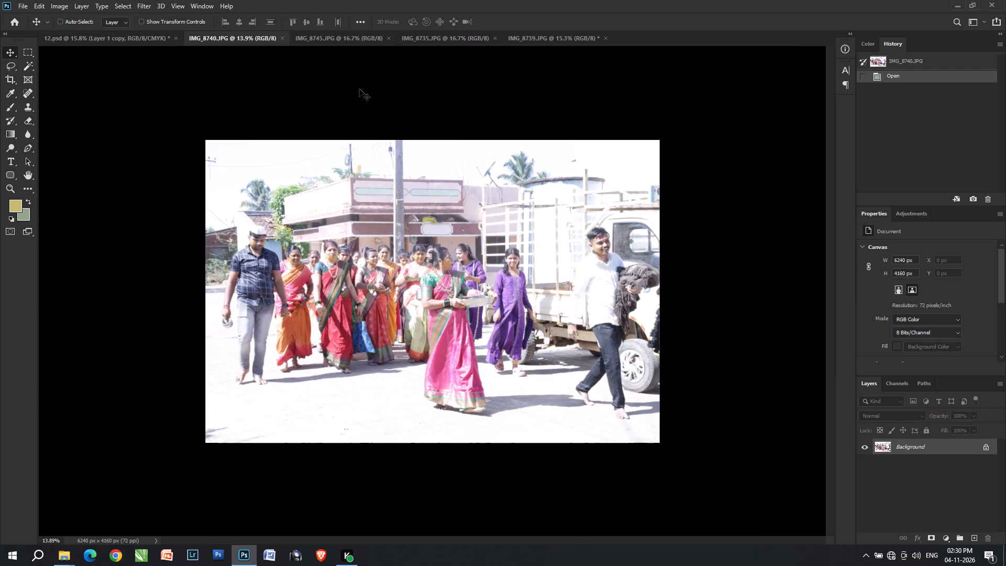
key("ctrl+Tab")
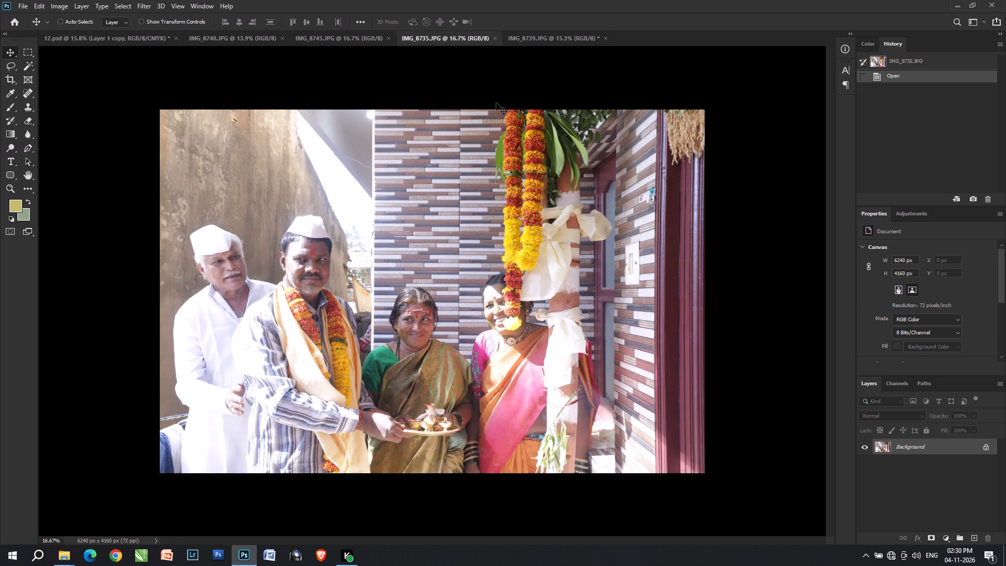
key("ctrl+shift+a")
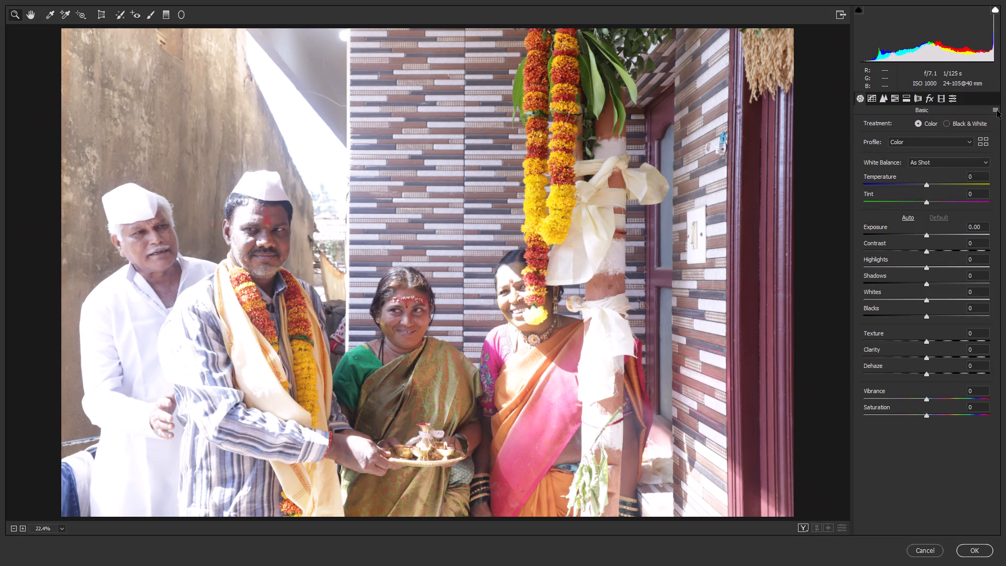
left_click(997, 111)
left_click(987, 142)
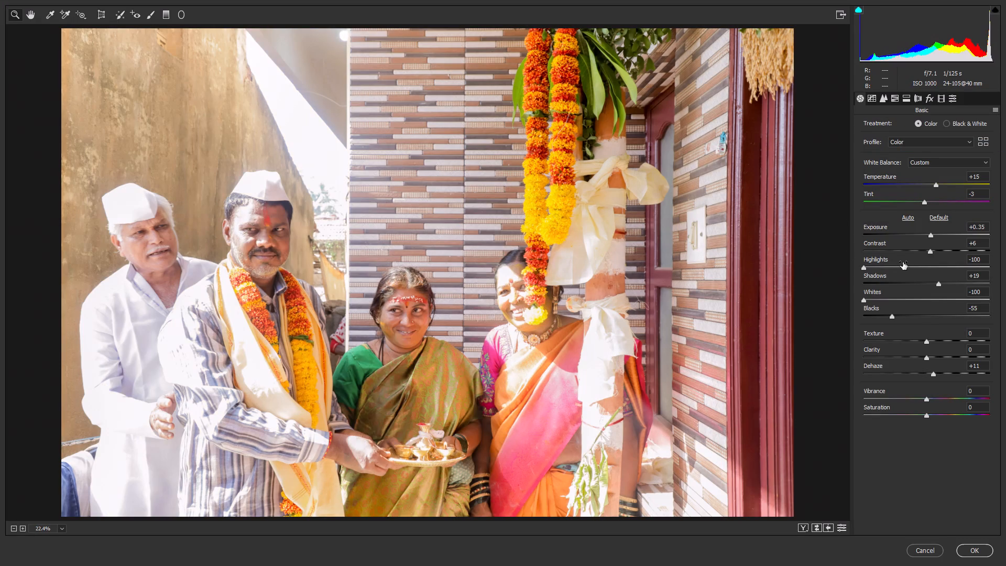
left_click(931, 232)
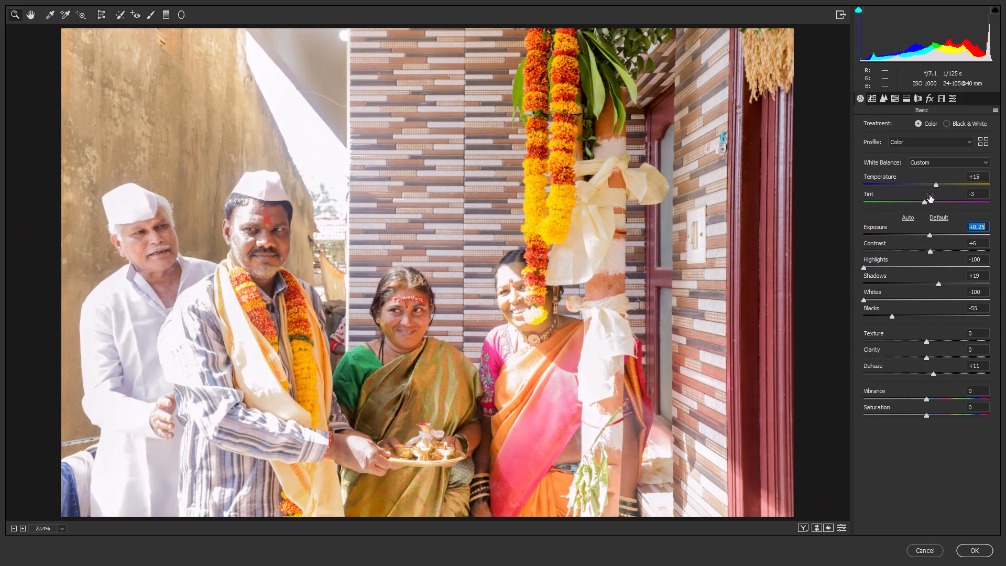
left_click(931, 189)
left_click(932, 185)
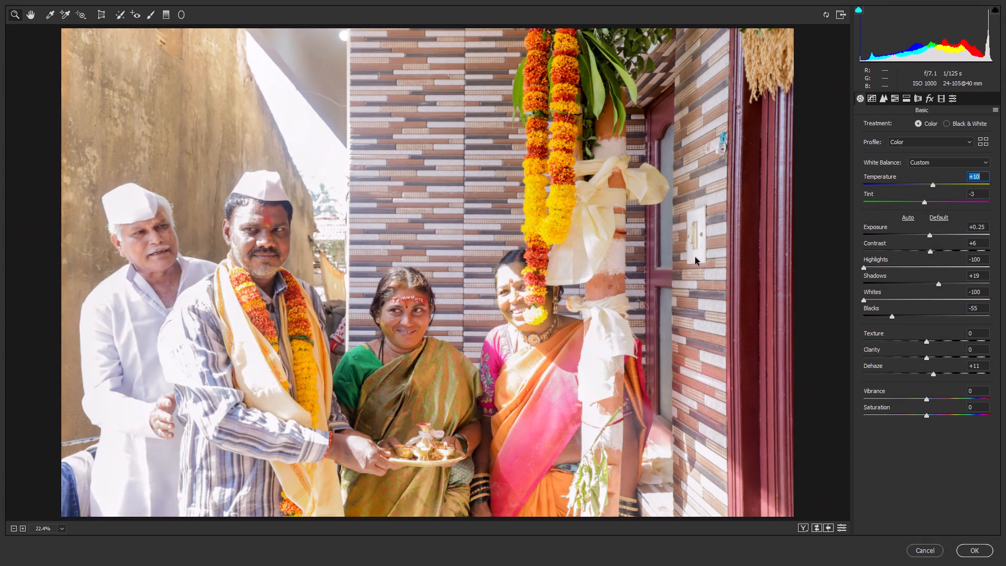
left_click_drag(223, 295, 237, 304)
left_click_drag(549, 315, 526, 305)
key("Return")
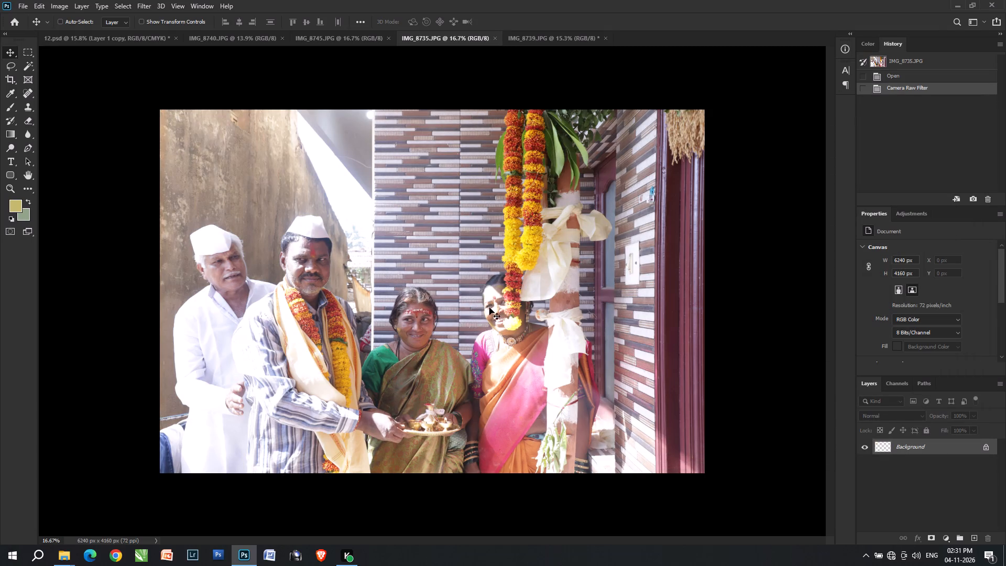
key("ctrl+z")
key("ctrl+shift+z")
Brighten the midtones of IMG_8735.JPG slightly with Levels.
key("ctrl+l")
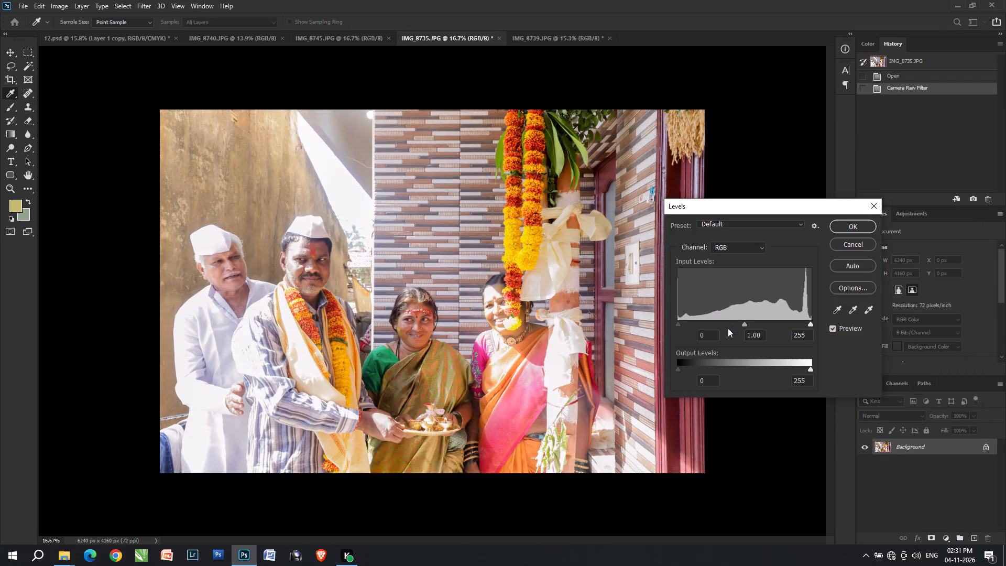
left_click(738, 324)
key("Return")
Cut the whole corrected IMG_8735 photo and return to 12.psd.
key("ctrl+a")
key("ctrl+x")
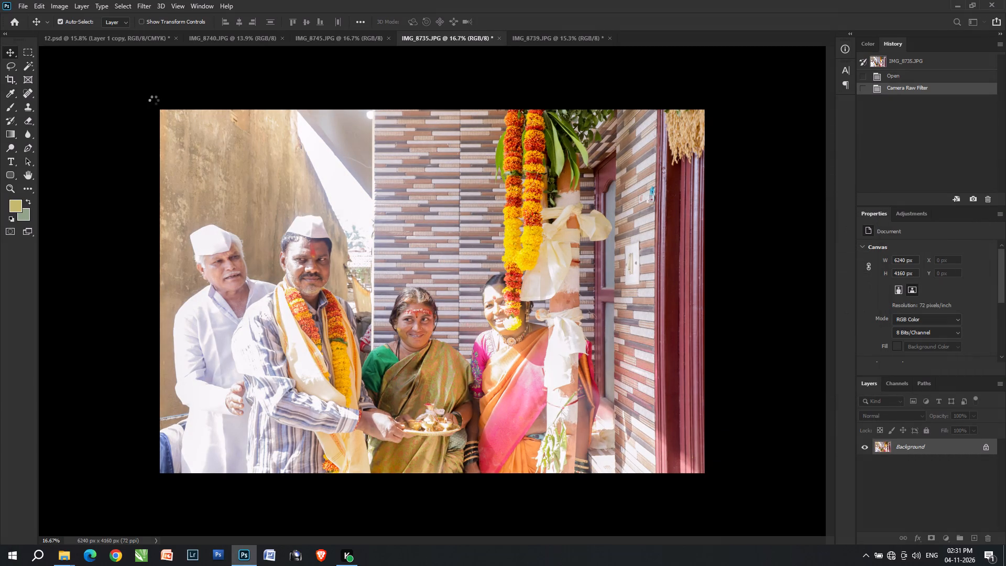
left_click(102, 41)
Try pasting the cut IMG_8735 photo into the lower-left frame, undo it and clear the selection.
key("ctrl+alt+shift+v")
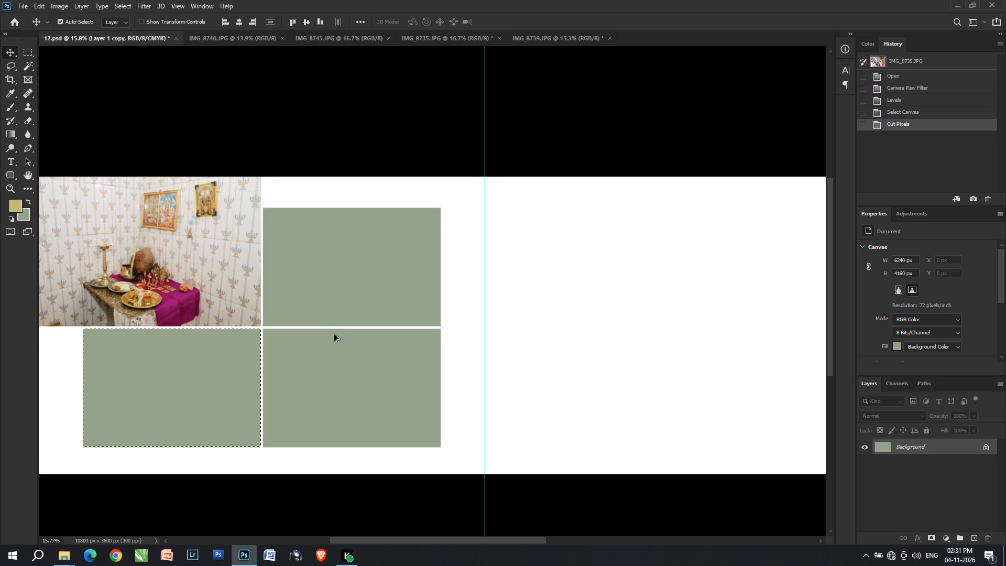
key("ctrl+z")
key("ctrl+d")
Select the upper-right frame's green area with the Magic Wand and paste the cut IMG_8735 photo into it.
key("v")
left_click(329, 297)
key("w")
left_click(329, 297)
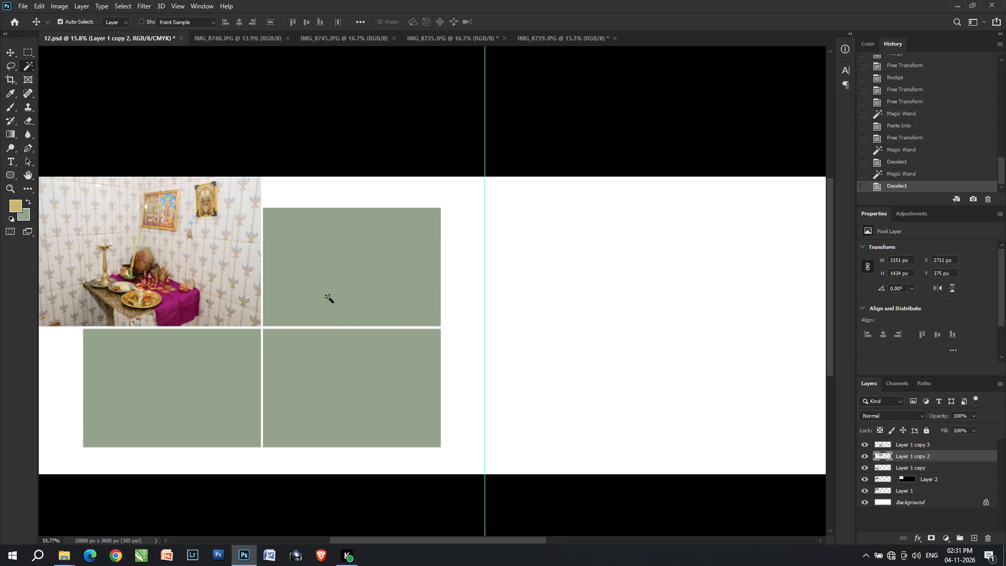
key("ctrl+alt+shift+v")
Scale the pasted IMG_8735 photo to 42.24% and position it so the four people fill the upper-right frame.
key("ctrl+t")
key("ctrl+shift+t")
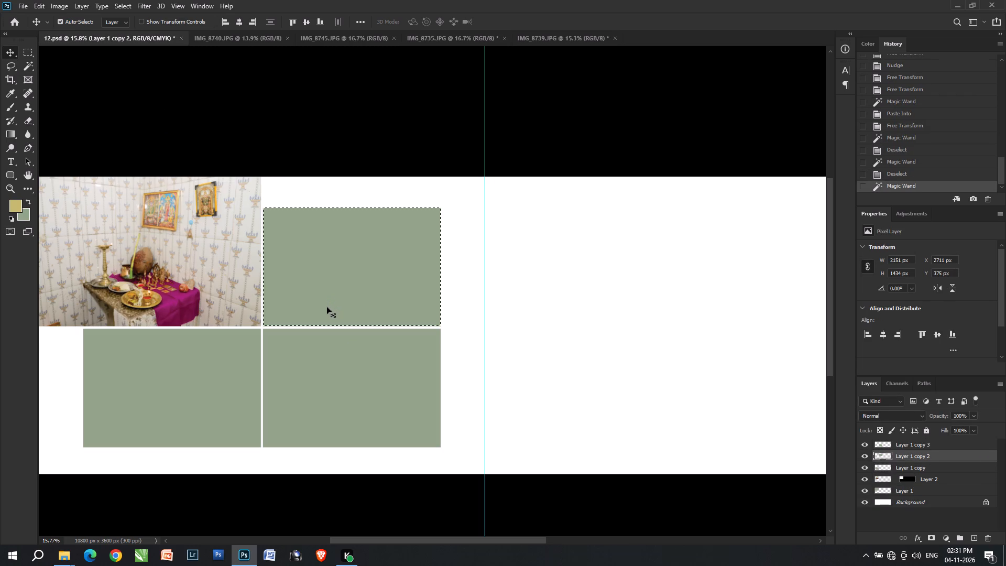
left_click_drag(249, 277, 385, 268)
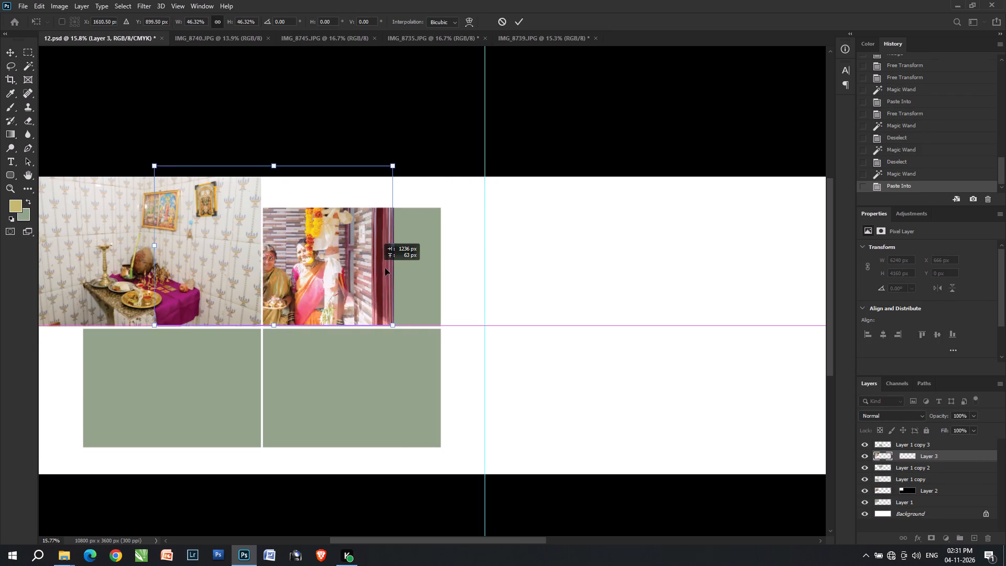
left_click_drag(385, 268, 400, 268)
left_click_drag(363, 258, 413, 258)
left_click_drag(375, 166, 375, 177)
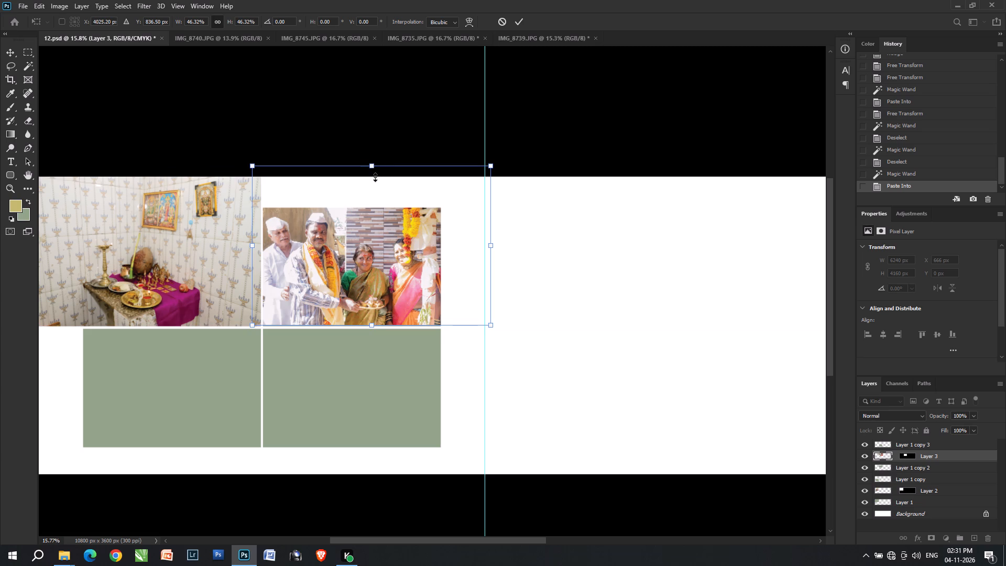
left_click_drag(375, 177, 378, 178)
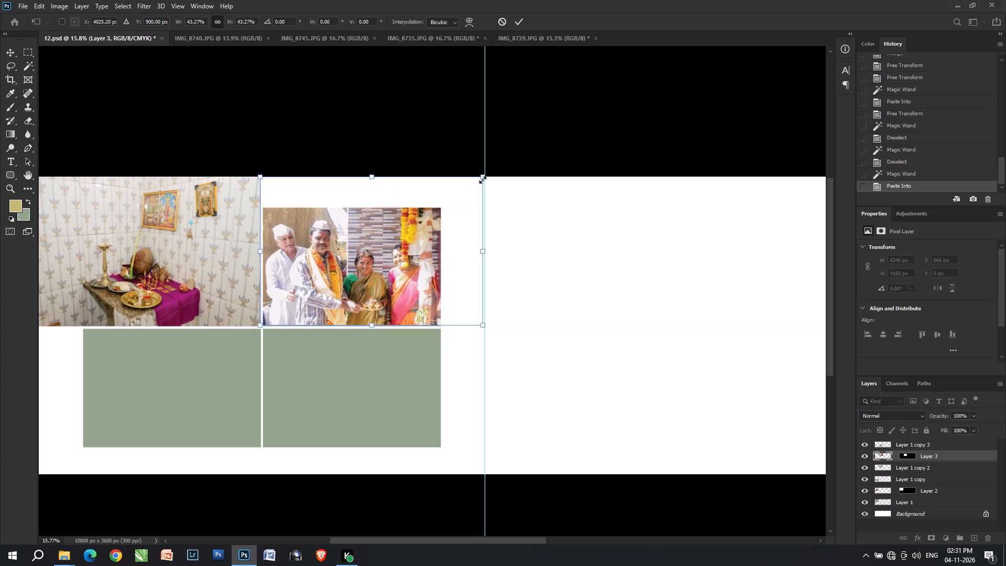
left_click_drag(485, 177, 480, 186)
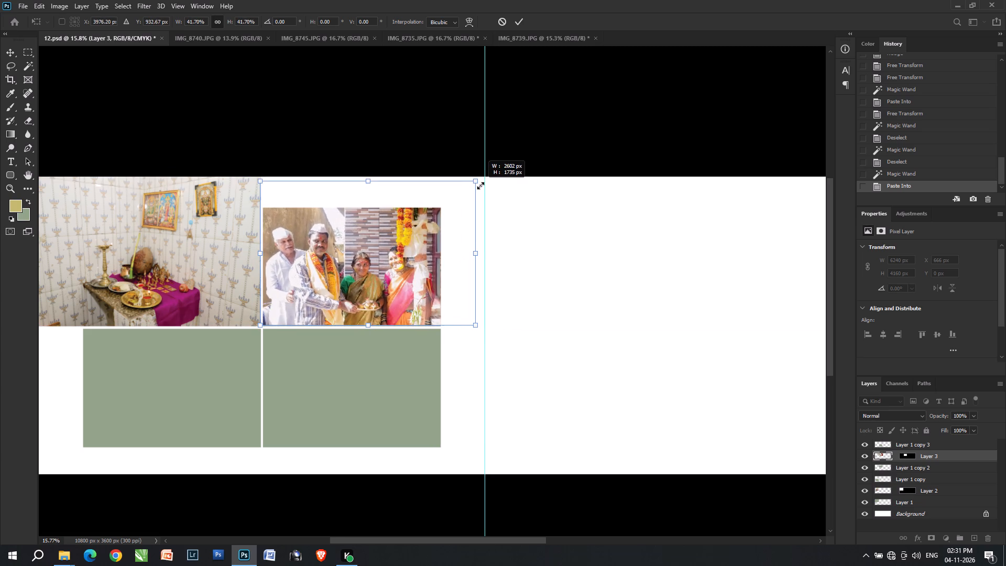
left_click_drag(480, 186, 483, 185)
key("Right")
key("Right")
key("Return")
Select the lower-left frame's layer and its green area with the Magic Wand.
key("v")
key("v")
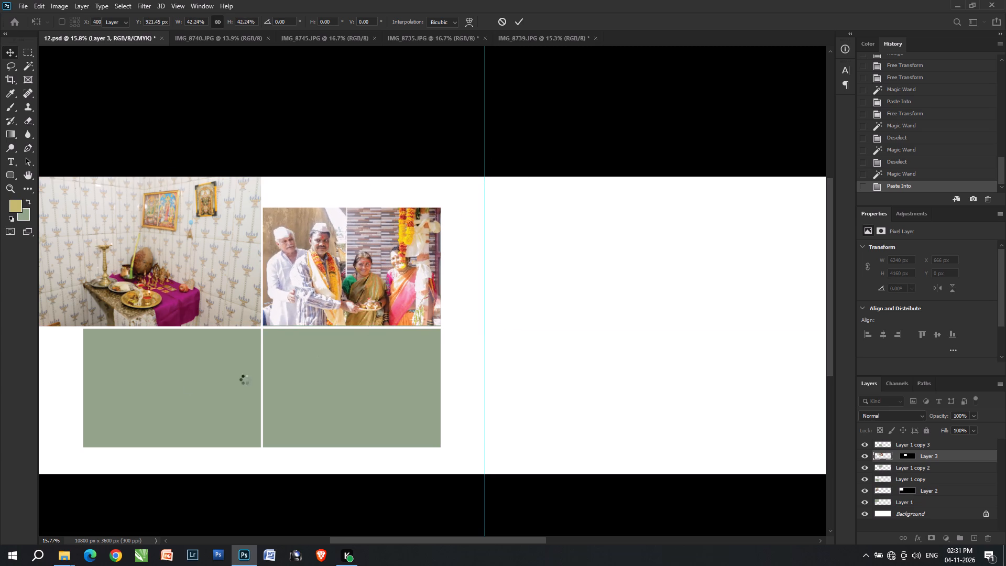
right_click(192, 385)
left_click(197, 390)
type("we")
left_click(197, 390)
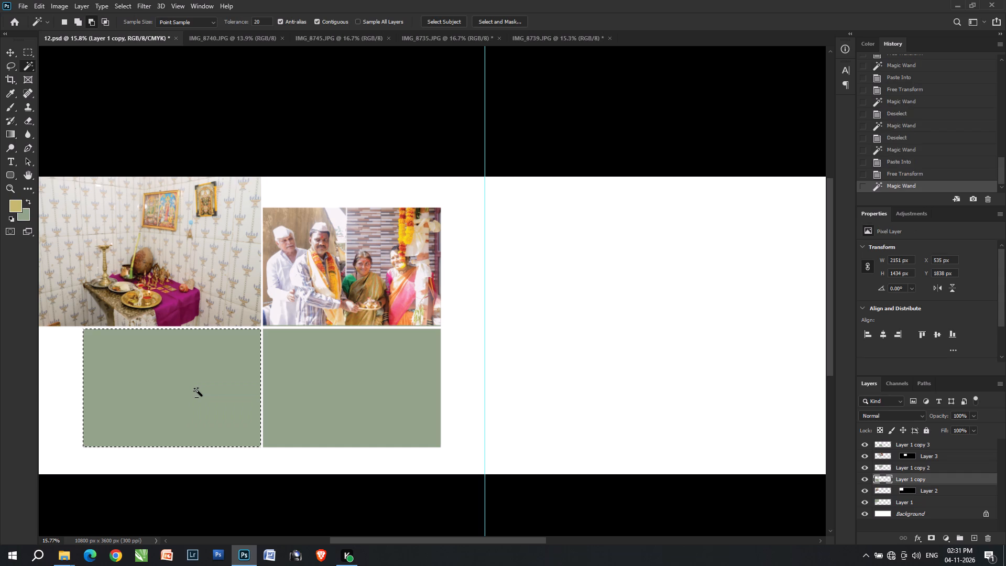
Apply the previous Camera Raw settings to IMG_8740.JPG, changing Exposure to 0.00 and Temperature to +8, and compare before and after.
key("ctrl+Tab")
key("ctrl+shift+a")
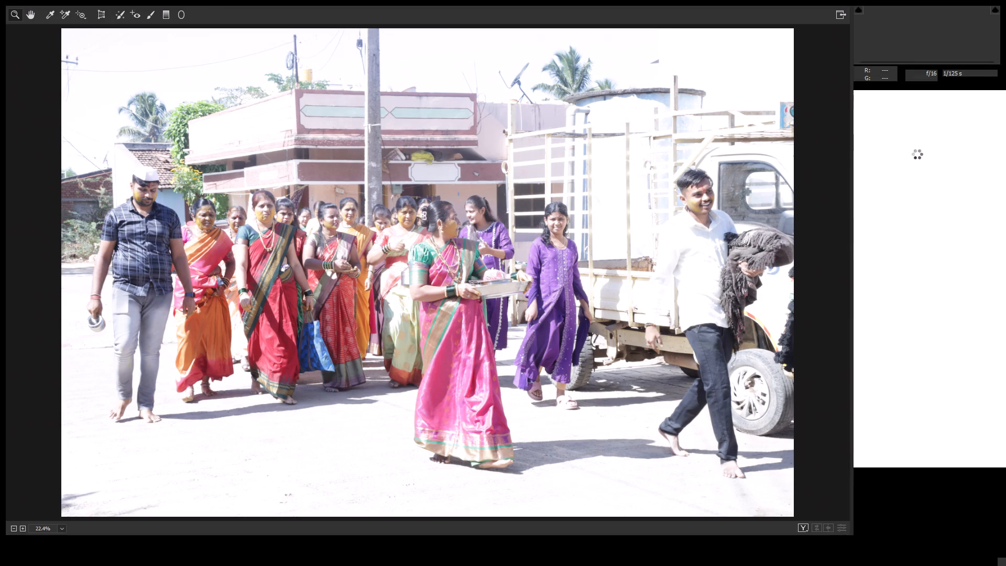
left_click(996, 107)
left_click(978, 148)
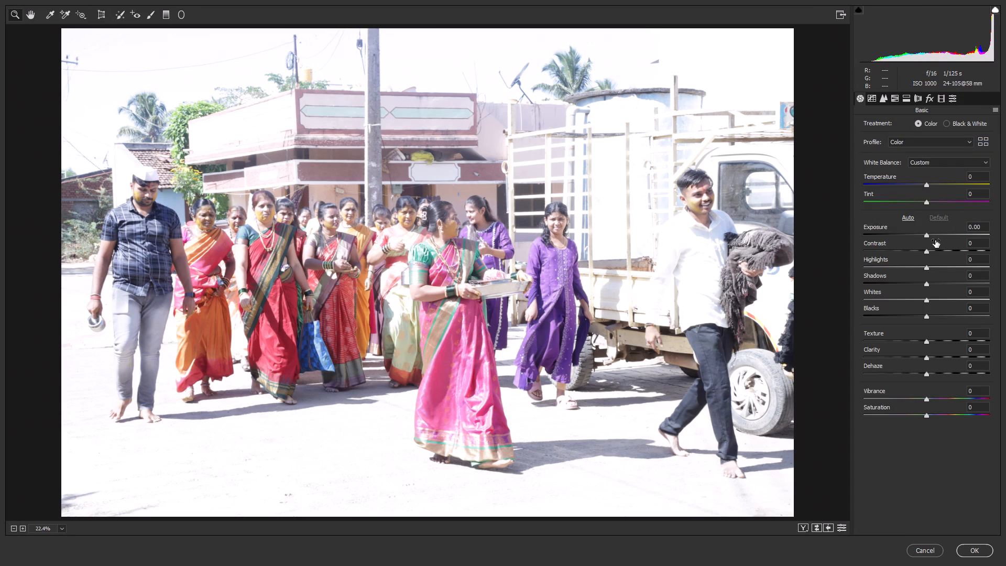
double_click(928, 236)
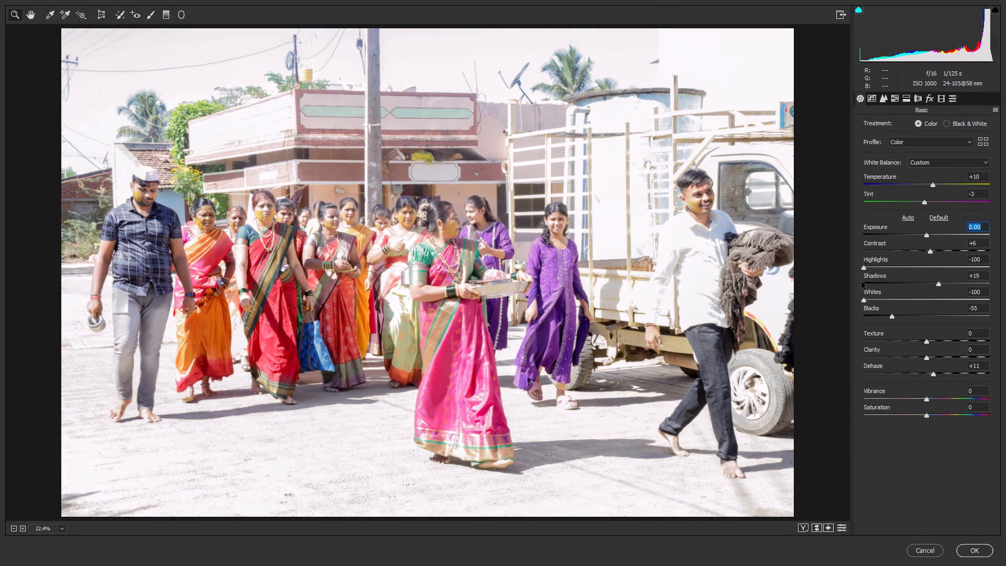
left_click_drag(612, 232, 621, 237)
left_click(930, 186)
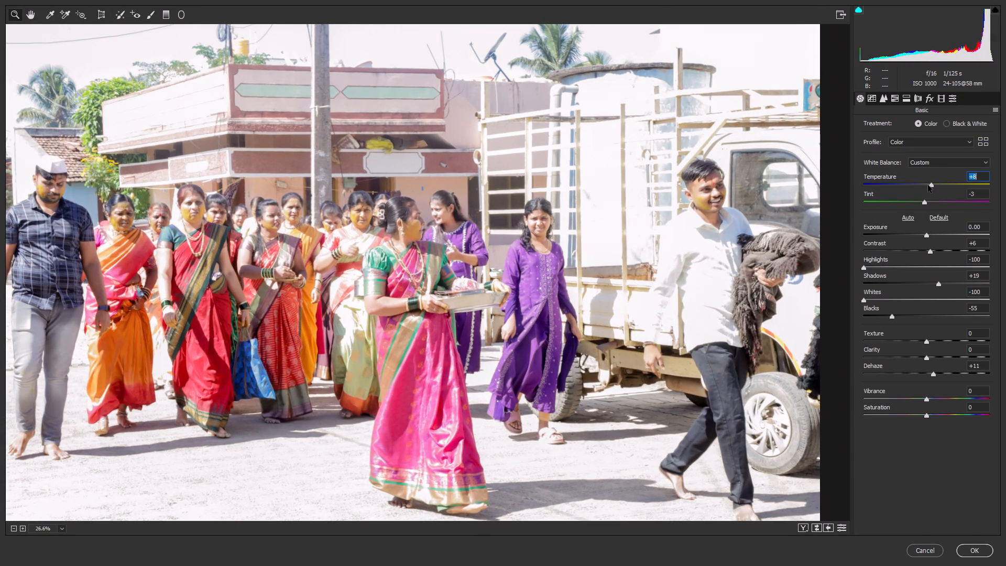
left_click_drag(512, 225, 502, 218)
left_click_drag(502, 218, 496, 215)
key("Return")
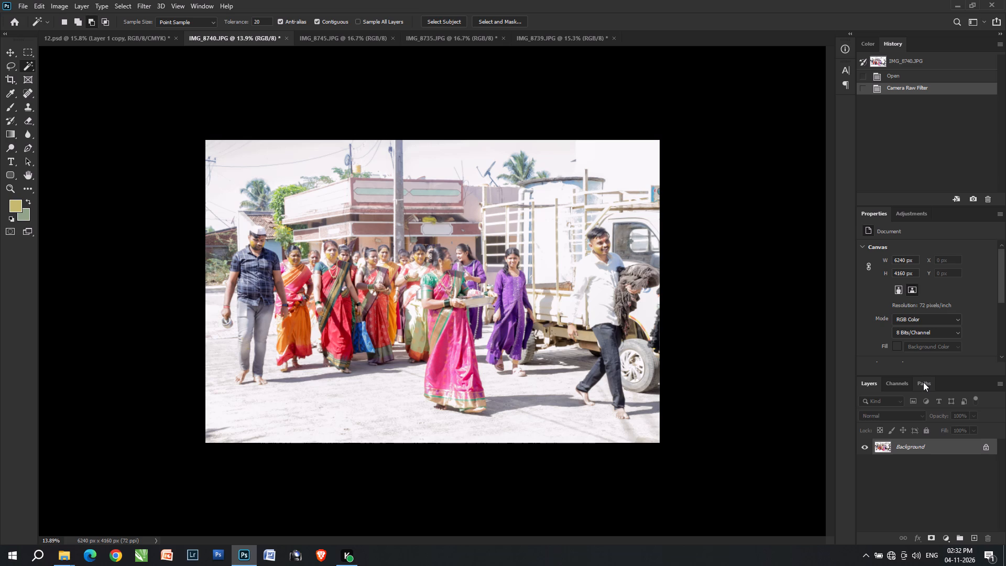
key("ctrl+z")
key("ctrl+shift+z")
Cut the whole corrected IMG_8740 photo and paste it into the selected lower-left frame of 12.psd.
key("ctrl+a")
key("ctrl+x")
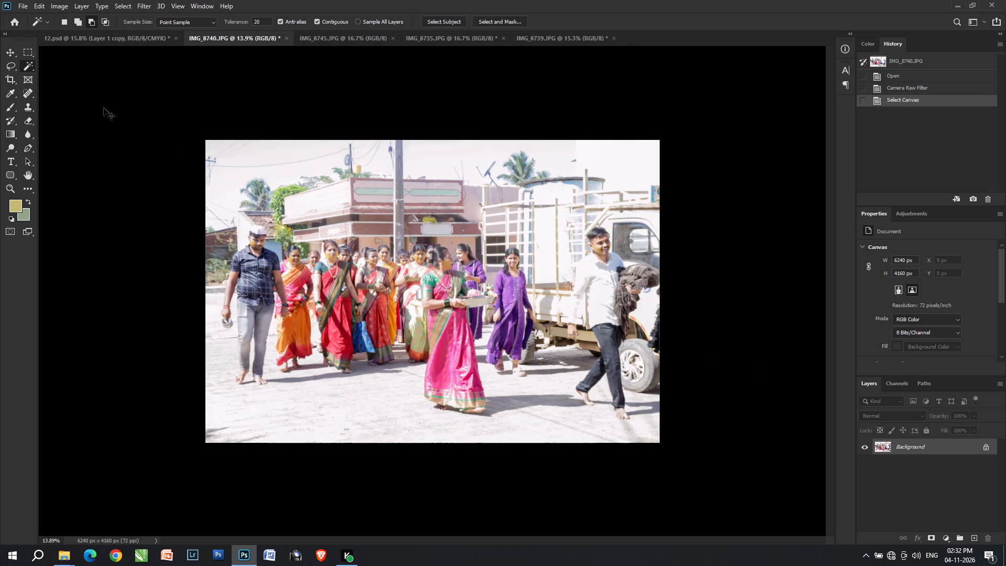
left_click(116, 39)
key("ctrl+alt+shift+v")
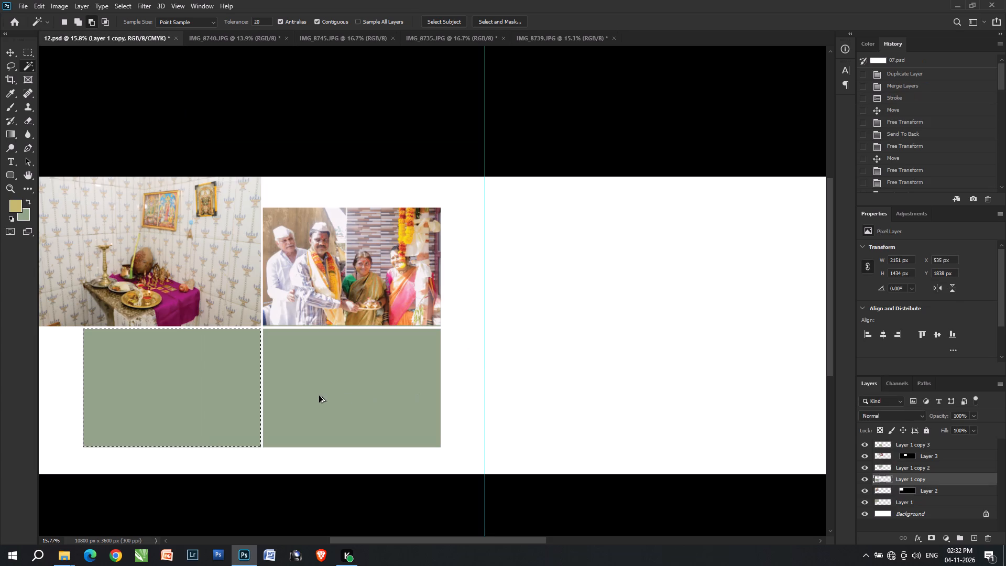
Scale the pasted IMG_8740 photo to 36.14% and position it so the walking group fills the lower-left frame.
key("ctrl+t")
key("ctrl+shift+t")
left_click_drag(290, 273, 120, 426)
left_click_drag(186, 409, 202, 385)
left_click_drag(302, 309, 260, 325)
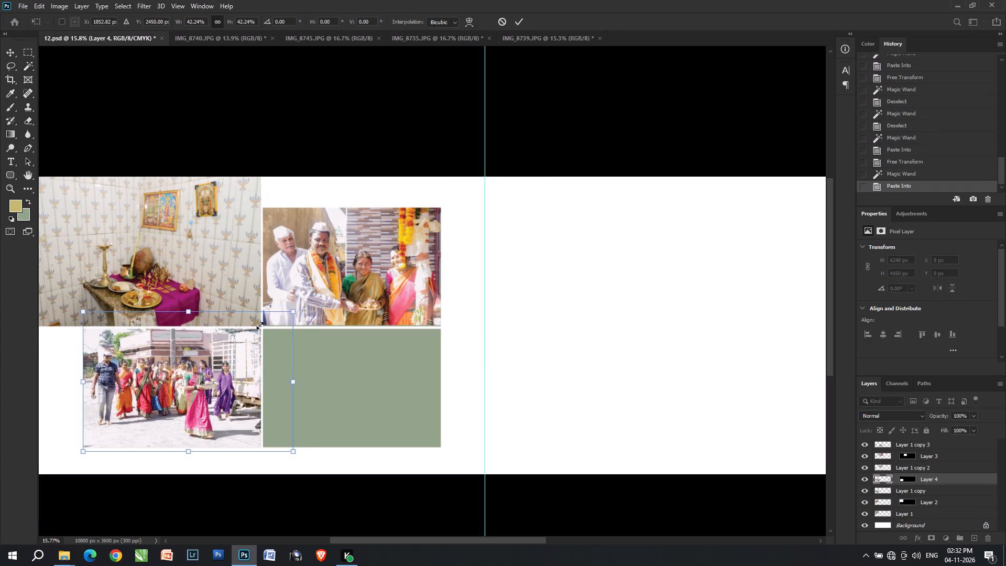
left_click_drag(260, 325, 263, 326)
left_click(211, 375)
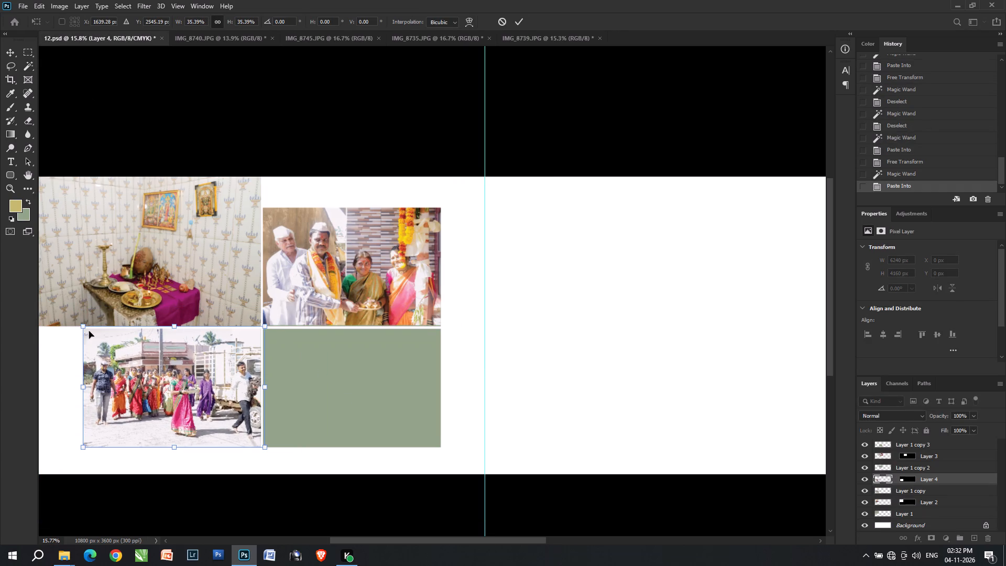
left_click_drag(84, 329, 82, 323)
key("Right")
key("Return")
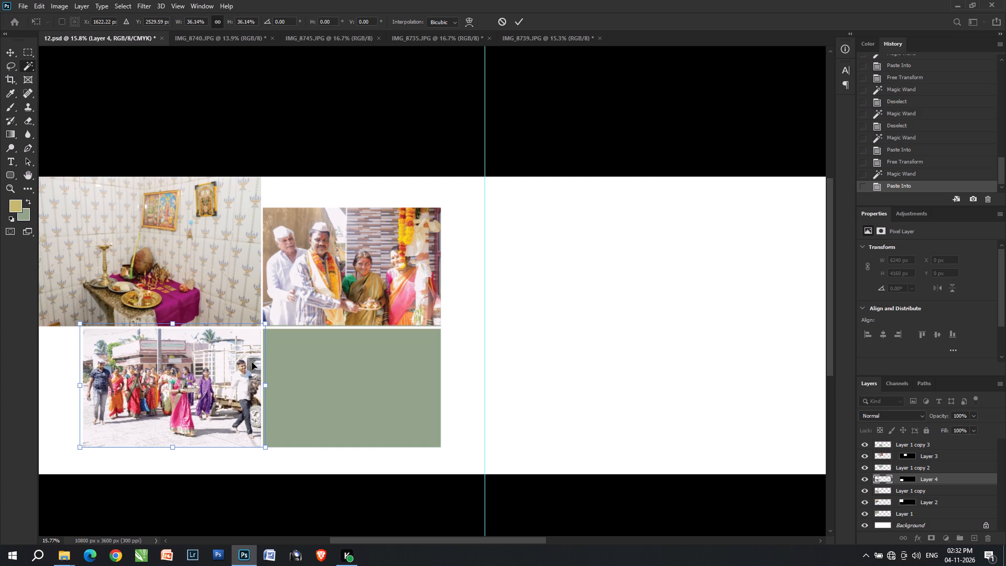
Select the lower-right frame's layer and its green area with the Magic Wand.
type("vv")
triple_click(292, 368)
double_click(292, 368)
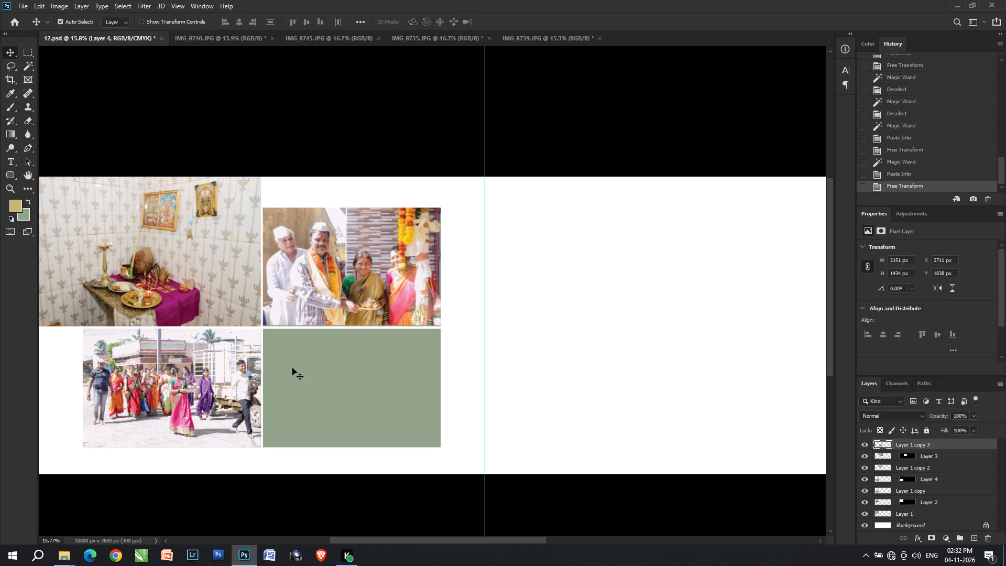
key("w")
left_click(293, 368)
Apply the previous Camera Raw settings to IMG_8745.JPG, changing Highlights and Whites to -48 and Exposure to +0.15, and compare before and after.
key("ctrl+Tab")
key("ctrl+Tab")
key("ctrl+Tab")
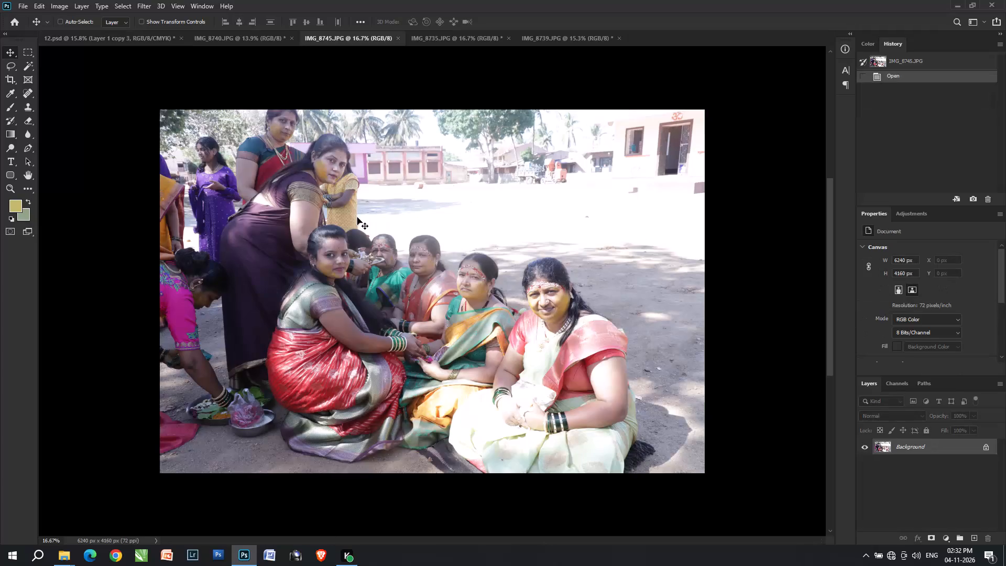
key("ctrl+shift+Tab")
key("ctrl+shift+a")
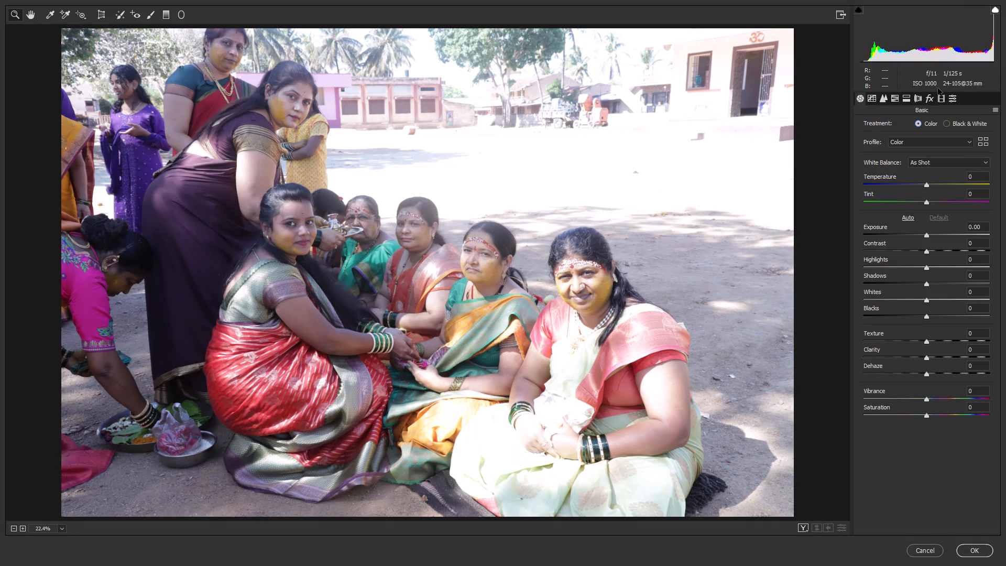
left_click(993, 107)
left_click(978, 146)
left_click(891, 271)
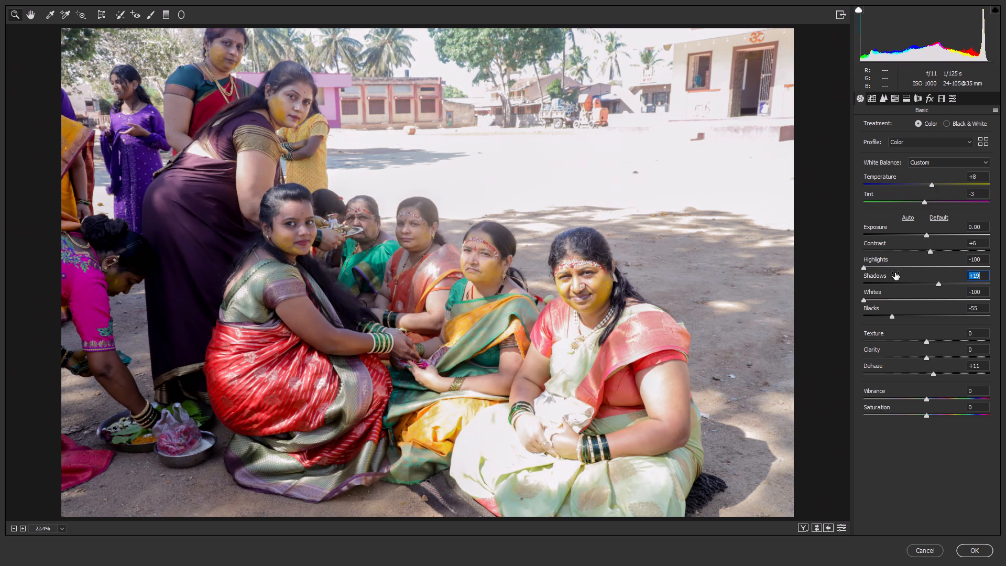
left_click(895, 273)
left_click(896, 266)
left_click(896, 300)
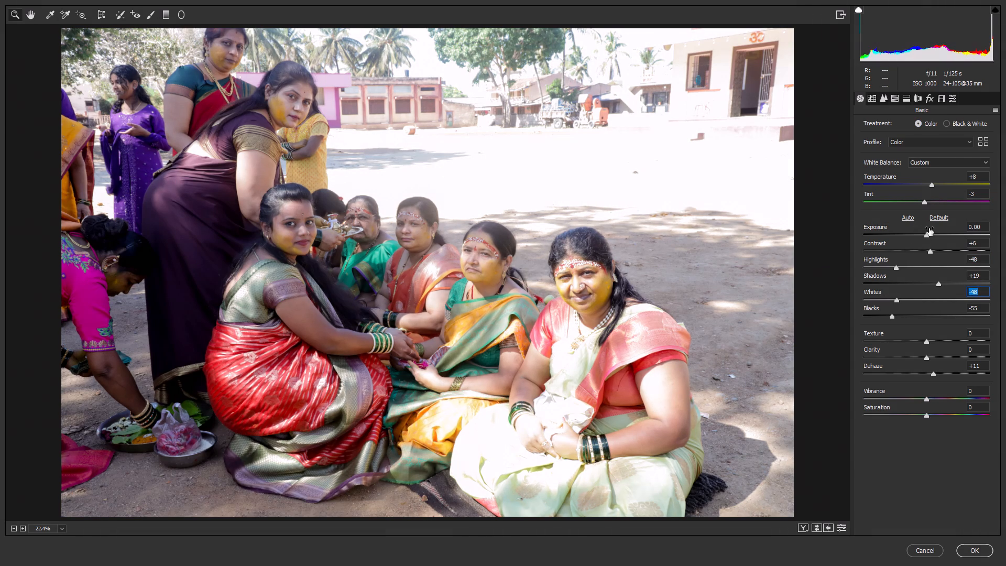
left_click(927, 237)
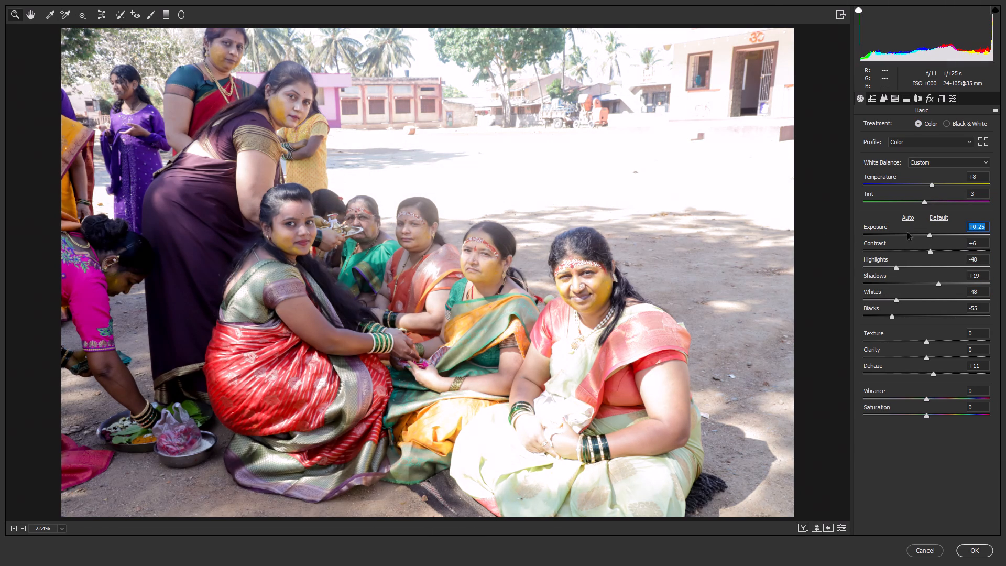
left_click(928, 236)
key("Return")
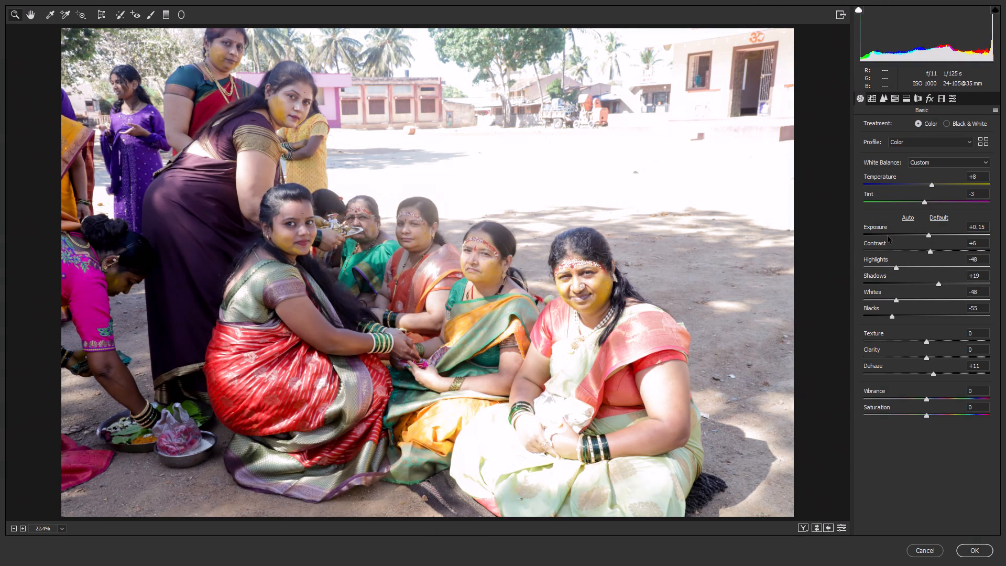
key("Return")
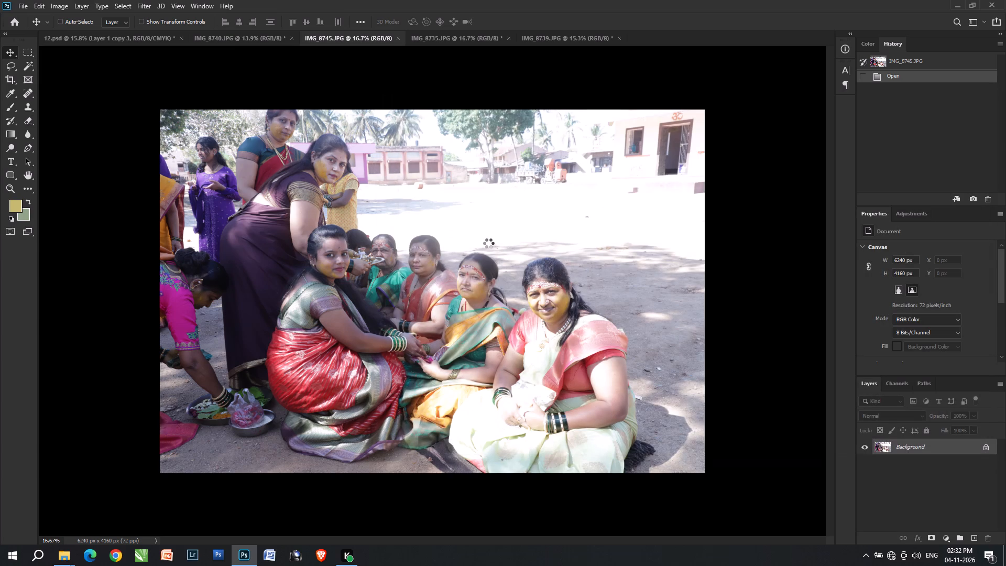
key("ctrl+z")
key("ctrl+shift+z")
Cut the whole corrected IMG_8745 photo and paste it into the selected lower-right frame of 12.psd.
key("ctrl+a")
key("ctrl+x")
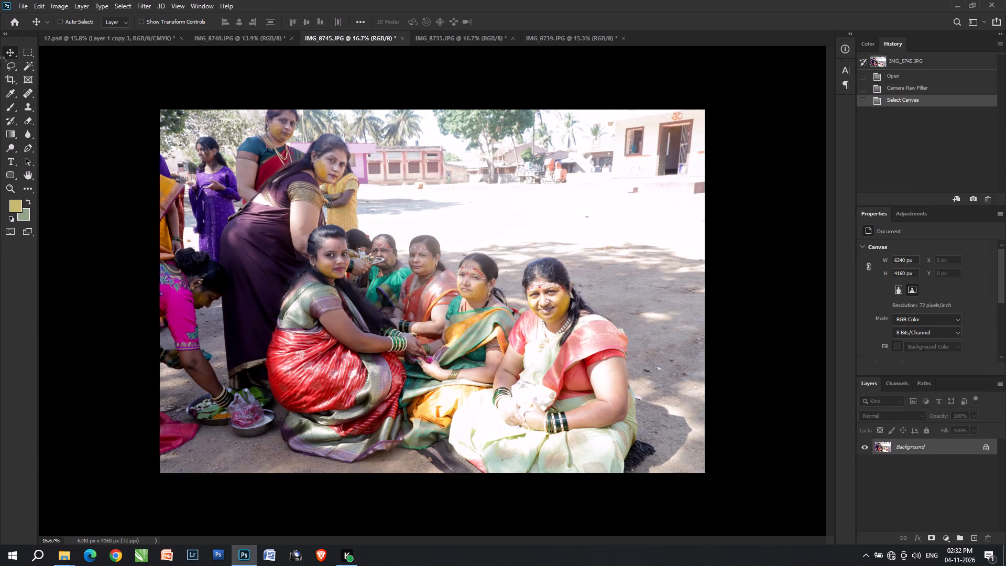
left_click(75, 42)
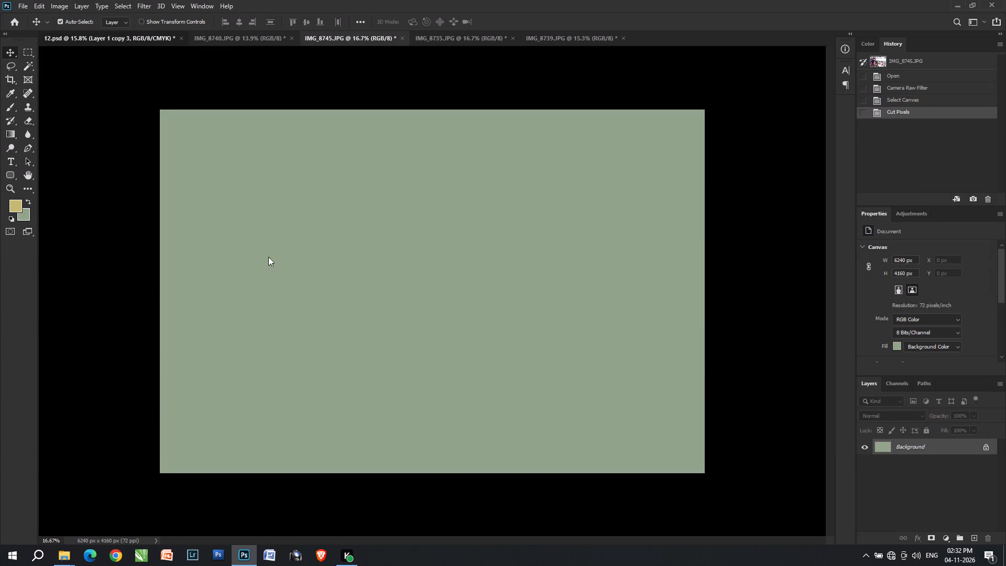
key("ctrl+alt+shift+v")
Scale the pasted IMG_8745 photo to 36.14% and position it so the seated women fill the lower-right frame.
key("ctrl+t")
key("ctrl+shift+t")
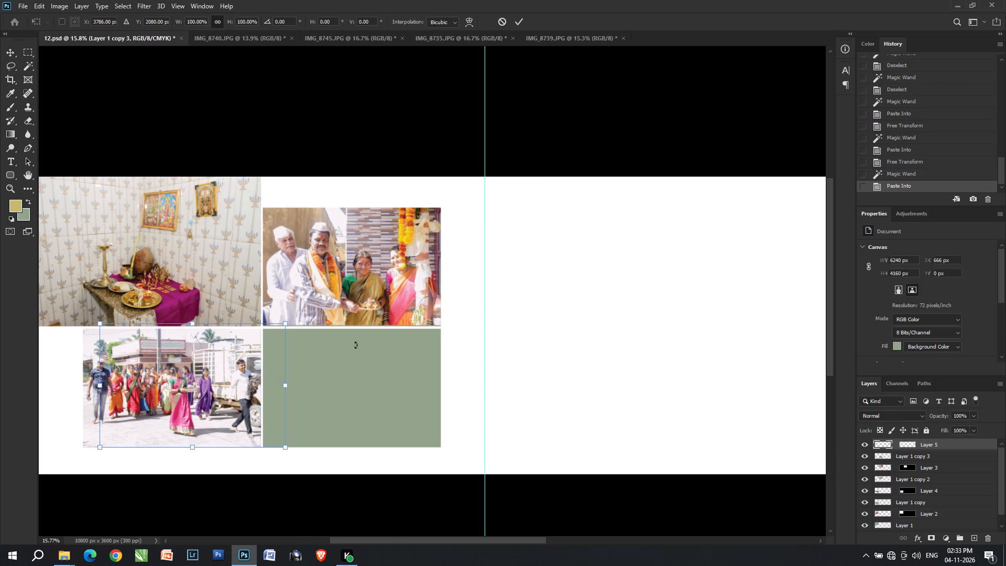
left_click_drag(188, 383, 351, 372, "shift")
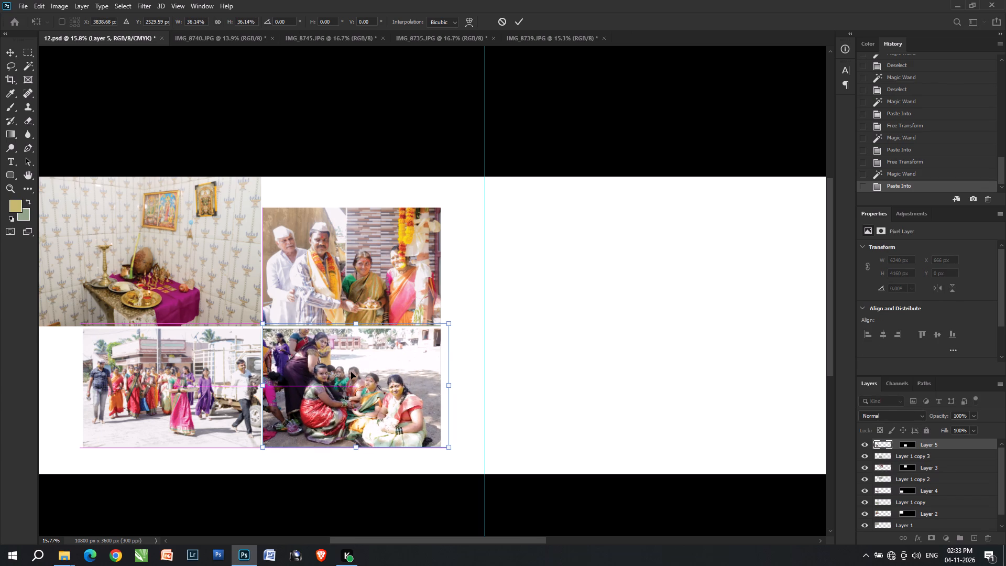
key("Return")
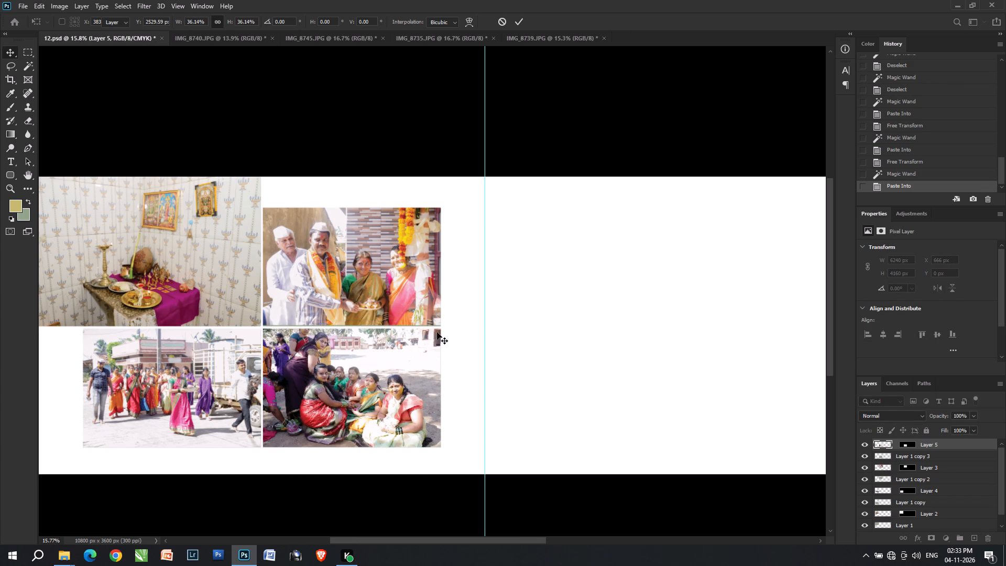
key("v")
key("v")
Marquee about 1683 by 1370 px at the left page's lower inner corner, copy it from Background to a new layer and fill it green.
scroll(286, 365, "up", 3, "alt")
left_click(287, 365, "alt")
key("space")
key("space")
key("space")
key("space")
key("space")
key("space")
key("space")
key("space")
left_click_drag(288, 364, 424, 371)
key("m")
key("m")
left_click_drag(689, 516, 592, 420)
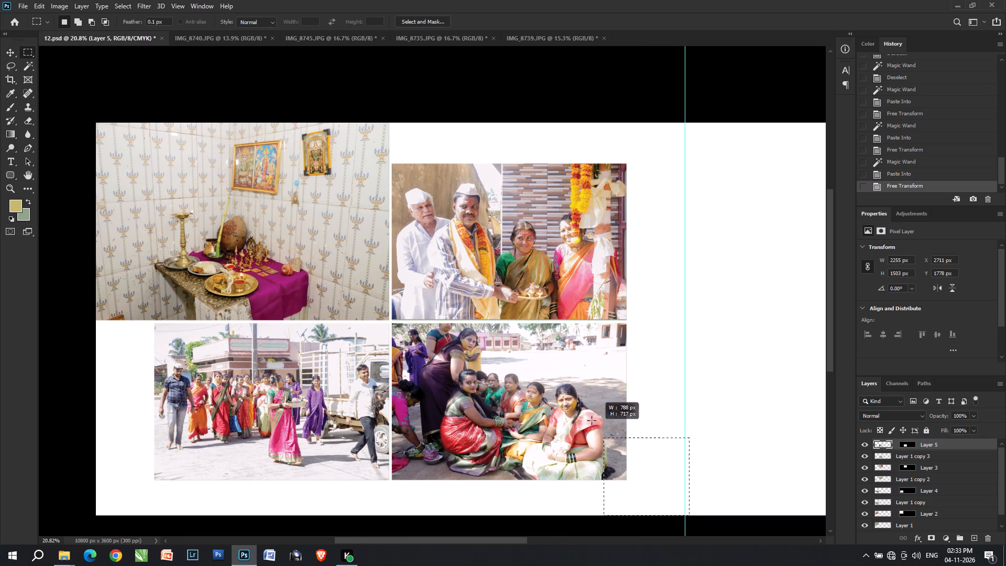
left_click_drag(592, 420, 587, 414)
left_click_drag(682, 516, 582, 440)
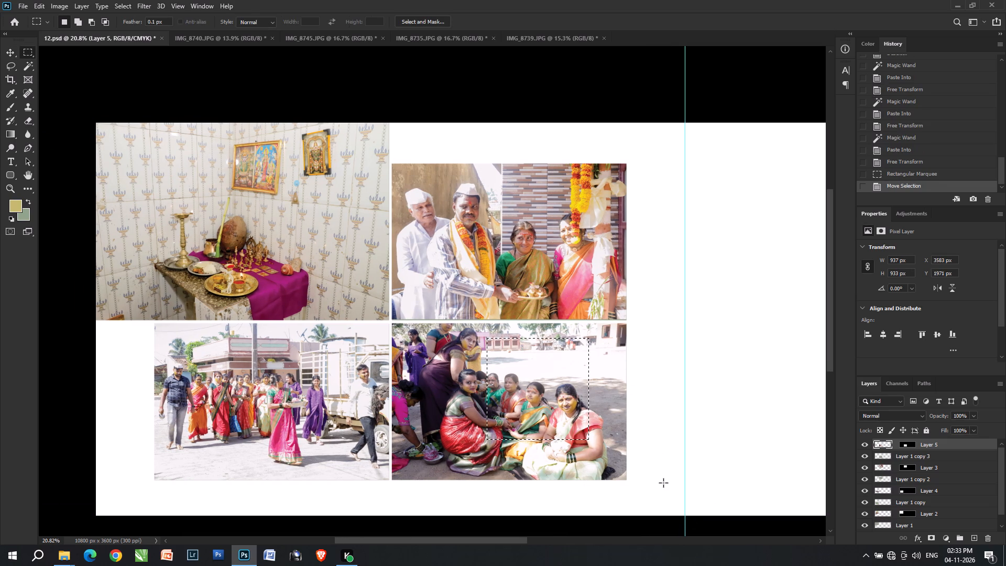
left_click_drag(686, 520, 501, 366)
scroll(910, 509, "down", 4)
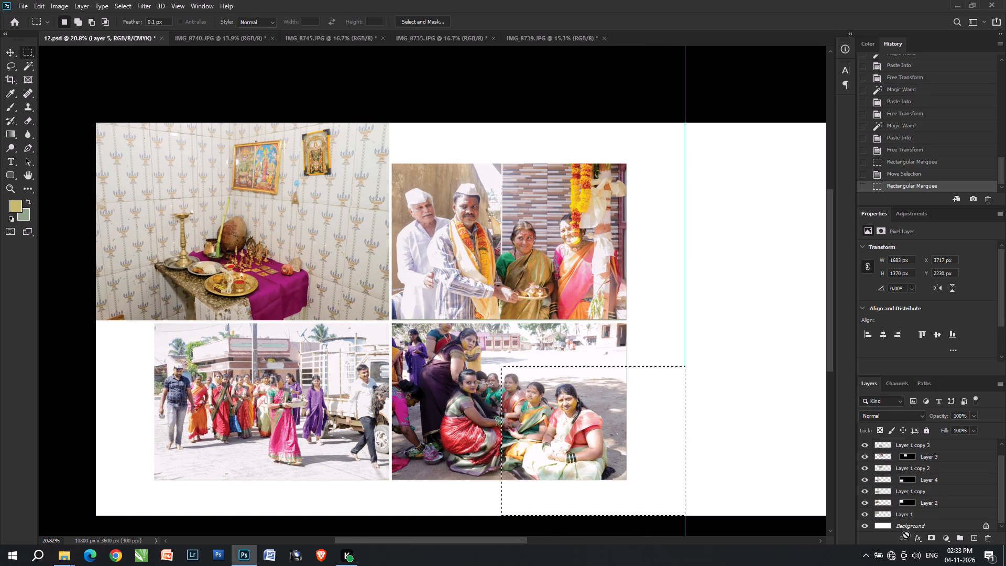
left_click(906, 535)
left_click(905, 525)
key("ctrl+j")
key("ctrl+shift+BackSpace")
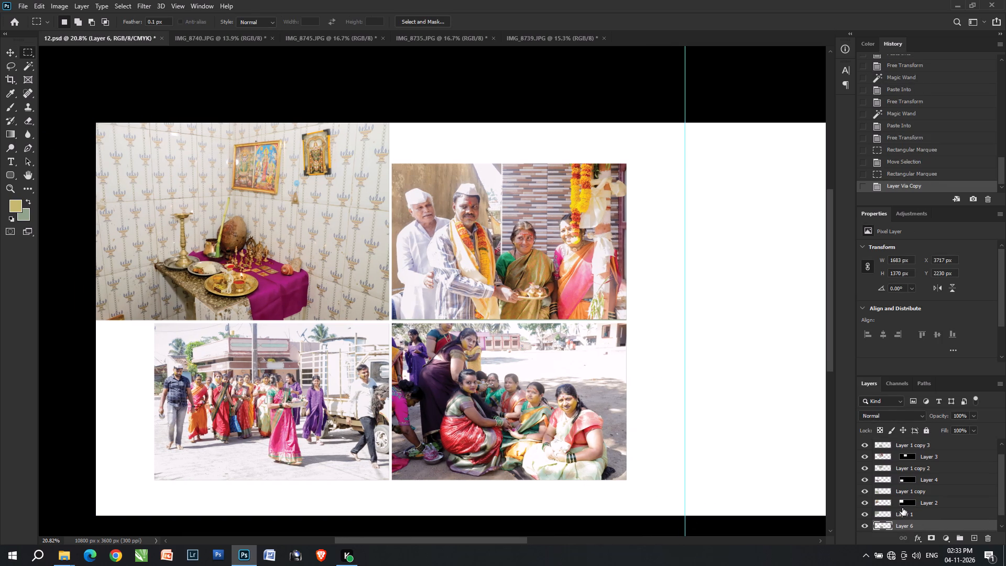
Resize the green block to about 4161 by 991 px, keeping it against the page's bottom edge and the centre guide.
key("ctrl+t")
left_click_drag(500, 367, 490, 373, "shift")
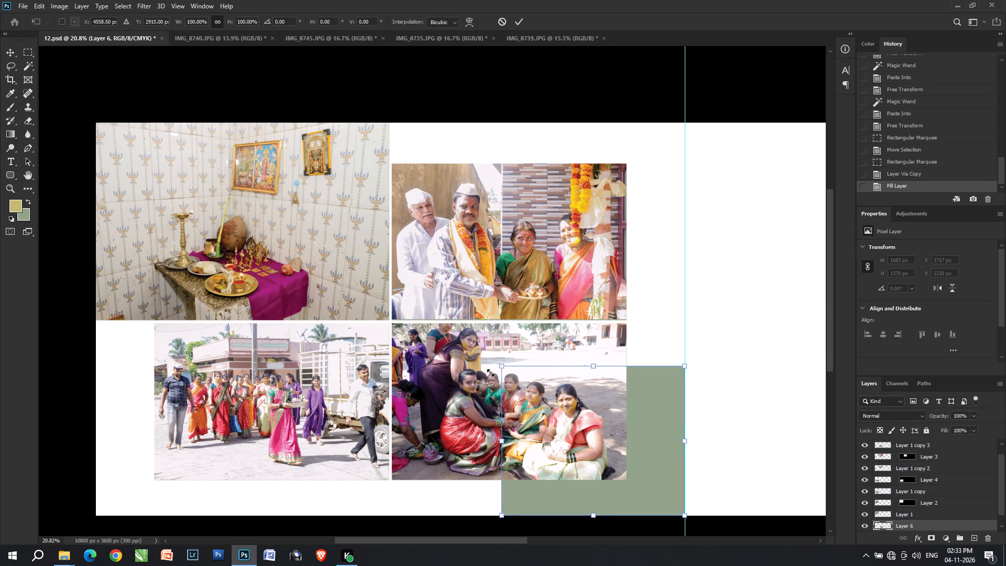
left_click_drag(490, 373, 230, 408, "shift")
key("Return")
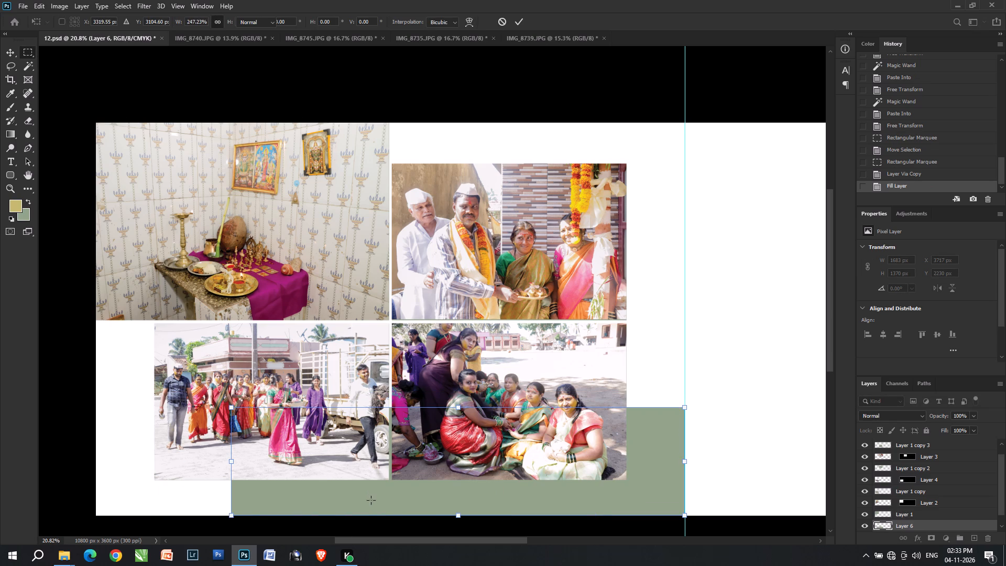
Duplicate the green block to the page top, scaling the copy to 49.68% width and 104.36% height beside the centre guide behind the photos.
key("v")
left_click_drag(379, 499, 394, 220, "alt")
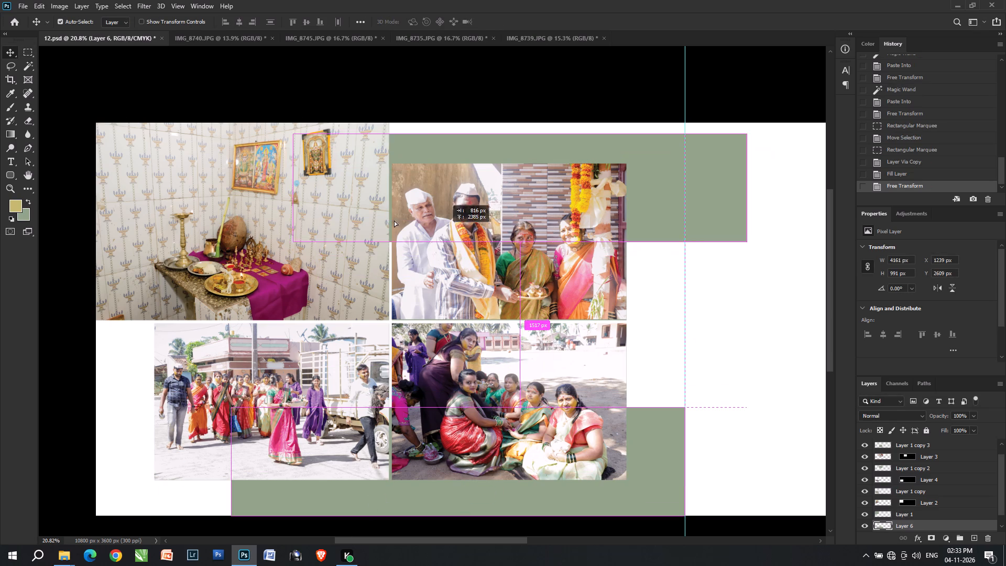
left_click_drag(394, 220, 385, 219, "alt")
key("ctrl+t")
left_click_drag(238, 240, 345, 222, "shift")
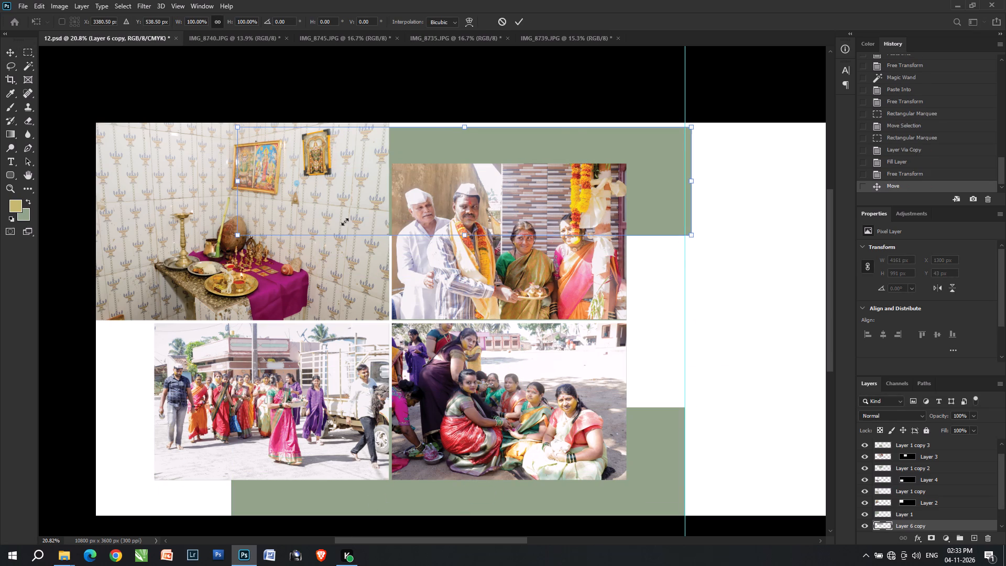
left_click_drag(345, 222, 466, 197, "shift")
left_click_drag(617, 162, 606, 158)
left_click_drag(655, 170, 649, 168, "shift")
left_click_drag(568, 191, 560, 238, "shift")
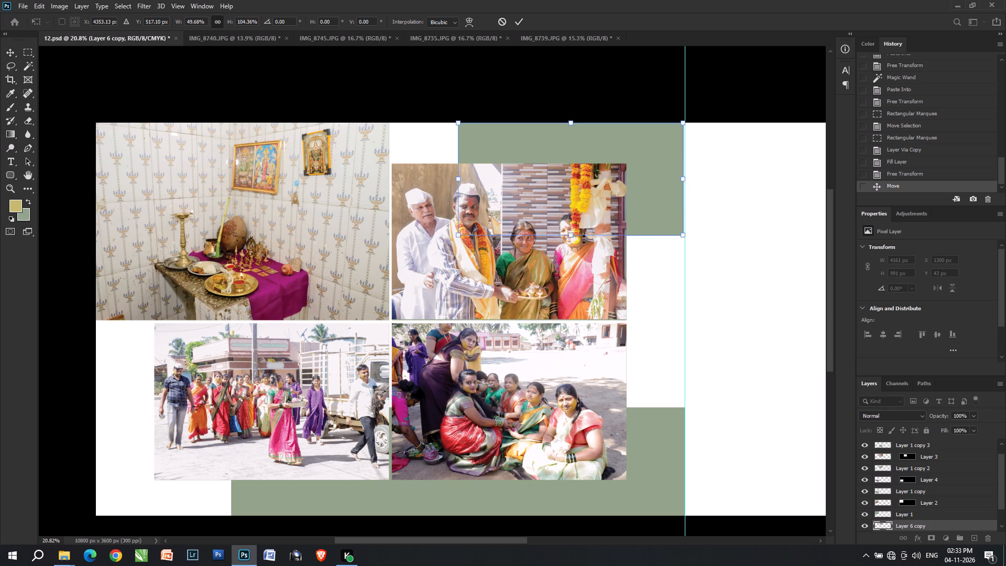
key("Return")
key("v")
key("v")
Move the bottom green block left along the page's bottom edge to about X -245 px, behind the lower photos.
left_click(644, 474)
left_click_drag(647, 474, 415, 450, "shift")
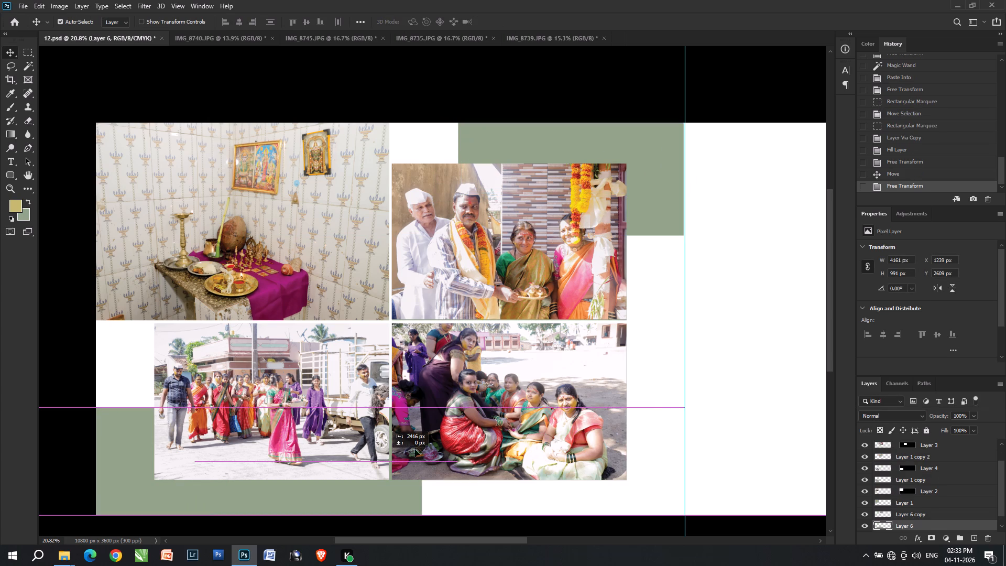
left_click_drag(415, 450, 485, 436, "shift")
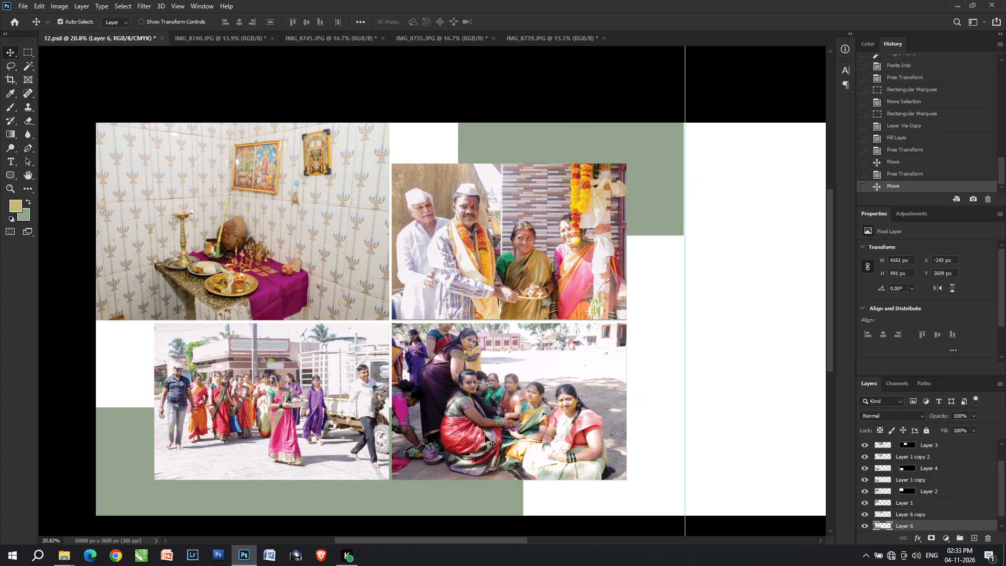
Sample a light beige from the upper-left photo as the background colour and fill the bottom block with it.
key("i")
left_click_drag(468, 420, 447, 371)
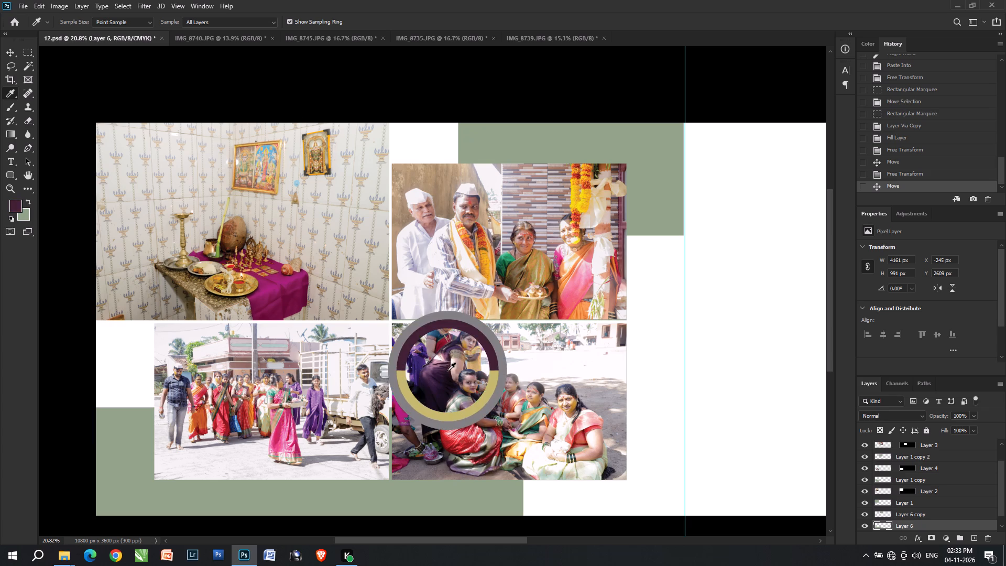
left_click_drag(447, 371, 433, 341)
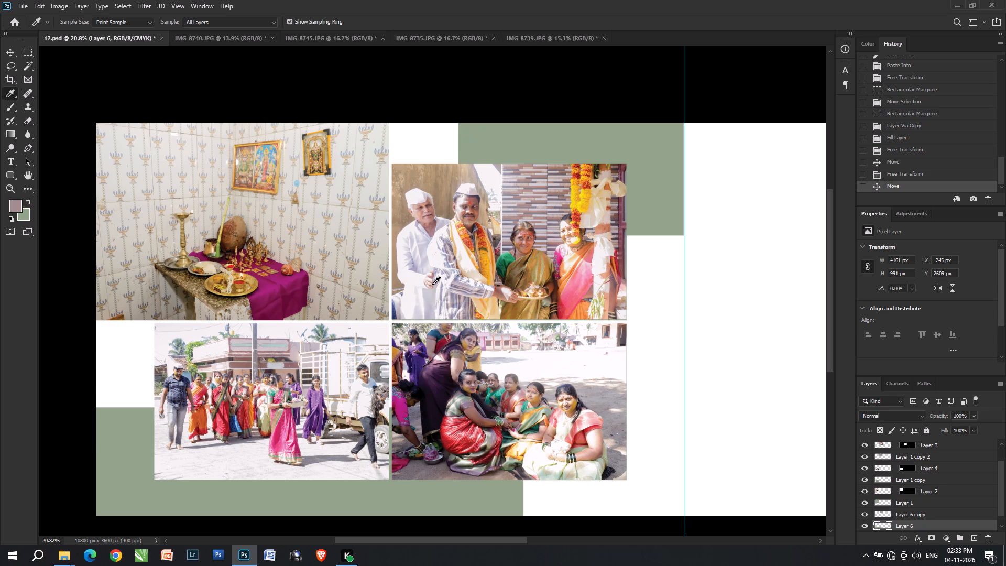
left_click(433, 285)
key("x")
key("x")
left_click(348, 293)
key("x")
key("v")
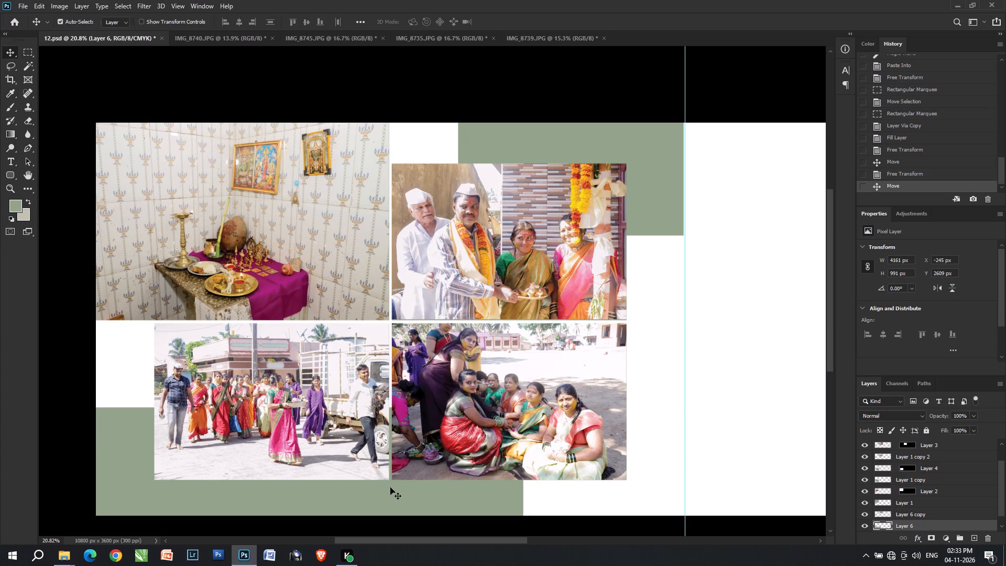
left_click(390, 487)
key("ctrl+shift+BackSpace")
Scale the bottom beige block to 121.80% height and shift it to about X -86 px, Y 2530 px, overhanging the page's bottom edge.
key("ctrl+t")
left_click_drag(394, 477, 389, 466)
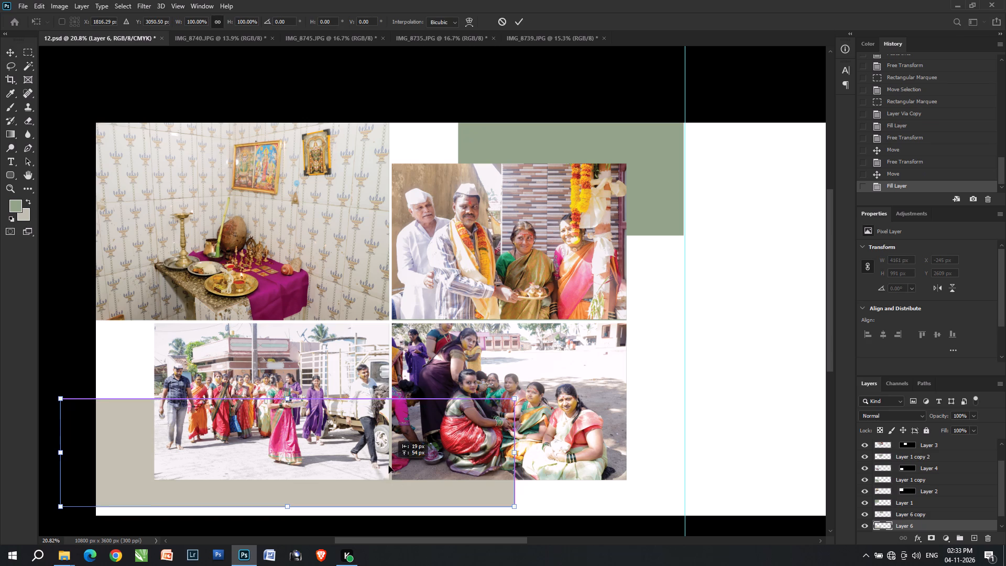
left_click_drag(389, 466, 385, 479)
left_click_drag(279, 400, 279, 383, "shift")
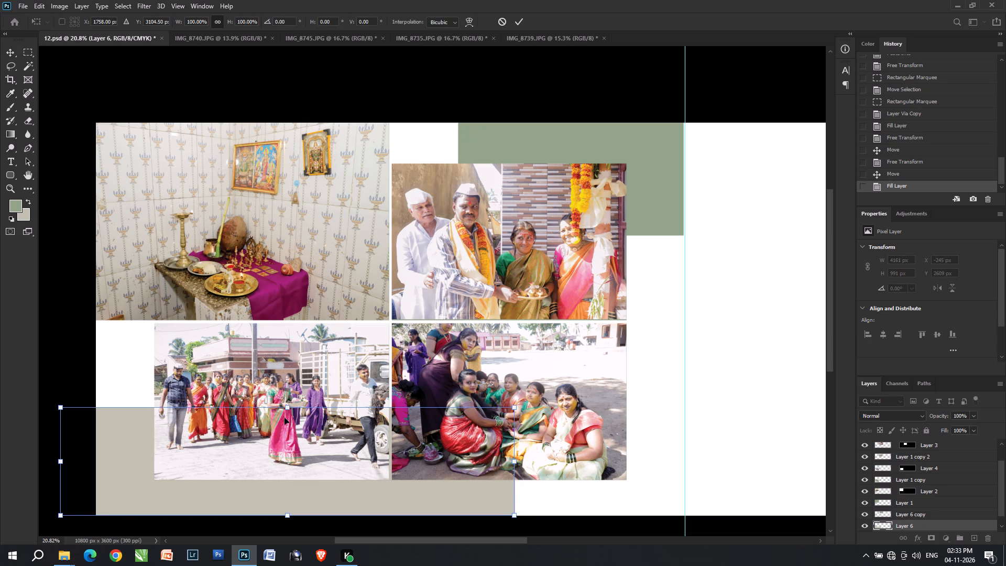
left_click_drag(283, 404, 289, 380, "shift")
left_click_drag(300, 475, 328, 491)
left_click(366, 494)
left_click(362, 494)
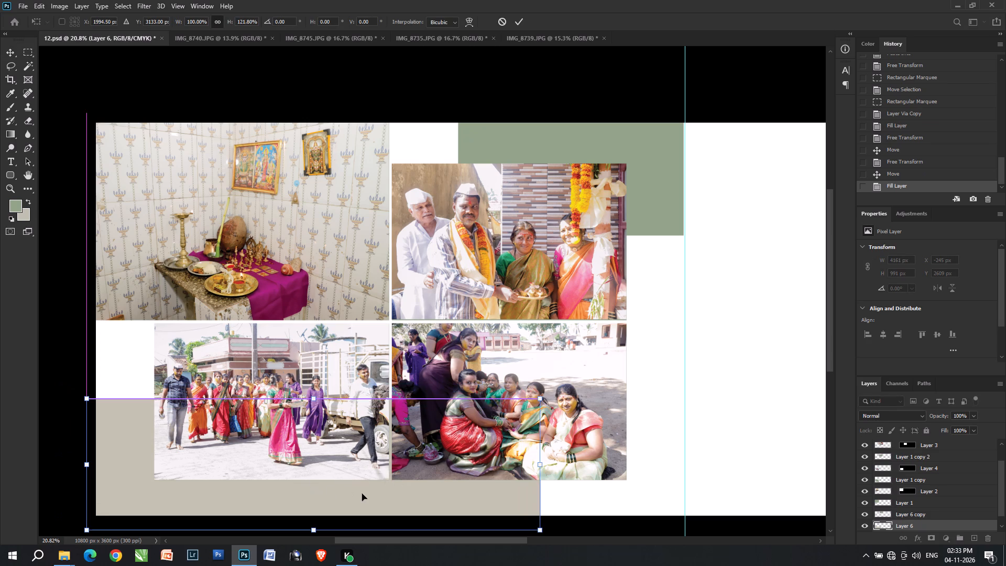
key("v")
key("v")
key("ctrl+u")
key("Return")
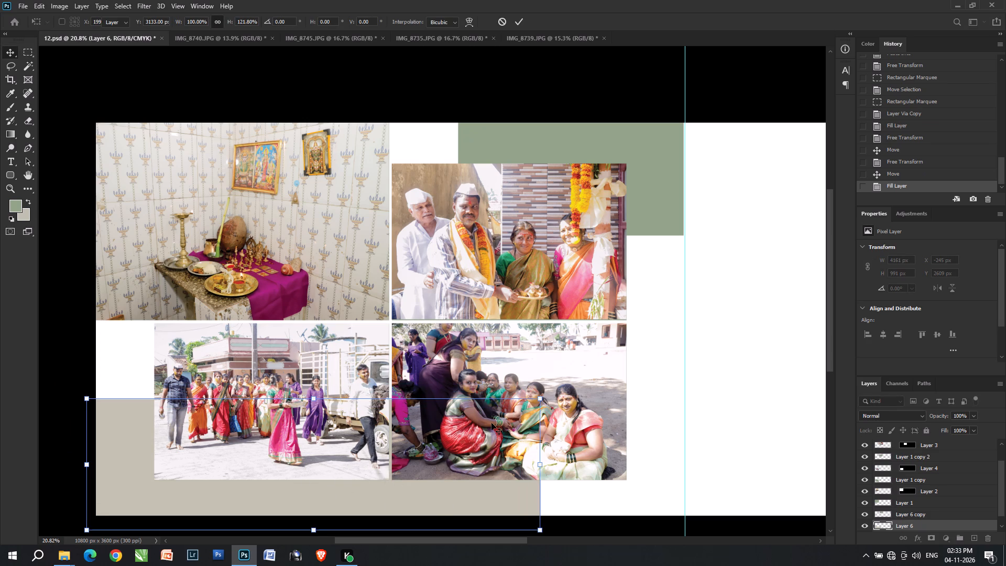
Recolour the bottom block with Hue/Saturation at Hue -67, Saturation +28 and Lightness -12.
key("ctrl+u")
left_click(471, 243)
left_click(467, 246)
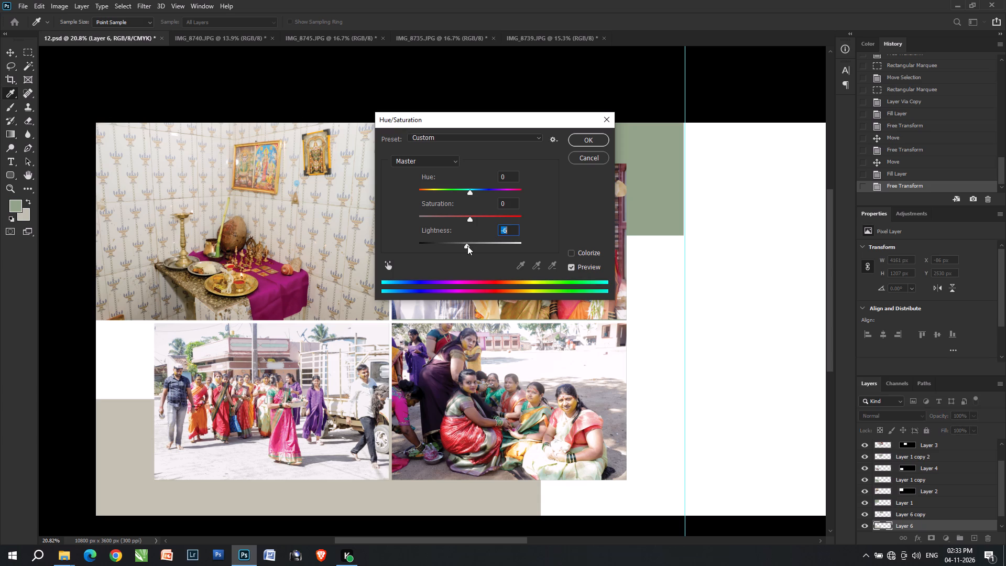
left_click(483, 220)
left_click(464, 244)
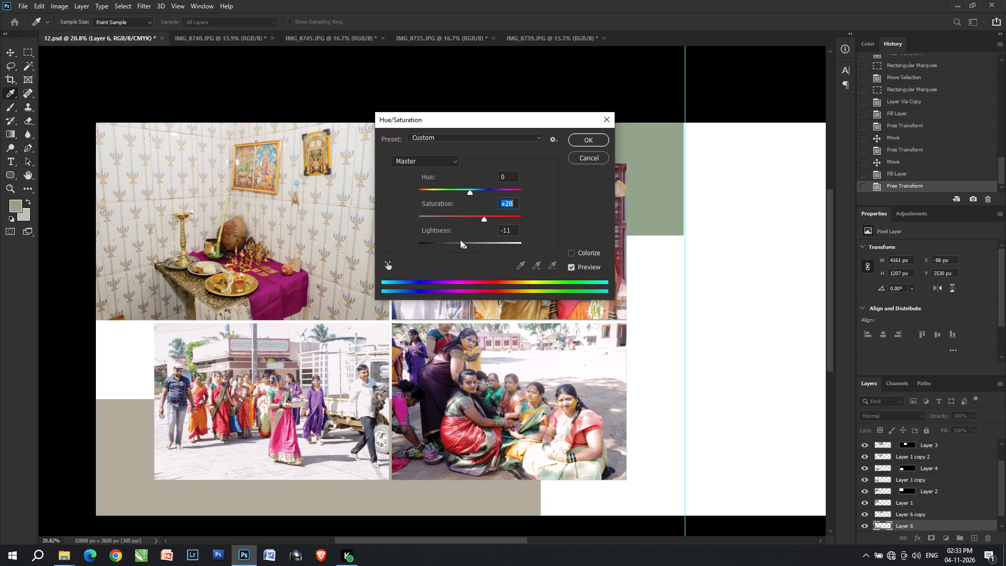
left_click_drag(469, 191, 452, 193)
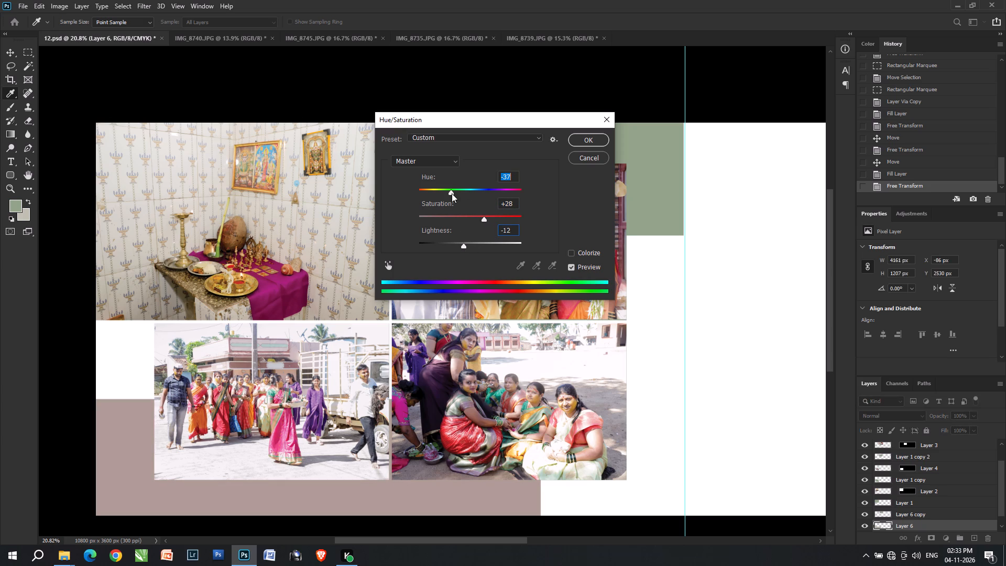
left_click_drag(452, 193, 443, 193)
key("Return")
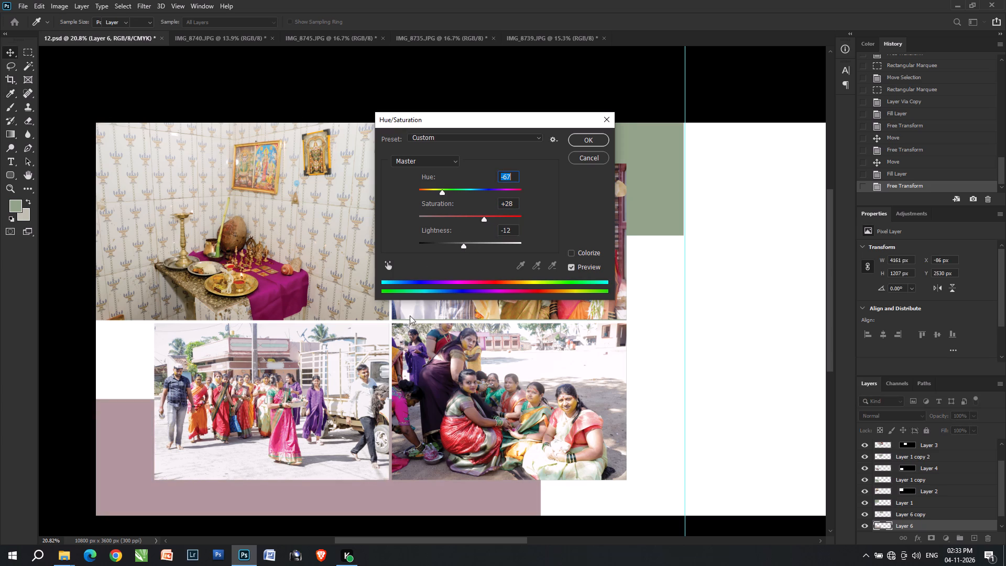
Apply a second Hue/Saturation adjustment of Hue +15 to the bottom block.
key("ctrl+u")
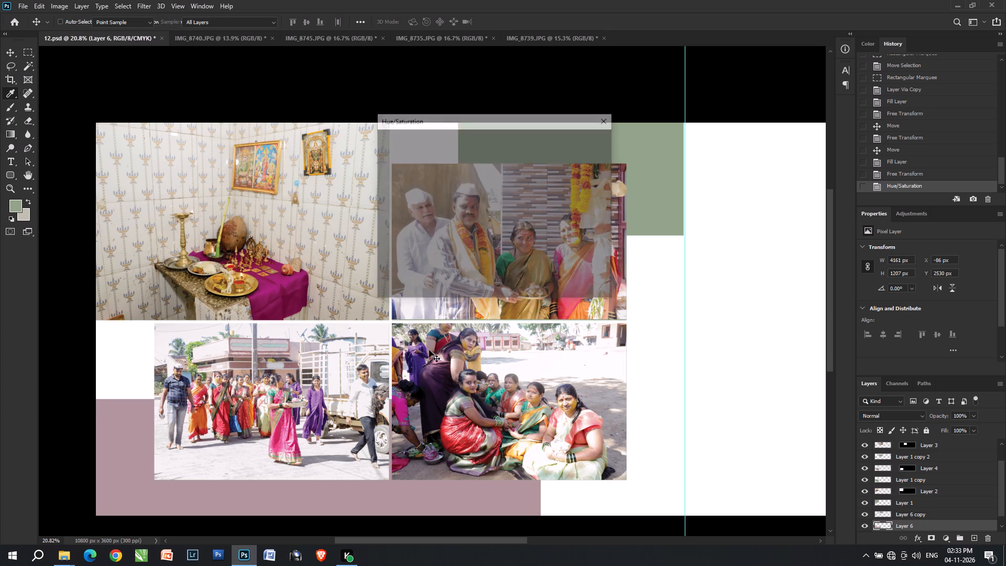
left_click_drag(473, 187, 482, 190)
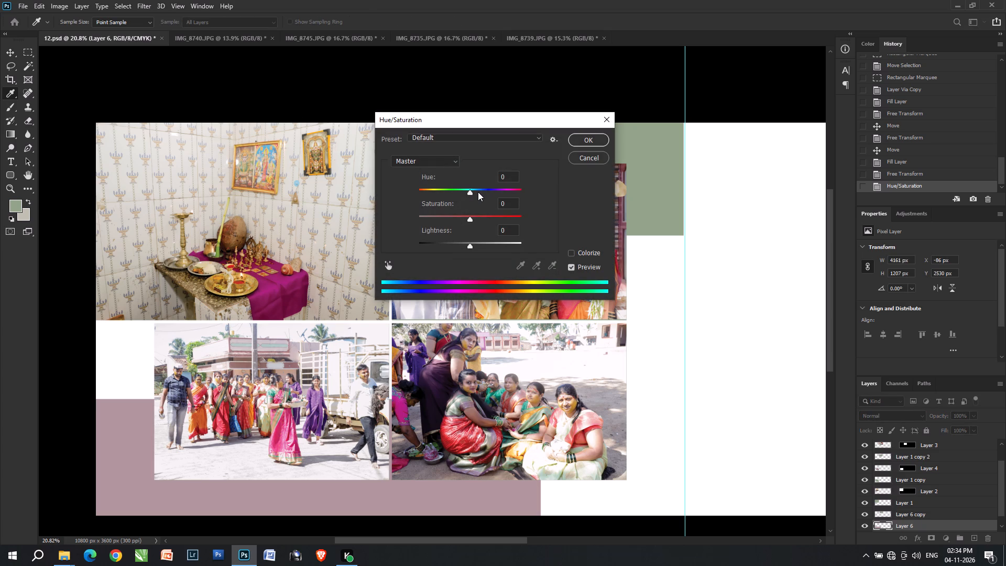
left_click(478, 192)
key("Return")
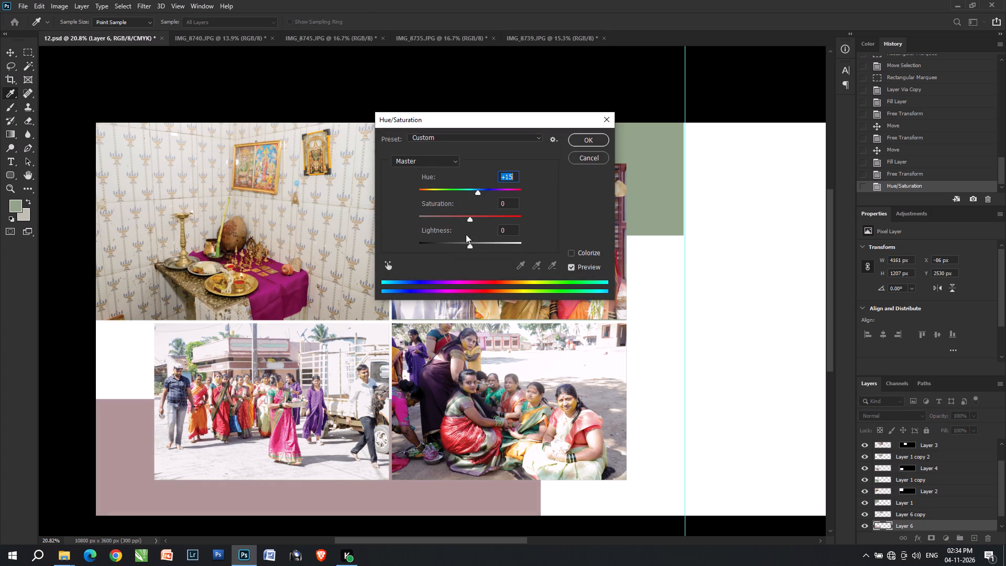
Sample the bottom block's mauve as the background colour and fill the green top block with it.
key("i")
left_click(319, 503)
key("x")
key("v")
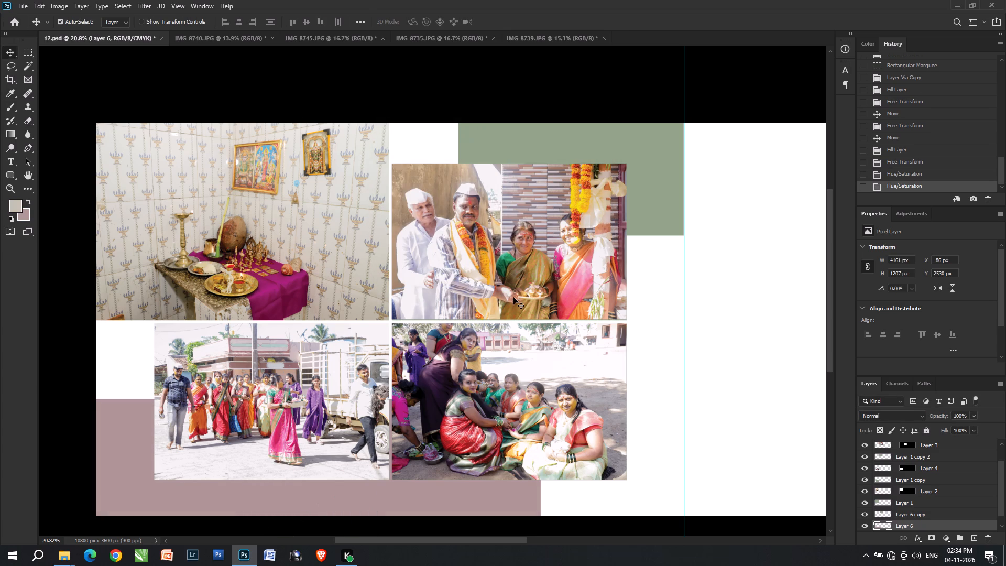
left_click(572, 151)
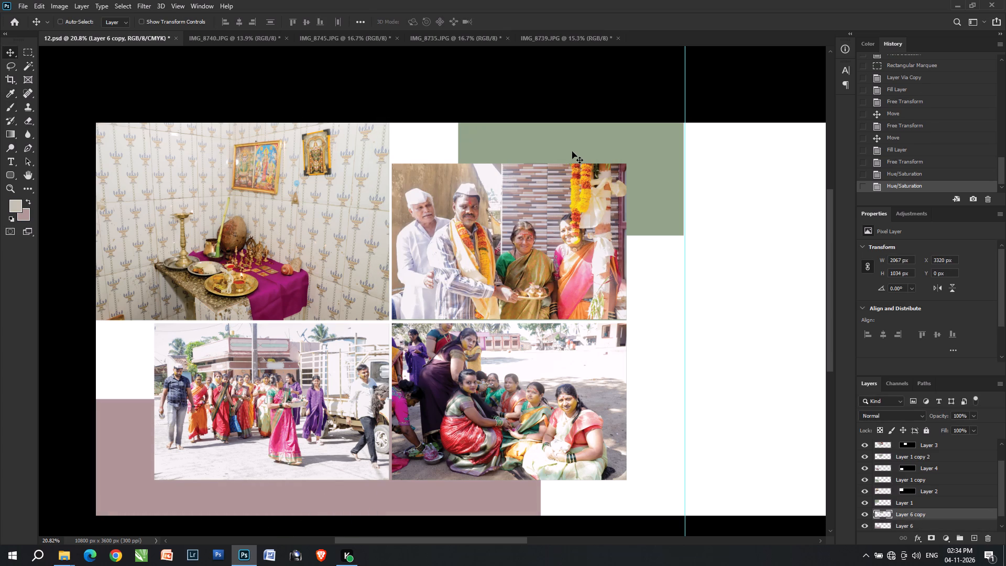
key("ctrl+shift+BackSpace")
Copy an area about 4548 by 3092 px around the photos from the white Background onto a new layer, placed above both mauve blocks.
key("m")
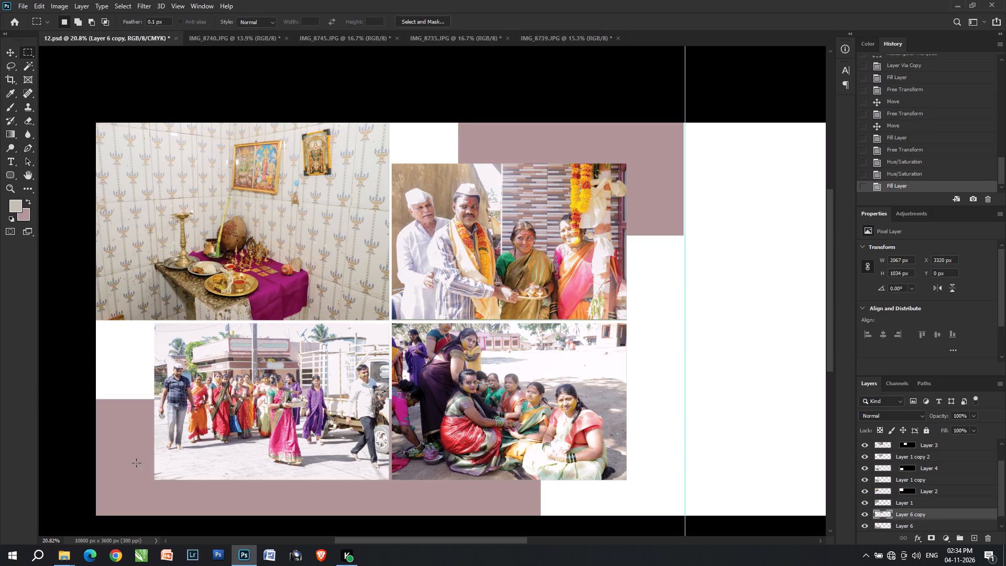
left_click_drag(140, 489, 636, 153)
scroll(871, 478, "down", 6)
left_click(898, 532)
double_click(898, 531)
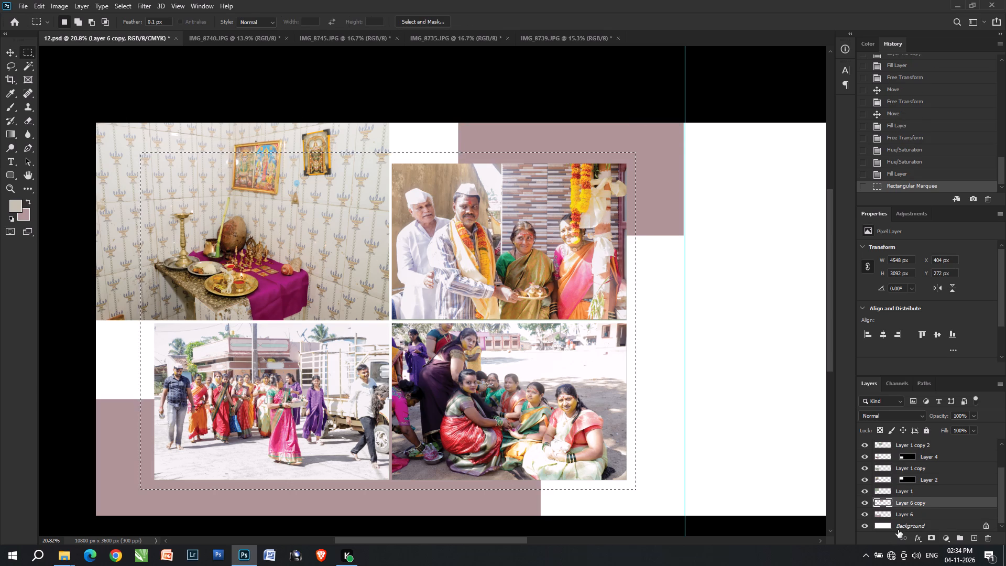
key("ctrl+j")
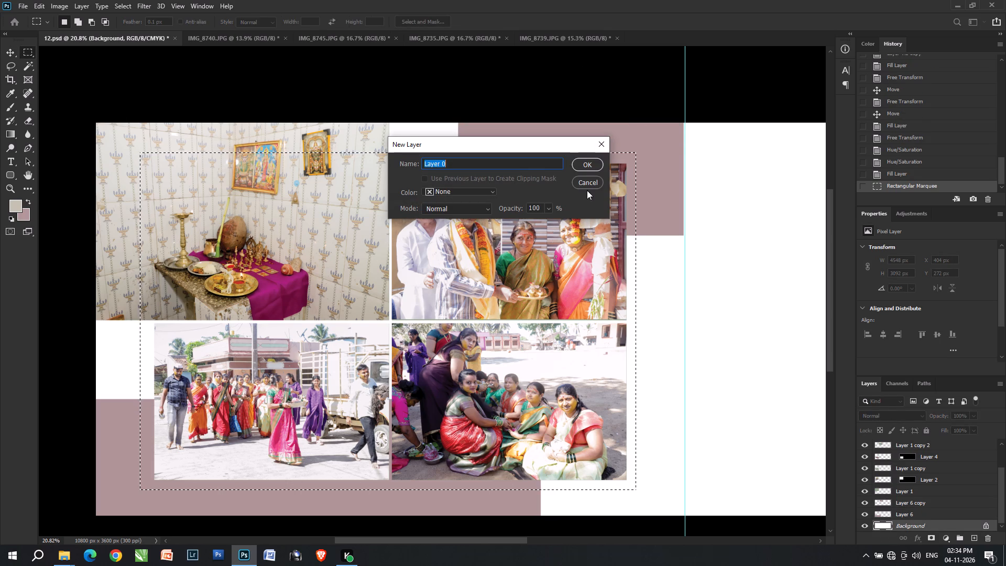
left_click(591, 184)
key("ctrl+j")
key("ctrl+bracketright")
key("ctrl+bracketright")
Nudge the white panel behind the photos to about X 421 px, Y 267 px.
type("vv")
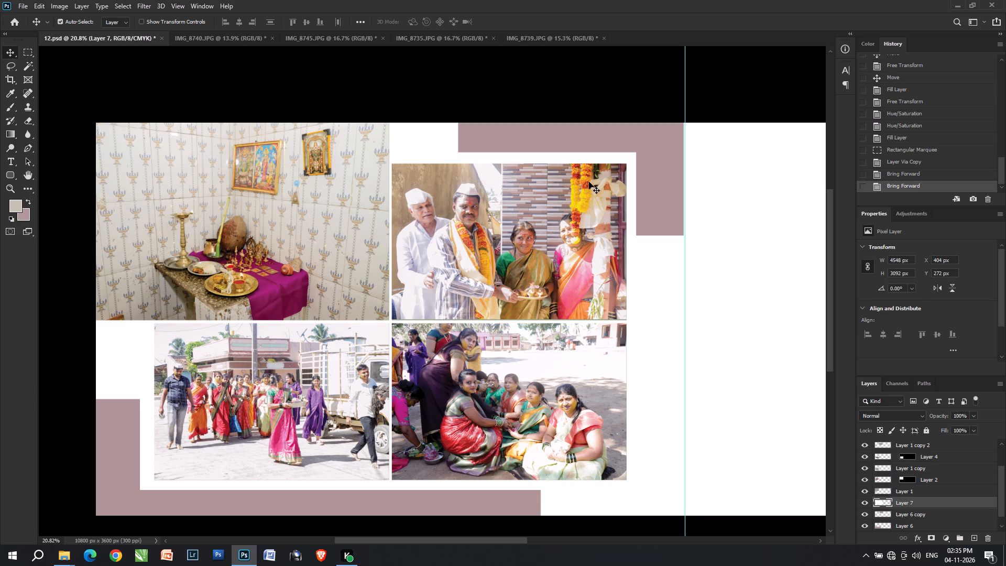
key("v")
key("Right")
key("Right")
key("Right")
key("Right")
key("Right")
key("Right")
key("Right")
key("Right")
key("Right")
key("Right")
key("Right")
key("Right")
key("Right")
key("Right")
key("Right")
key("Right")
key("Right")
key("Up")
key("Up")
key("Right")
key("Right")
key("Up")
key("Right")
key("Up")
key("Right")
key("Right")
right_click(406, 483)
left_click(145, 416)
right_click(144, 416)
left_click(646, 454)
scroll(571, 484, "up", 10, "alt")
scroll(558, 395, "down", 7, "alt")
left_click(16, 52)
scroll(377, 361, "up", 6, "alt")
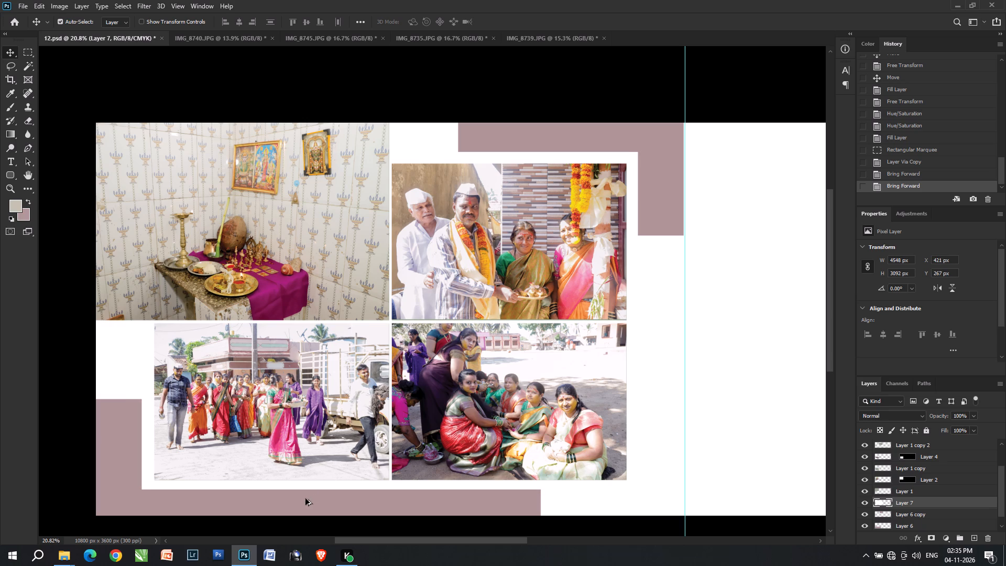
Reposition the white panel to about X 461 px, Y 261 px for an even margin around the lower-left photo's corner.
key("space")
scroll(529, 412, "down", 11)
key("v")
scroll(325, 428, "up", 11)
left_click_drag(207, 490, 211, 492)
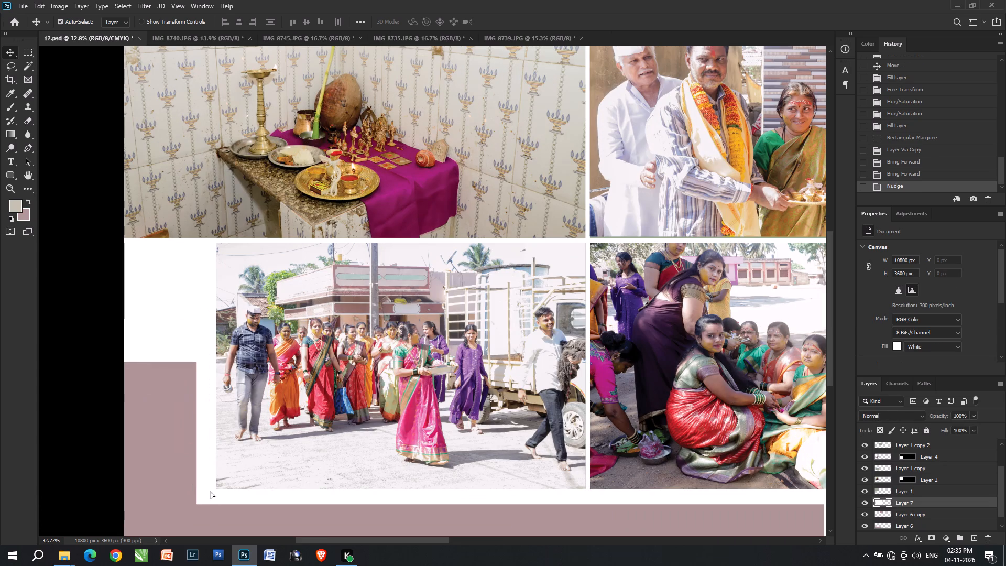
left_click_drag(211, 492, 218, 492)
key("Right")
key("Up")
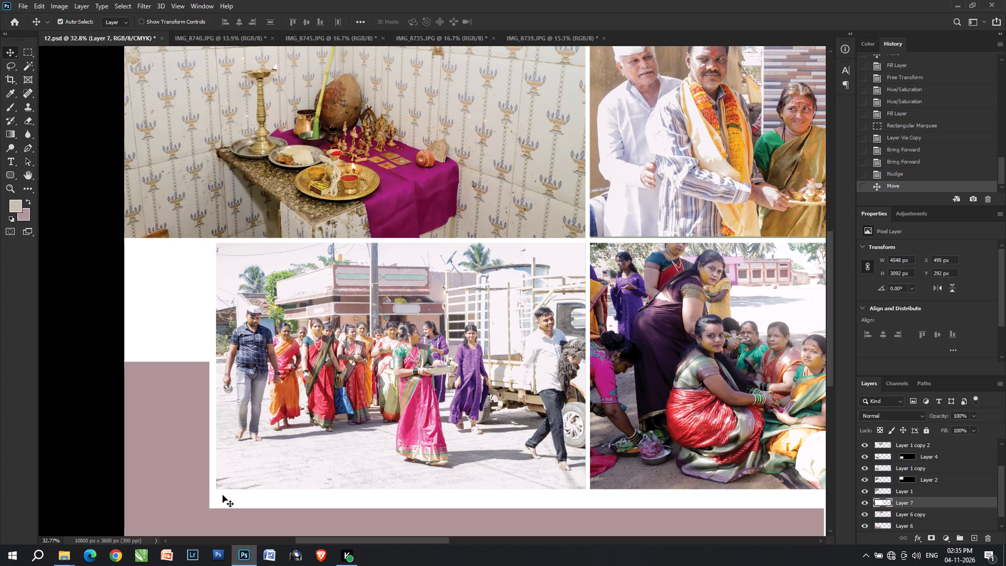
left_click_drag(223, 495, 218, 491)
scroll(217, 484, "down", 5, "alt")
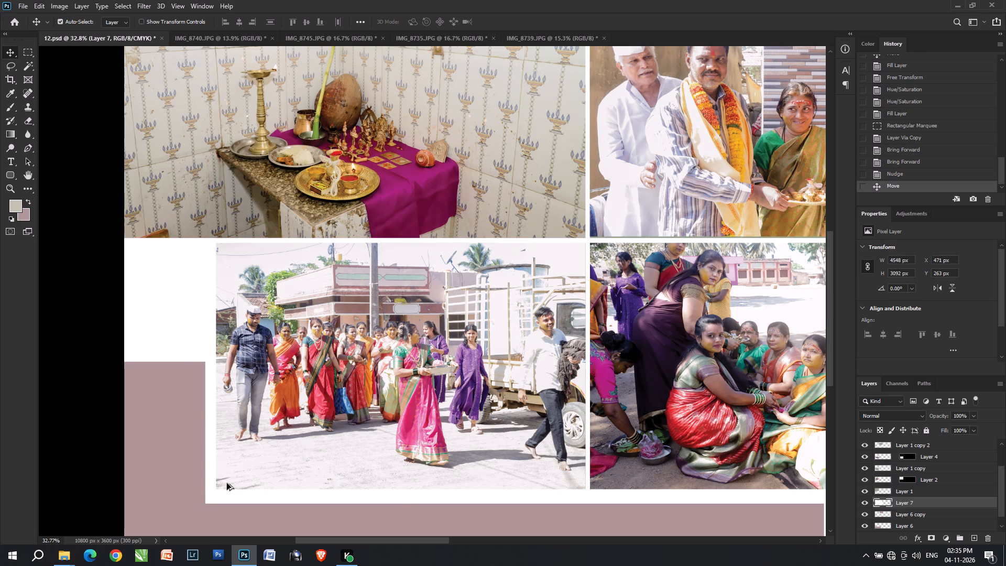
key("Left")
key("Up")
key("Left")
key("Up")
key("Down")
key("Down")
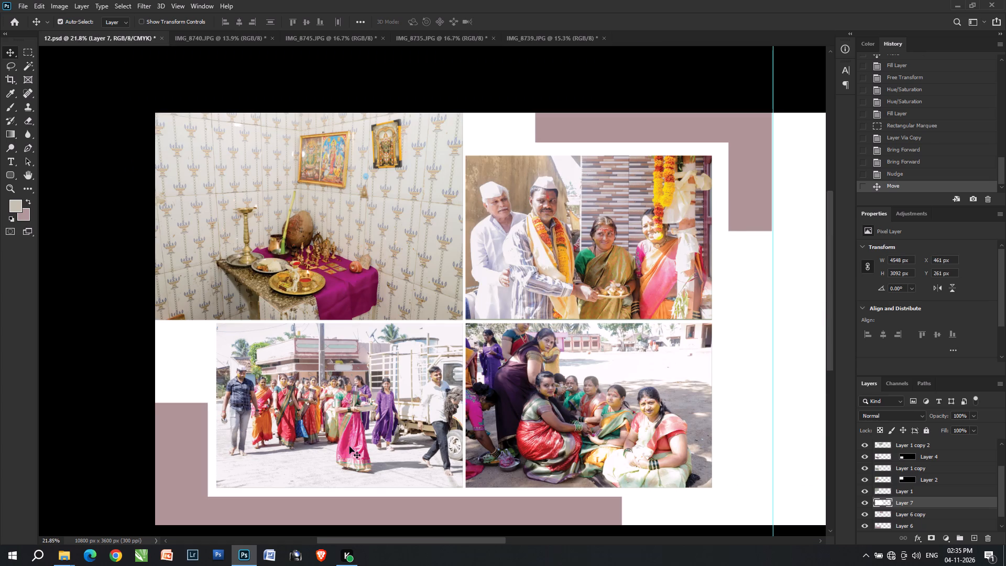
Sample a pink from the lower-right photo and set it as the background colour, with mauve in the foreground.
key("i")
left_click(549, 438)
key("x")
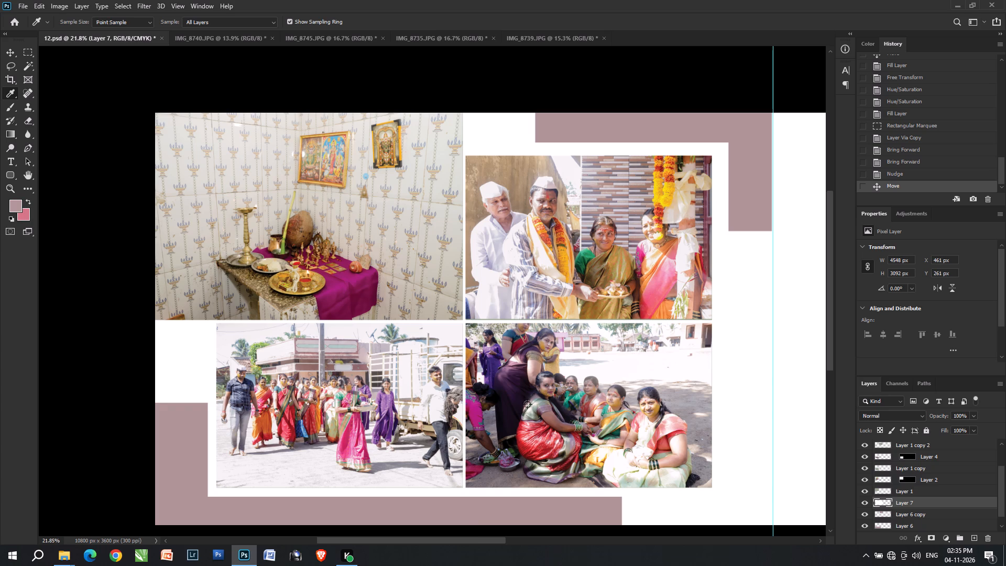
Select all four masked photo layers, duplicate them and merge the duplicates into a single layer.
key("v")
left_click(455, 448)
left_click(521, 447, "shift")
left_click(550, 288, "shift")
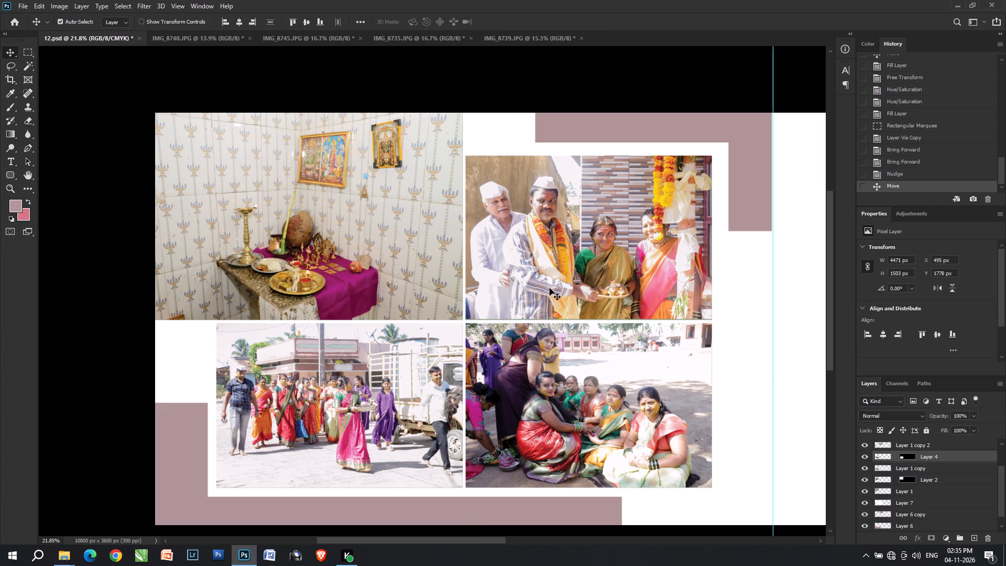
left_click(403, 287, "shift")
scroll(909, 524, "up", 6)
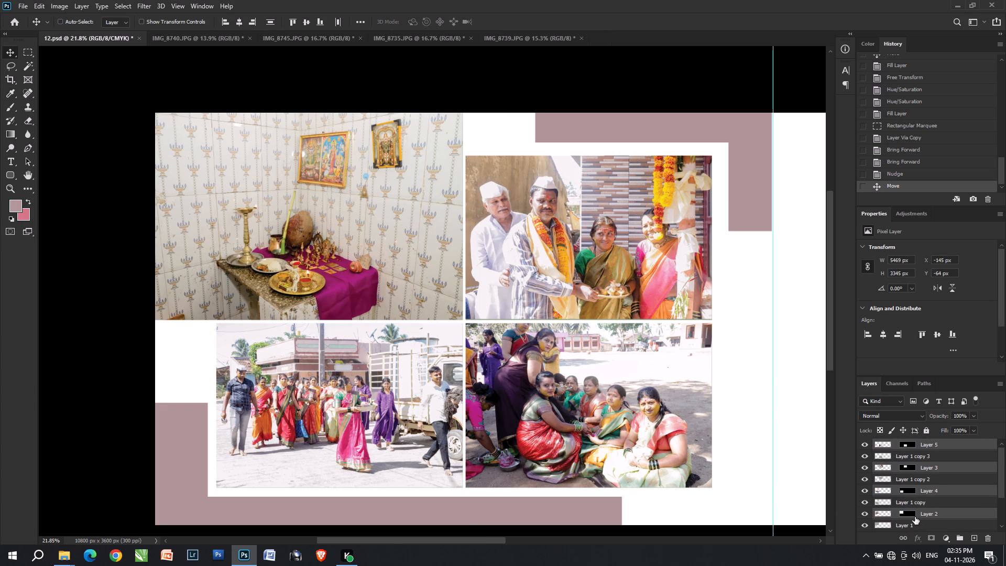
key("ctrl+j")
key("ctrl+e")
Apply a black Stroke to the merged photo layer.
key("ctrl+shift+q")
left_click(456, 163)
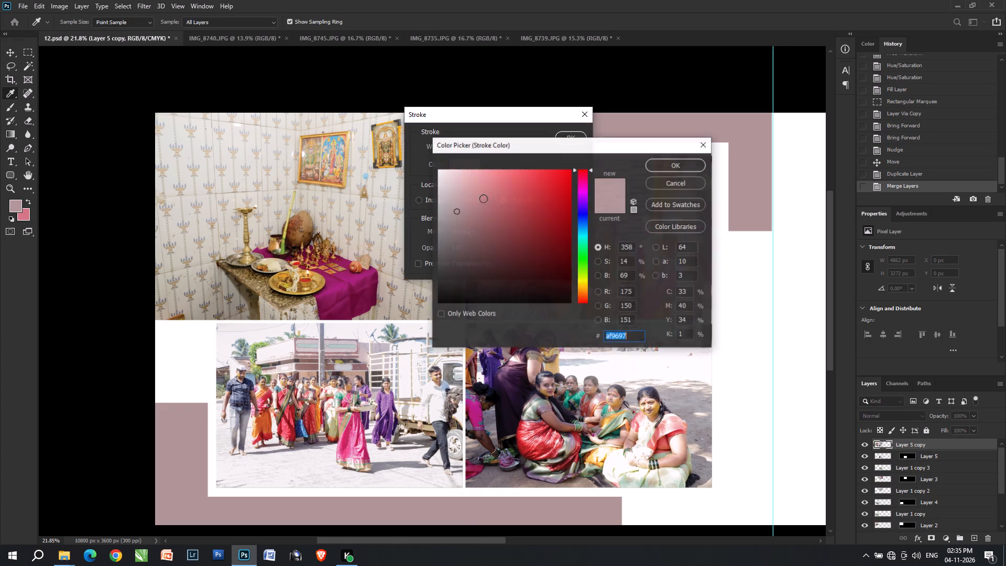
left_click_drag(491, 212, 644, 420)
key("Return")
key("Return")
key("v")
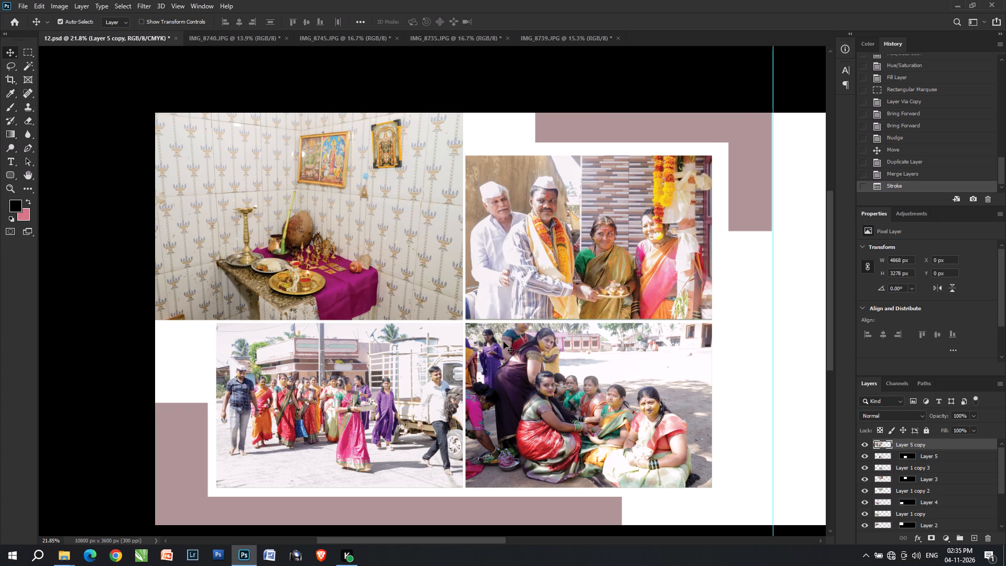
Delete the merged, black-stroked duplicate of the four photos.
scroll(503, 341, "up", 14, "alt")
scroll(419, 307, "up", 3, "alt")
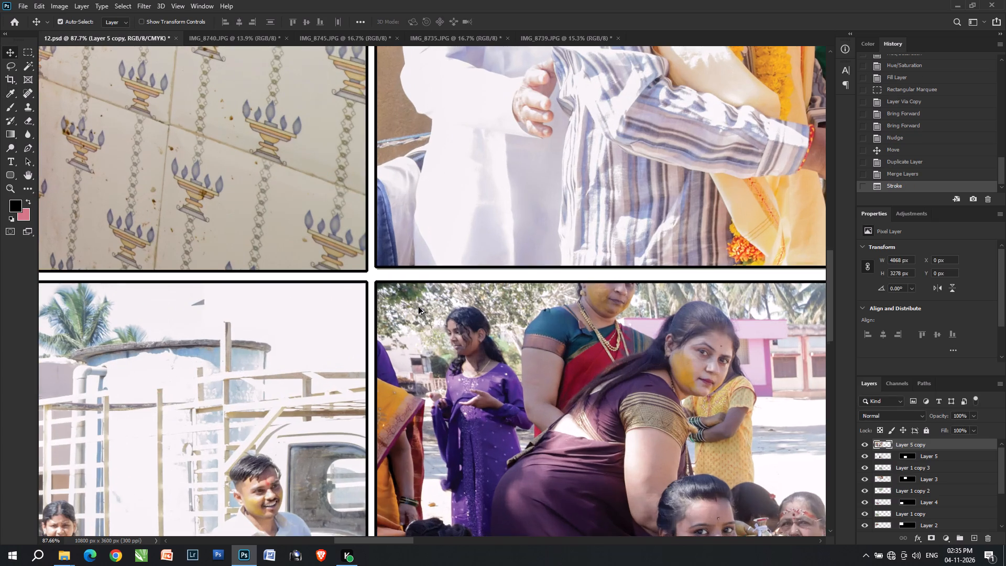
scroll(419, 307, "up", 8, "alt")
right_click(444, 248)
left_click(450, 256)
key("Delete")
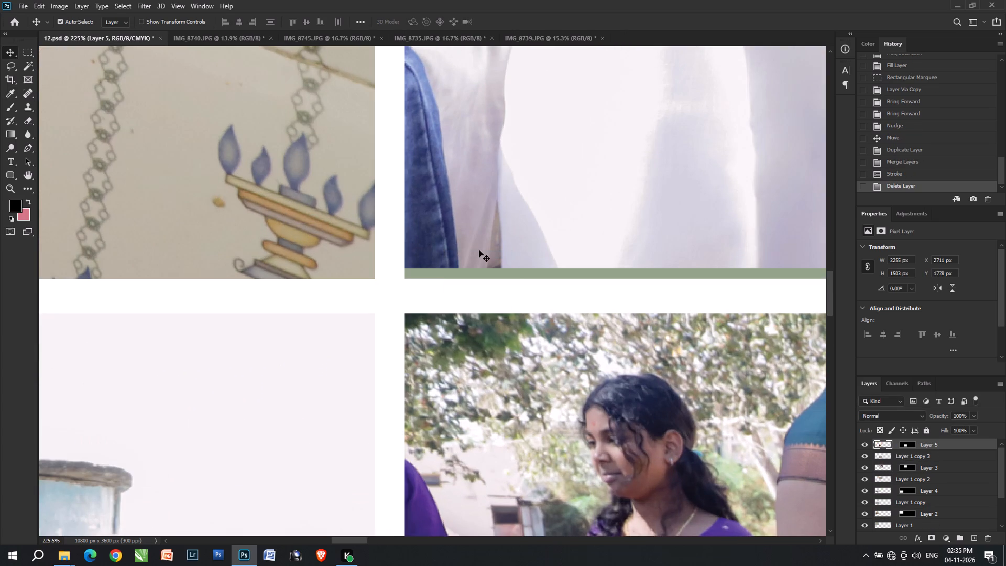
Move the upper-right group photo inside its mask to X 2688 px, Y 57 px to cover the strip along its bottom edge.
left_click(479, 250)
left_click_drag(479, 250, 481, 266, "shift")
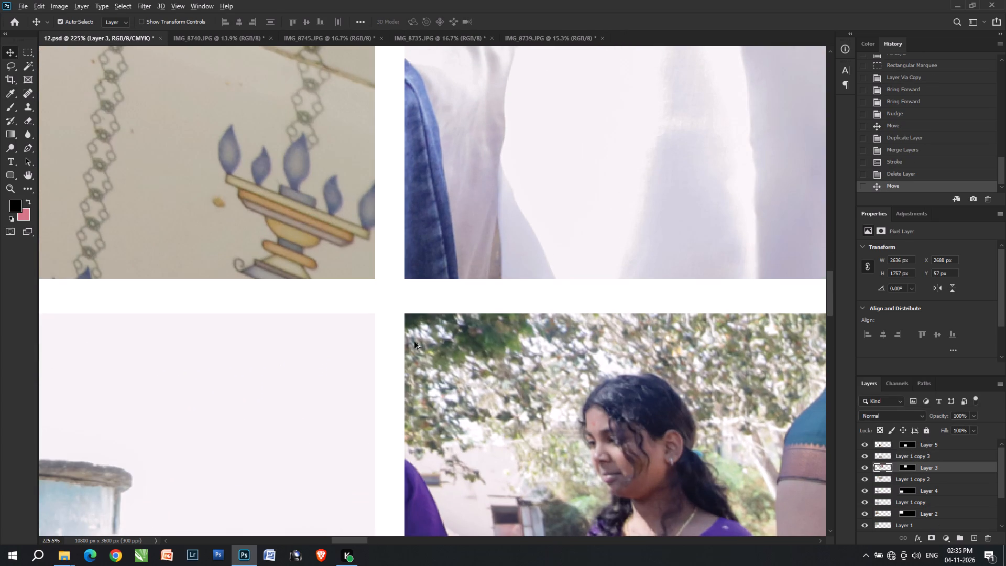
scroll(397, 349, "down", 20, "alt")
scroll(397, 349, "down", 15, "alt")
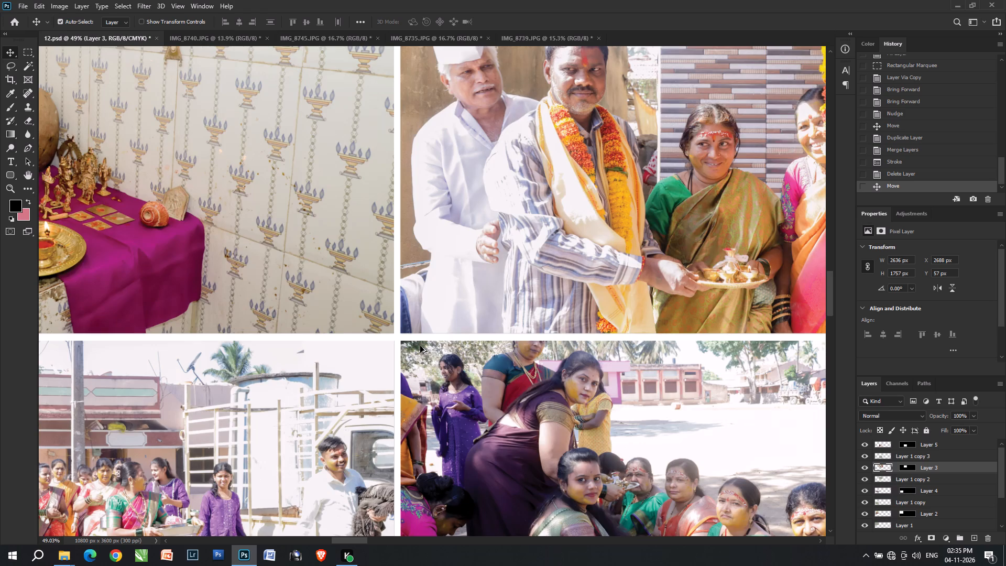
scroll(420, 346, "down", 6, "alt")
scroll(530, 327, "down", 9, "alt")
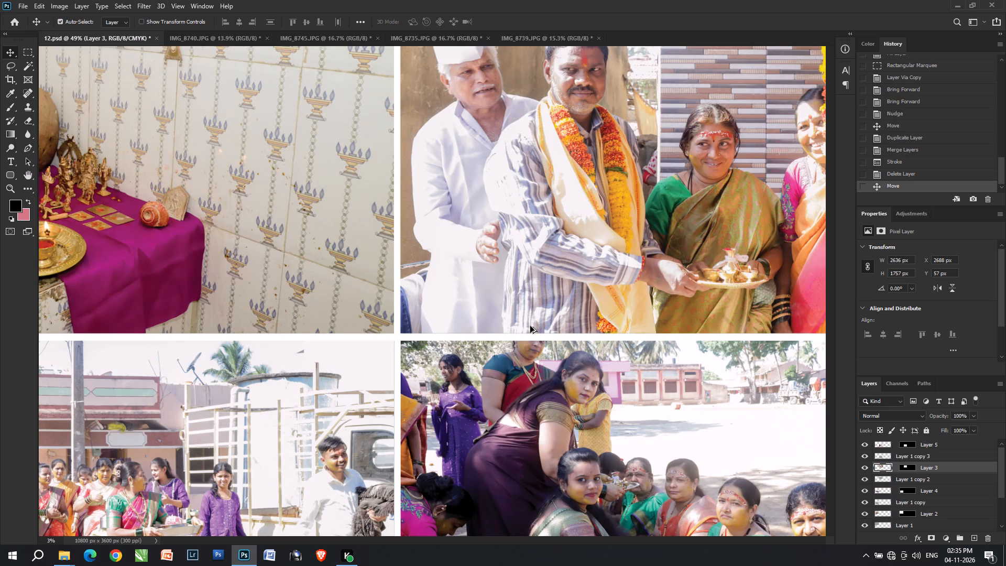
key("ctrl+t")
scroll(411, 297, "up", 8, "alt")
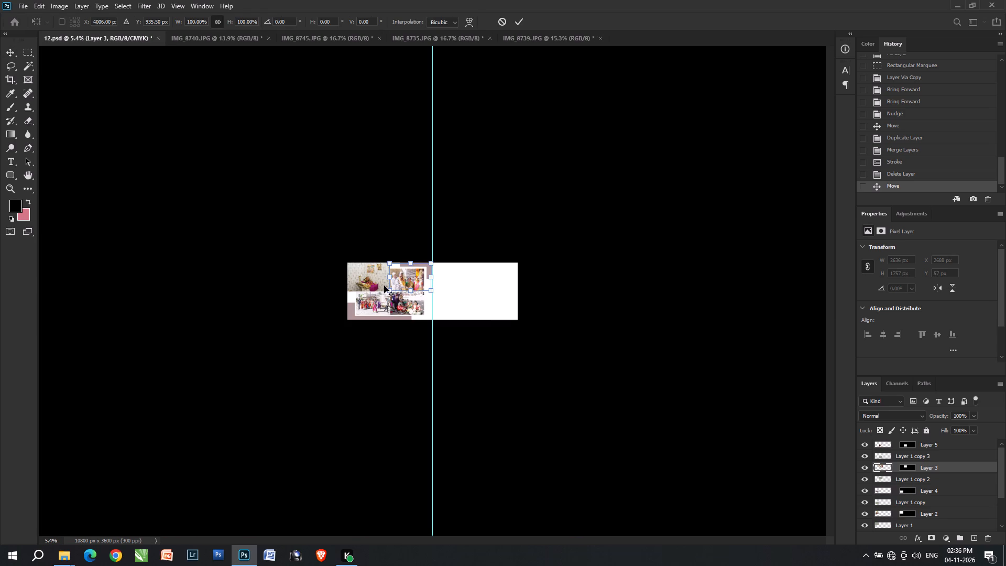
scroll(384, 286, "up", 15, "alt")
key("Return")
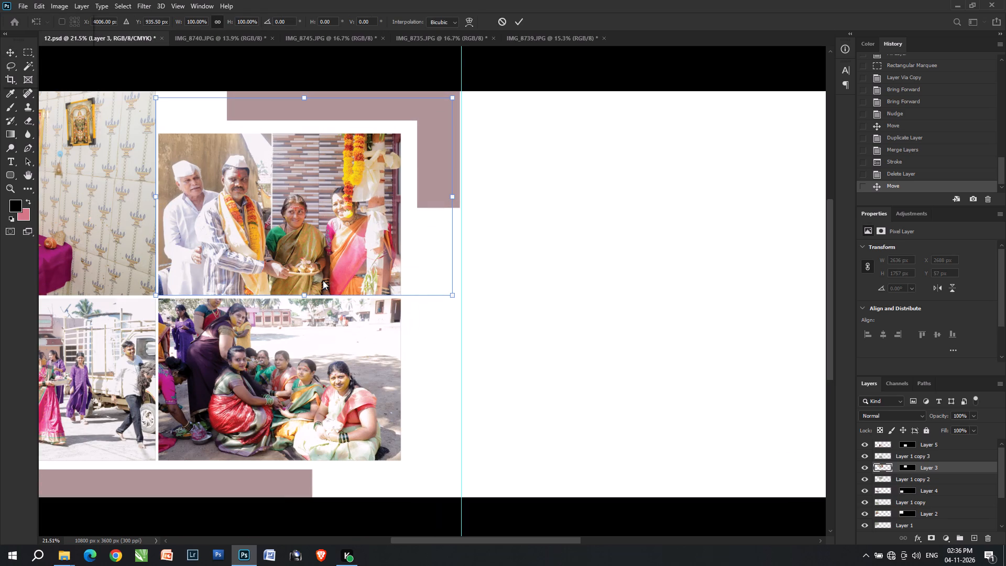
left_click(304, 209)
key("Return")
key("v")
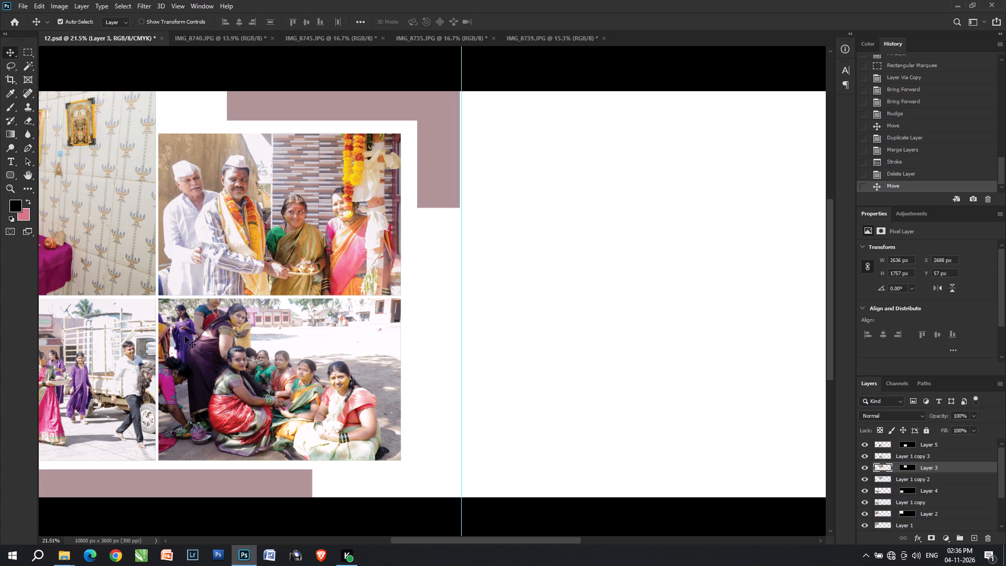
Select all four masked photo layers, duplicate them and merge the duplicates into one layer.
right_click(185, 336)
left_click(195, 344)
left_click(122, 355, "shift")
left_click(101, 272, "shift")
left_click(225, 268, "shift")
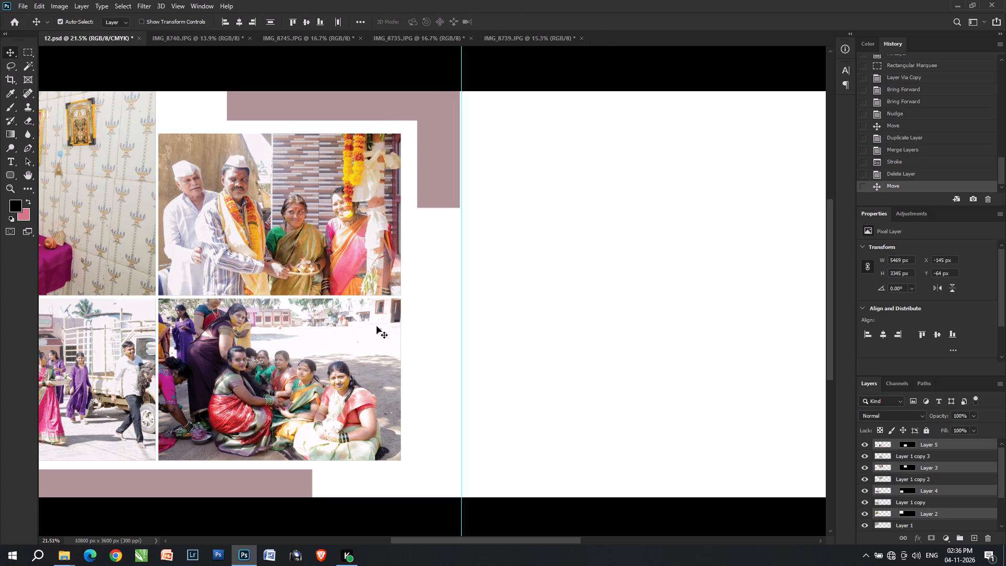
key("ctrl+j")
key("ctrl+e")
Apply a 6 px black Stroke to the merged photo layer.
key("ctrl+shift+q")
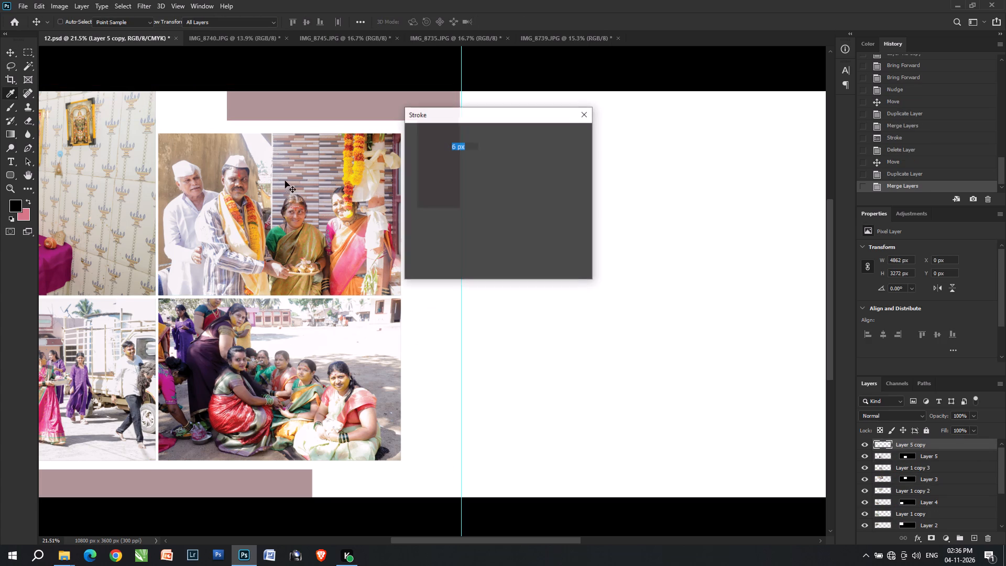
key("Return")
key("backslash")
key("space")
key("space")
key("space")
key("space")
key("space")
key("space")
key("space")
key("space")
left_click_drag(287, 287, 554, 260)
key("v")
scroll(436, 271, "up", 3, "alt")
scroll(436, 271, "down", 2, "alt")
scroll(449, 432, "down", 2, "alt")
Sample a beige from the tiled wall in the upper-left photo and set it as the background colour, with pink in the foreground.
left_click(435, 463)
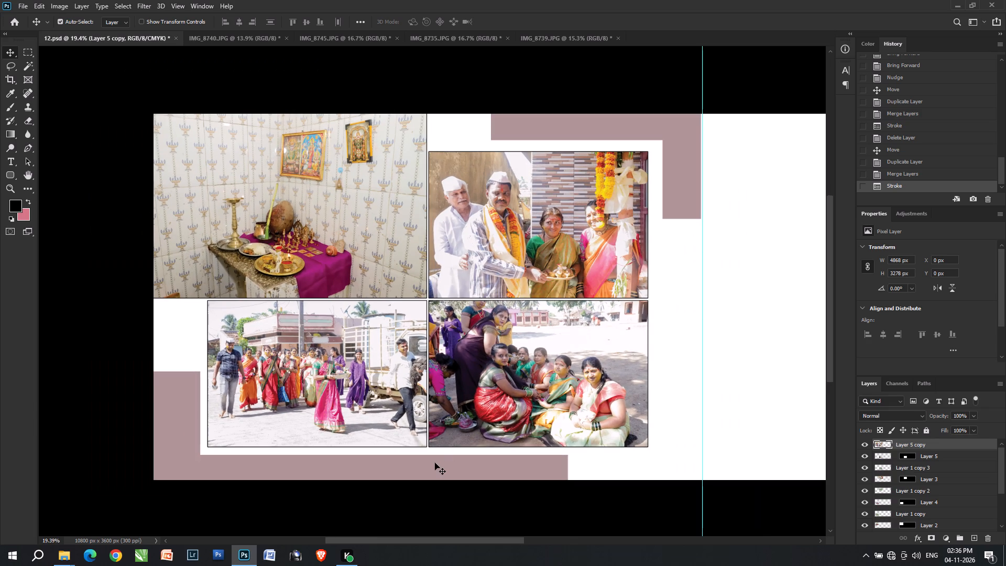
key("u")
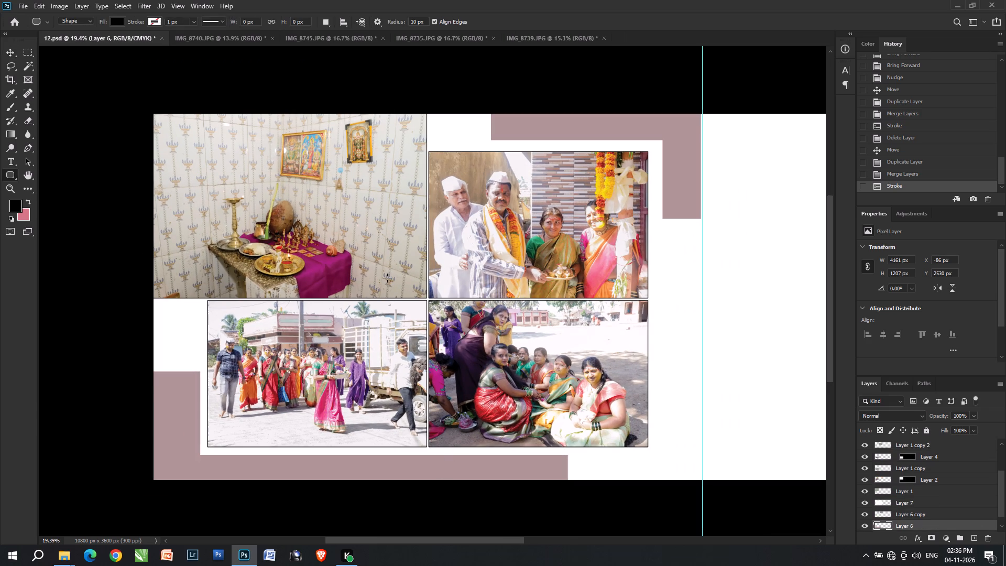
key("i")
left_click_drag(387, 278, 392, 279)
key("x")
key("v")
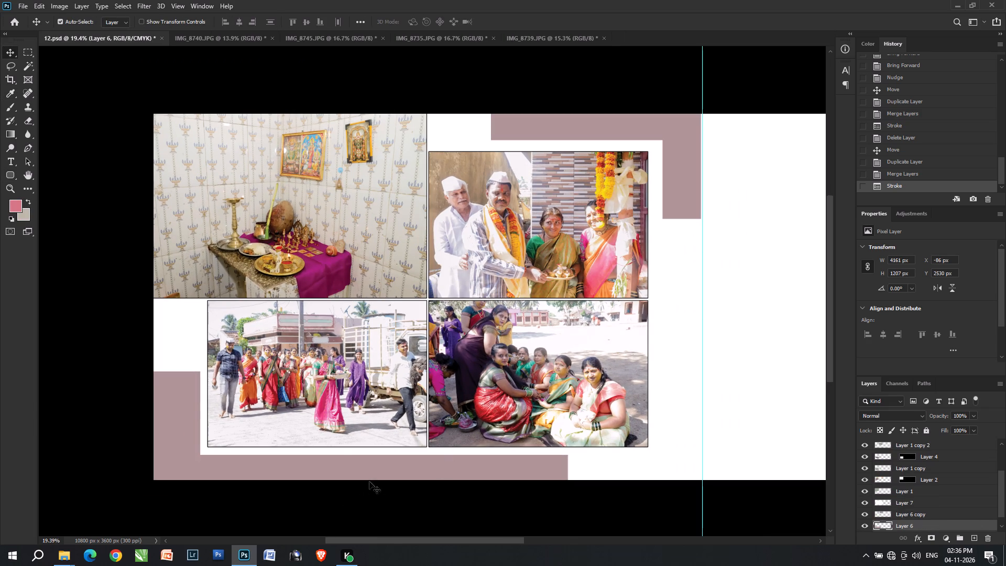
Fill the lower-left and upper-right corner blocks with the beige background colour.
left_click(381, 467)
key("ctrl+shift+BackSpace")
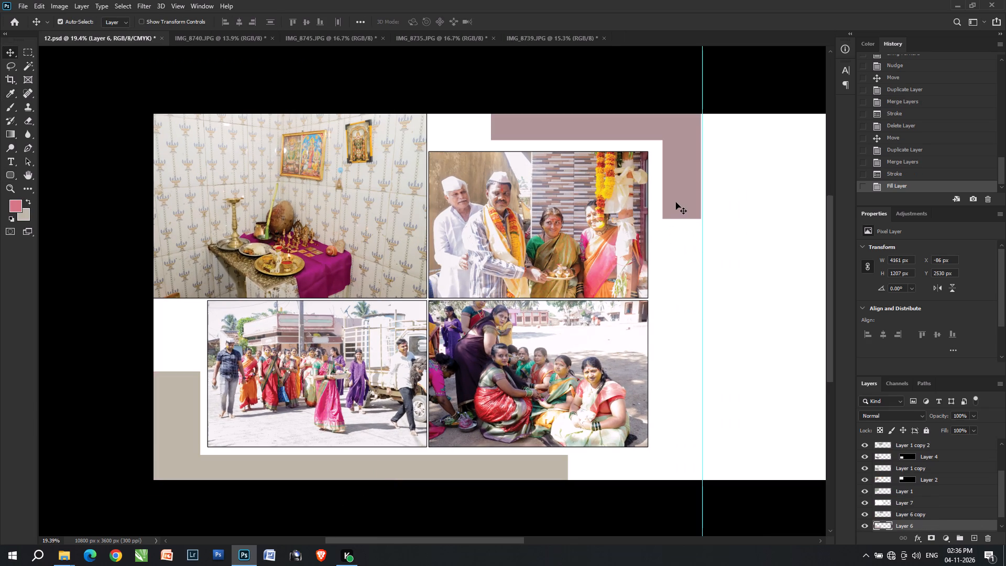
left_click(676, 202)
key("ctrl+shift+BackSpace")
key("v")
Move the upper-right corner block 13 px horizontally to X 3333 px so its outer edge meets the vertical guide.
left_click(676, 202)
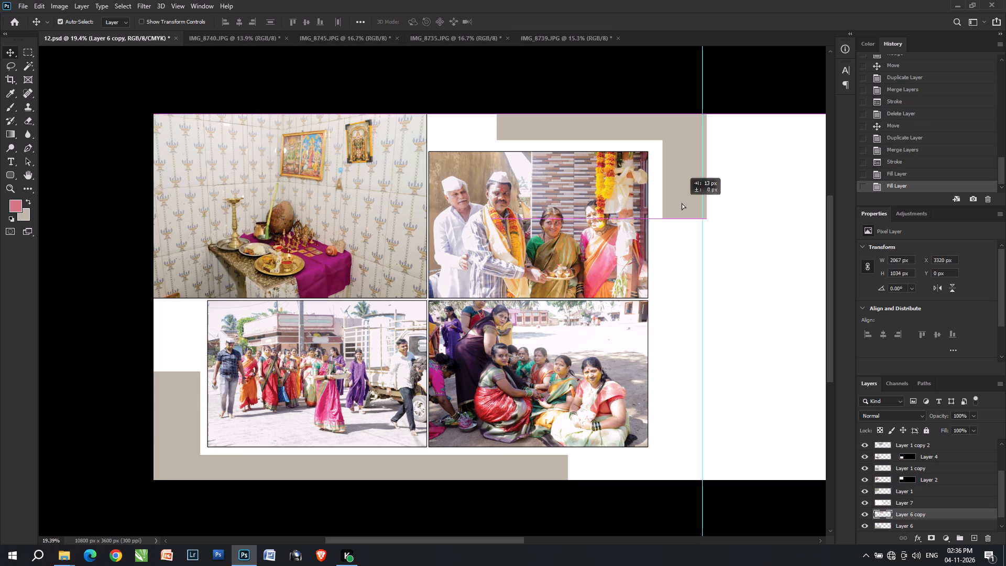
scroll(724, 158, "up", 14, "alt")
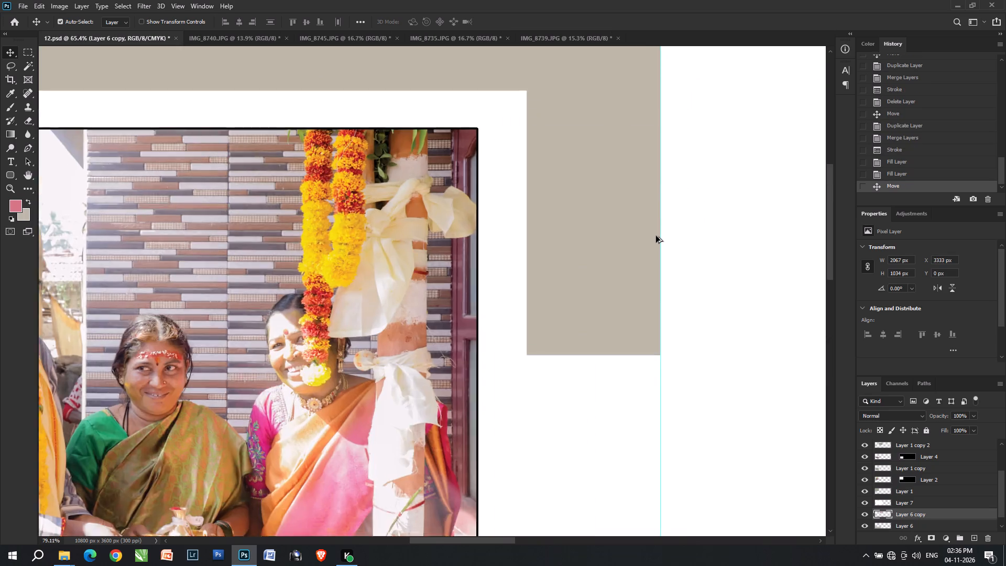
scroll(656, 236, "up", 9, "alt")
scroll(656, 236, "down", 20, "alt")
scroll(656, 236, "down", 4, "alt")
scroll(565, 236, "up", 5, "alt")
key("space")
left_click_drag(487, 257, 510, 189)
scroll(519, 193, "down", 6, "alt")
Narrow the upper-right corner block from its inner end to a width of about 1857 px, keeping its height.
key("ctrl+t")
left_click_drag(460, 154, 479, 154, "shift")
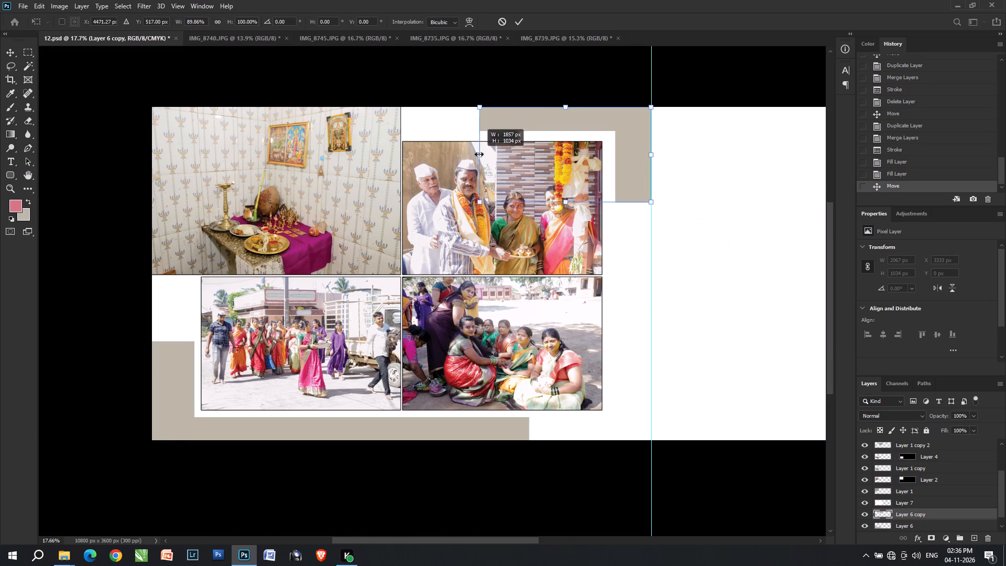
key("Return")
Switch to File Explorer and open New Volume (E:) in a new window.
key("alt+Tab")
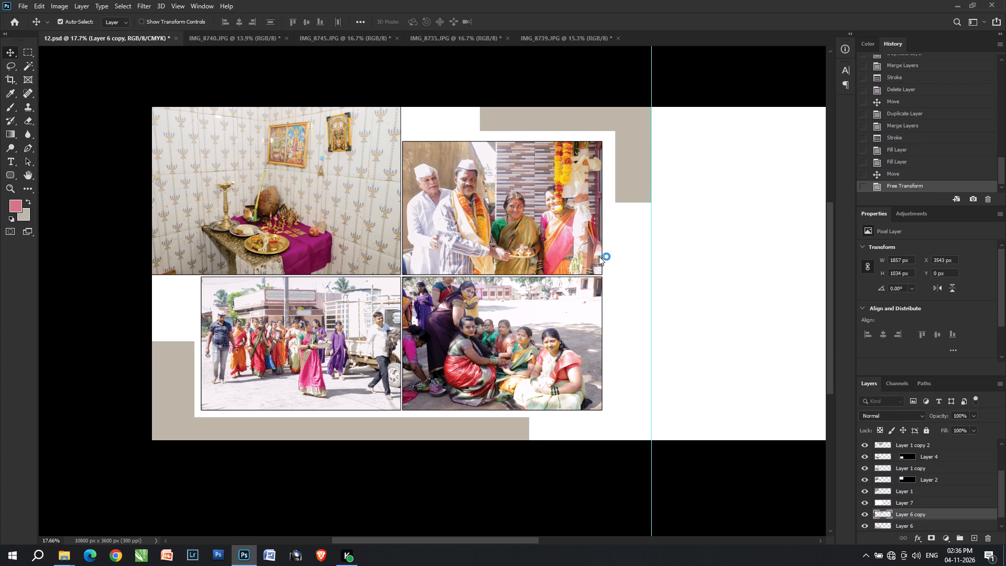
key("alt+Tab")
key("alt+Tab")
key("alt+Tab")
key("alt+Tab")
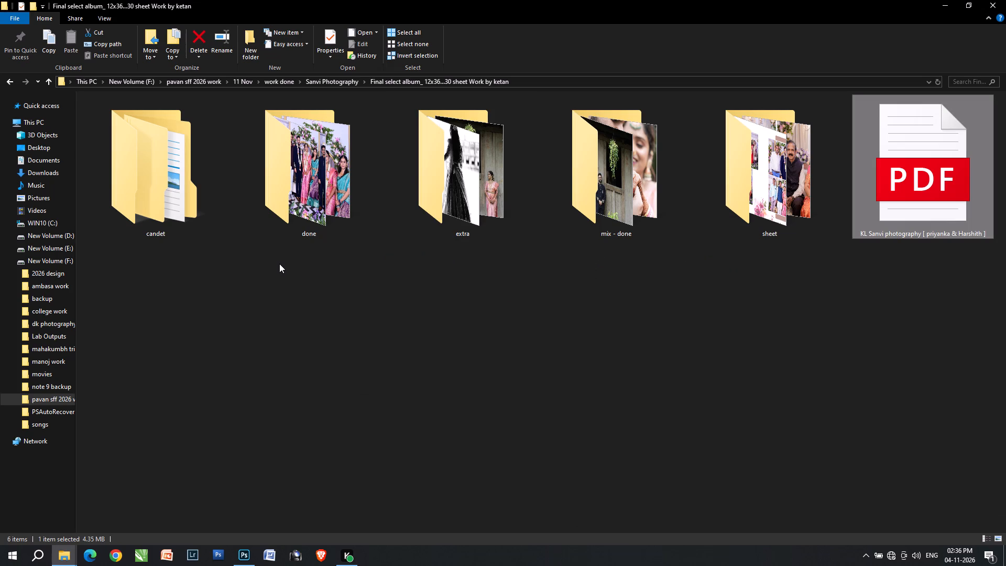
left_click(10, 260)
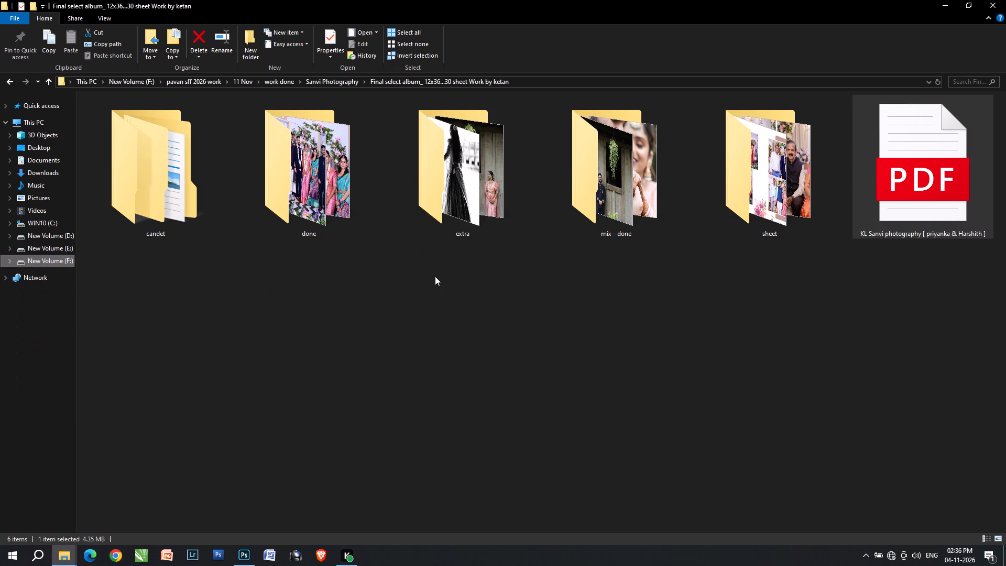
key("ctrl+n")
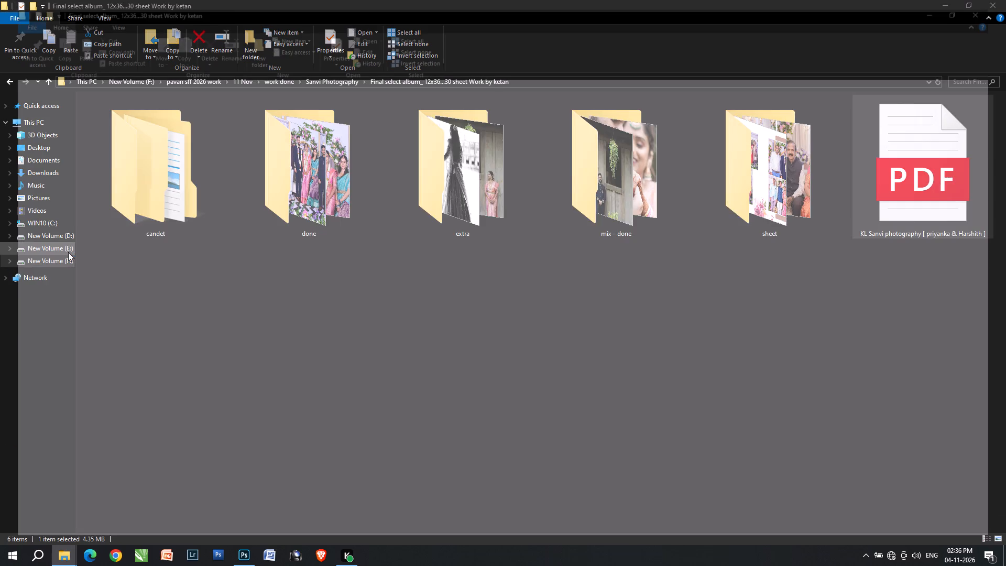
key("alt+Tab")
key("alt+Tab")
key("alt+Tab")
key("alt+Tab")
key("alt+Tab")
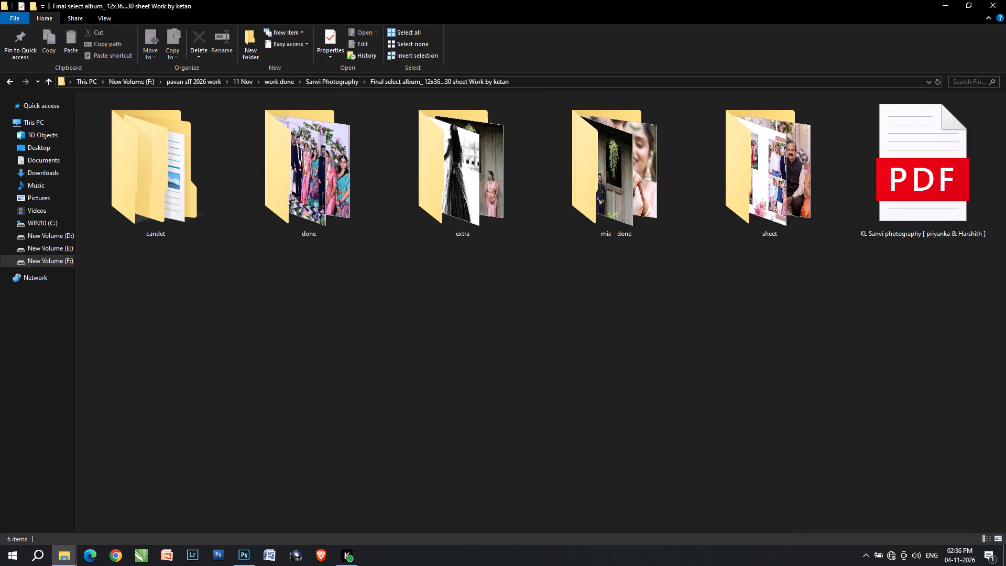
left_click_drag(1005, 0, 108, 199)
left_click(62, 250)
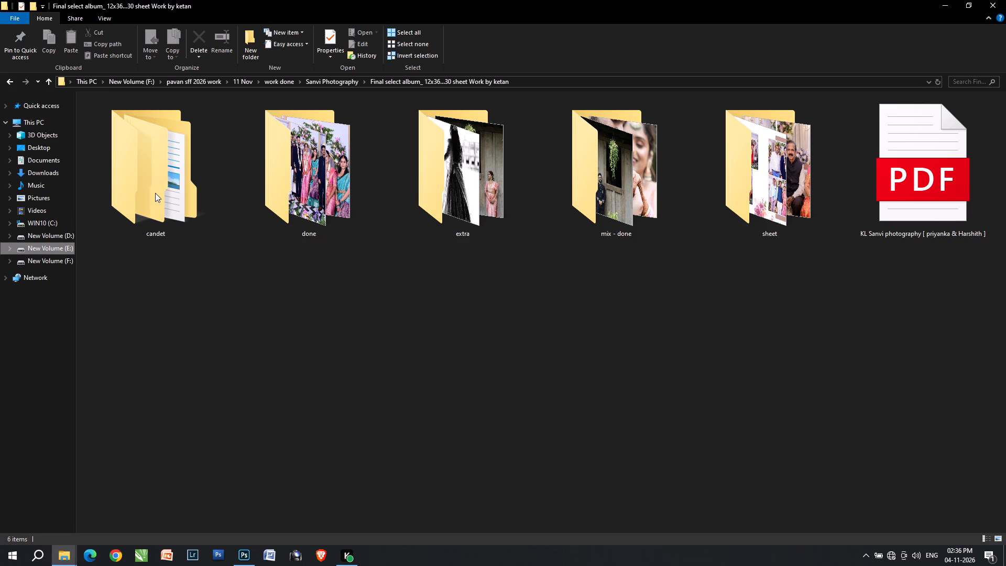
Open the flower back ground folder inside adding > flowers.
double_click(150, 205)
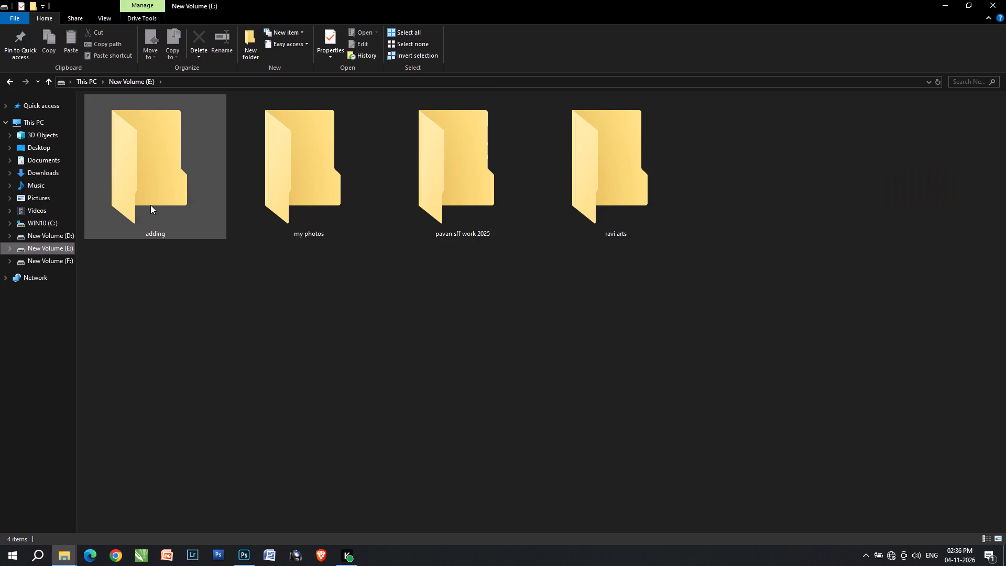
double_click(150, 205)
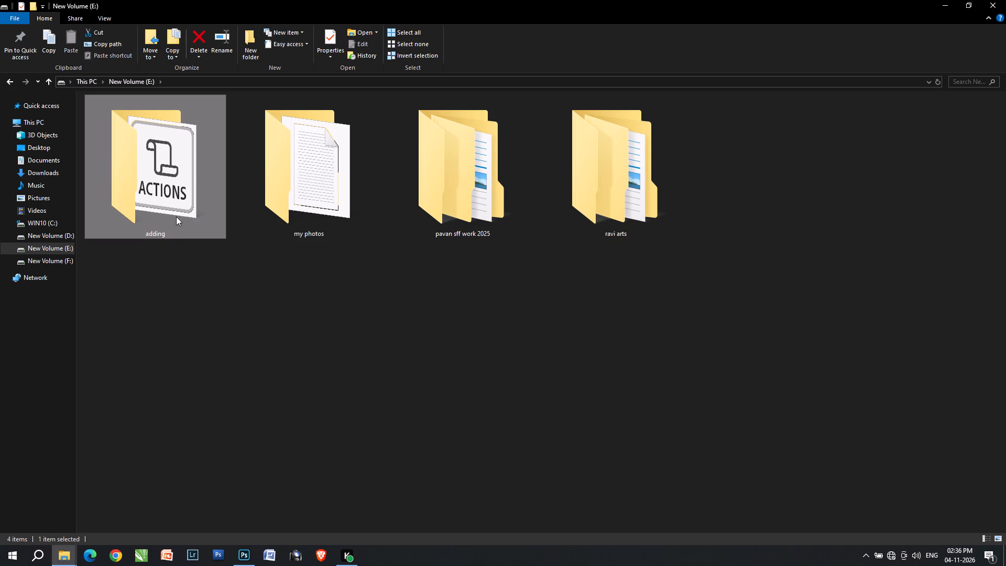
double_click(168, 210)
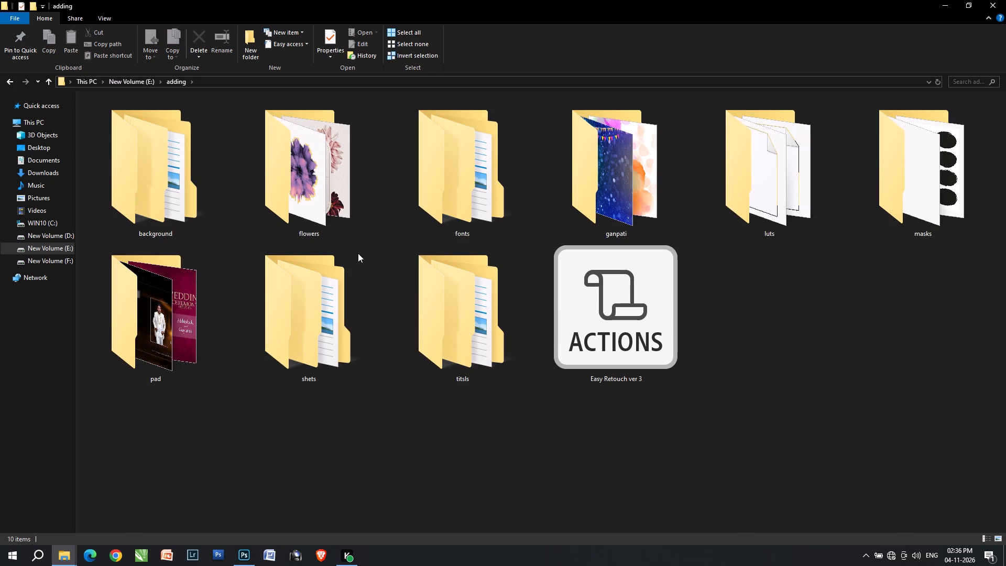
double_click(323, 218)
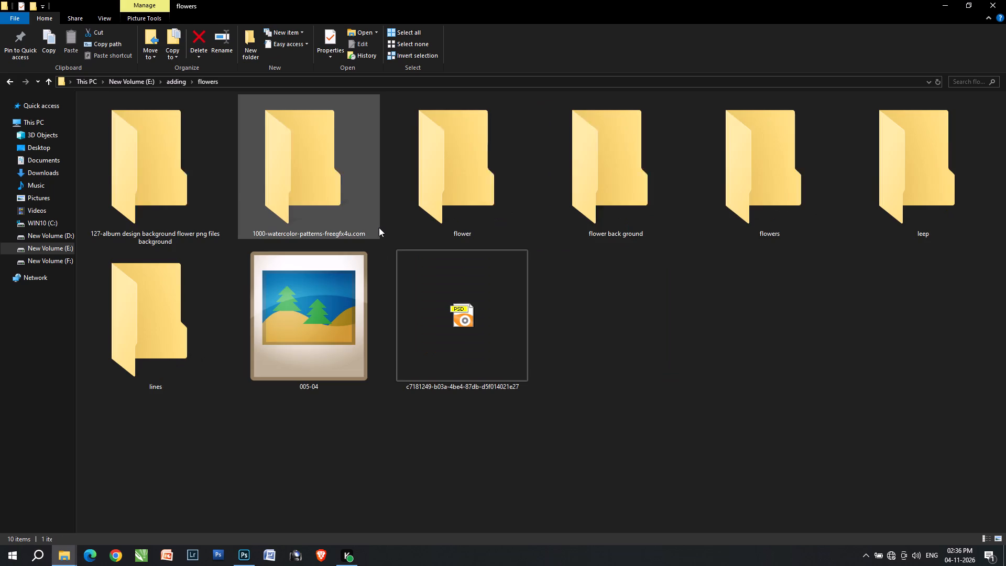
left_click(646, 240)
double_click(636, 225)
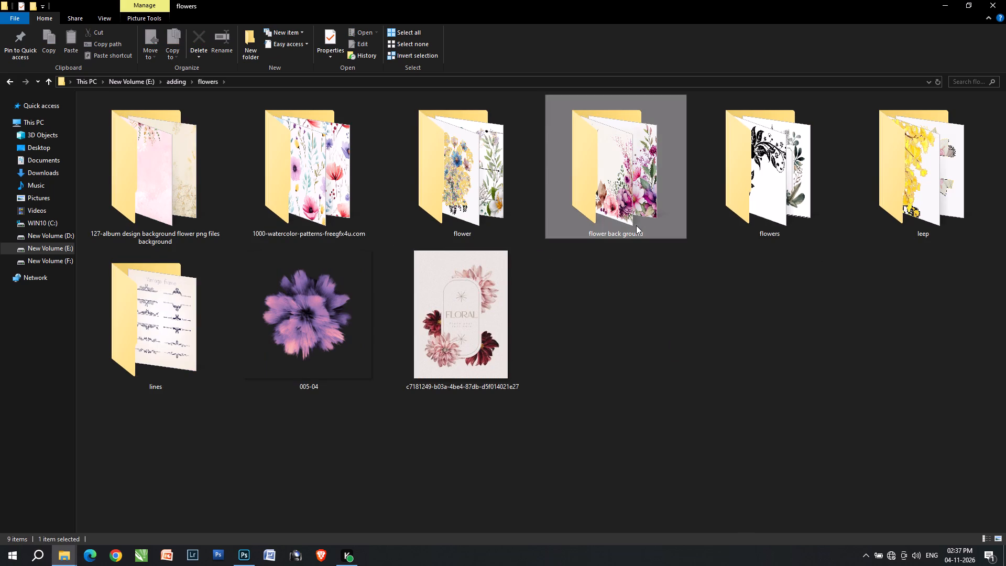
Browse the floral background images in the flower back ground folder for one that suits the spread.
scroll(595, 240, "down", 6)
scroll(576, 310, "down", 5)
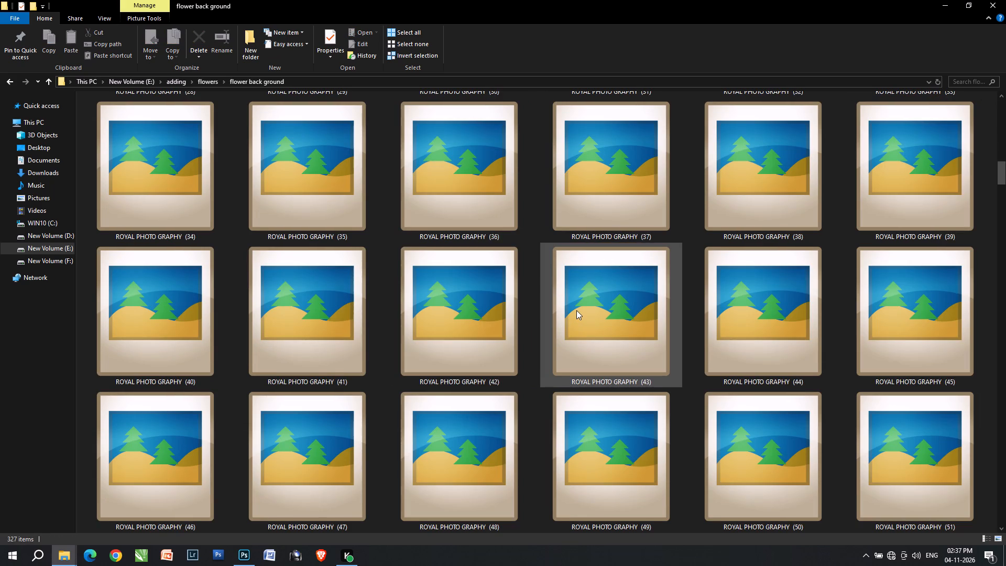
scroll(576, 310, "down", 4)
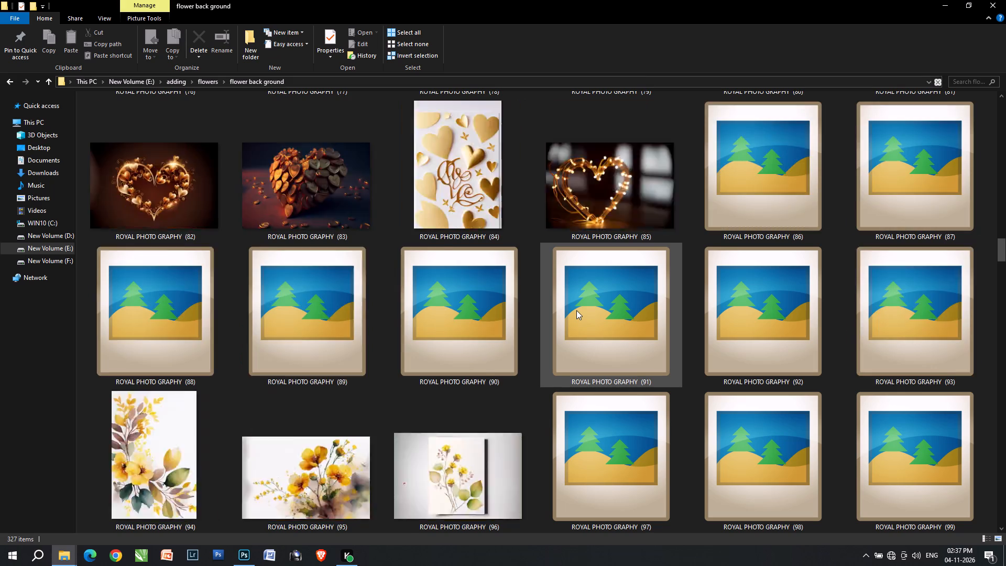
scroll(576, 310, "down", 5)
scroll(471, 358, "down", 1)
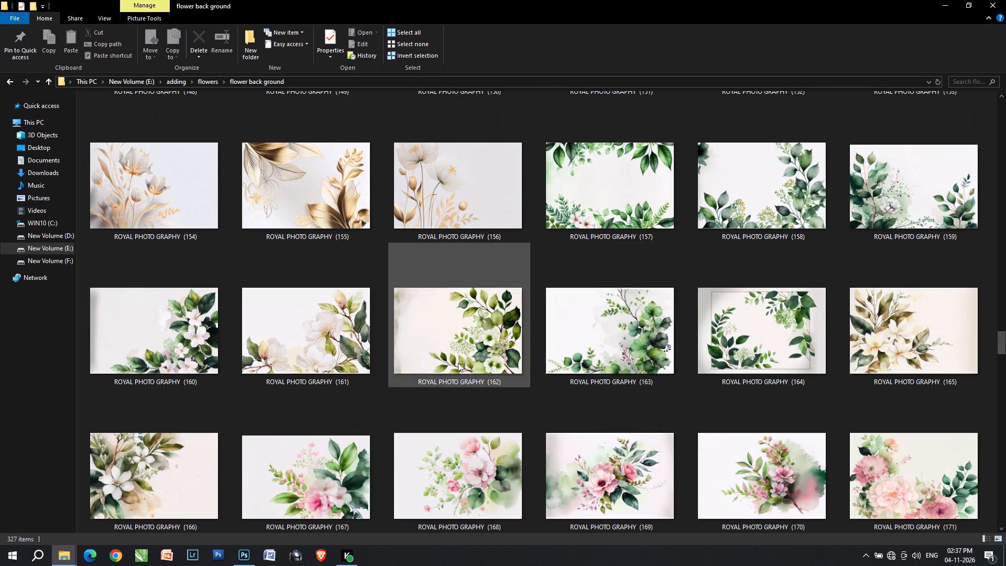
scroll(396, 365, "down", 1)
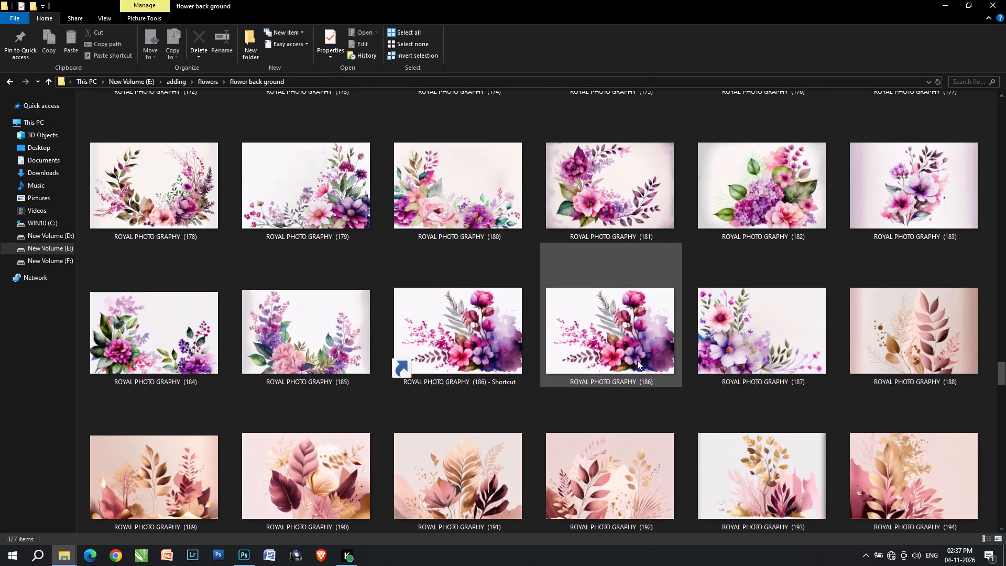
Switch back to the 12.psd spread in Photoshop.
left_click(249, 558)
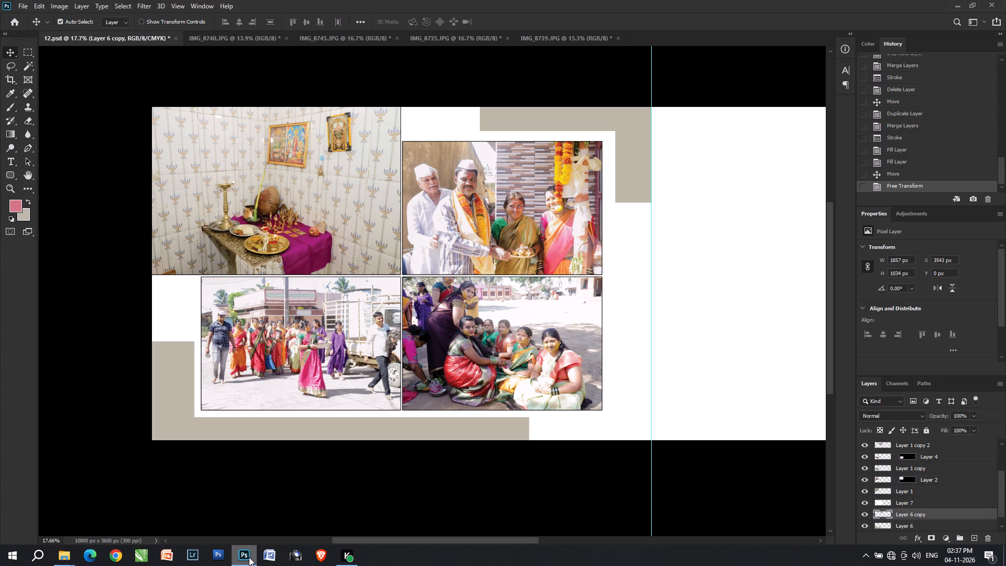
double_click(79, 564)
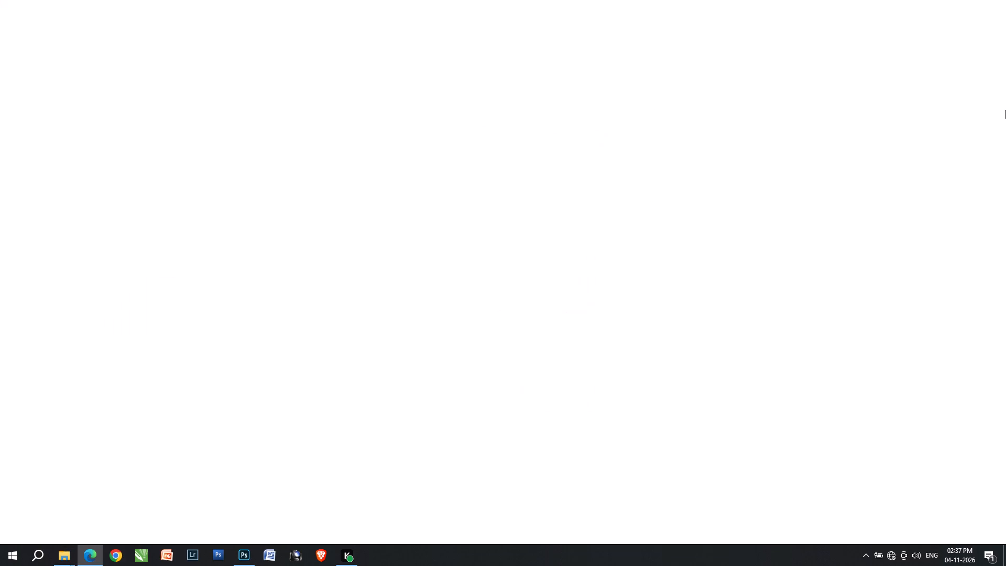
left_click(1000, 3)
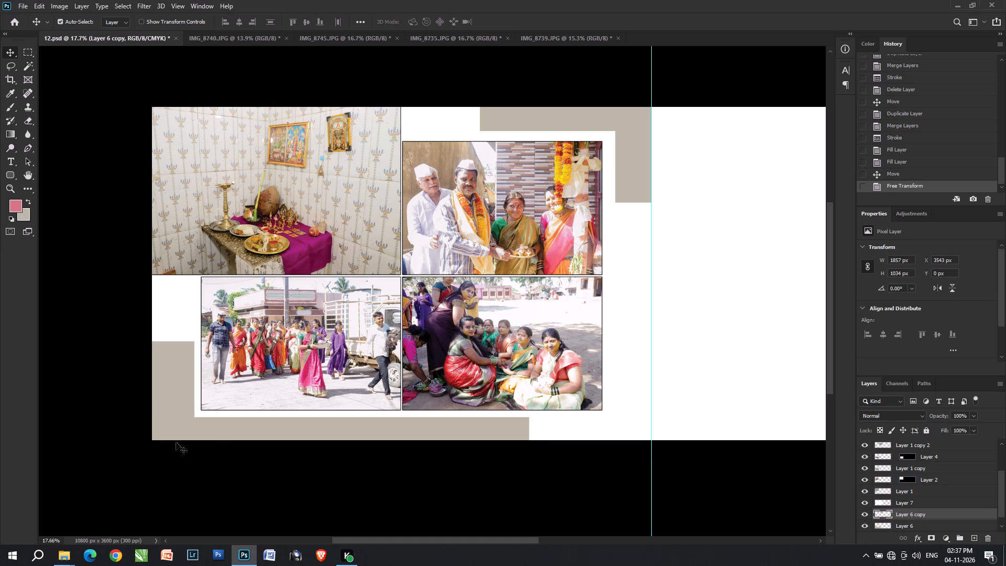
Switch to the flower back ground folder in File Explorer and open ROYAL PHOTO GRAPHY (223) in Photoshop as a separate document.
left_click(68, 553)
left_click(62, 523)
left_click(60, 548)
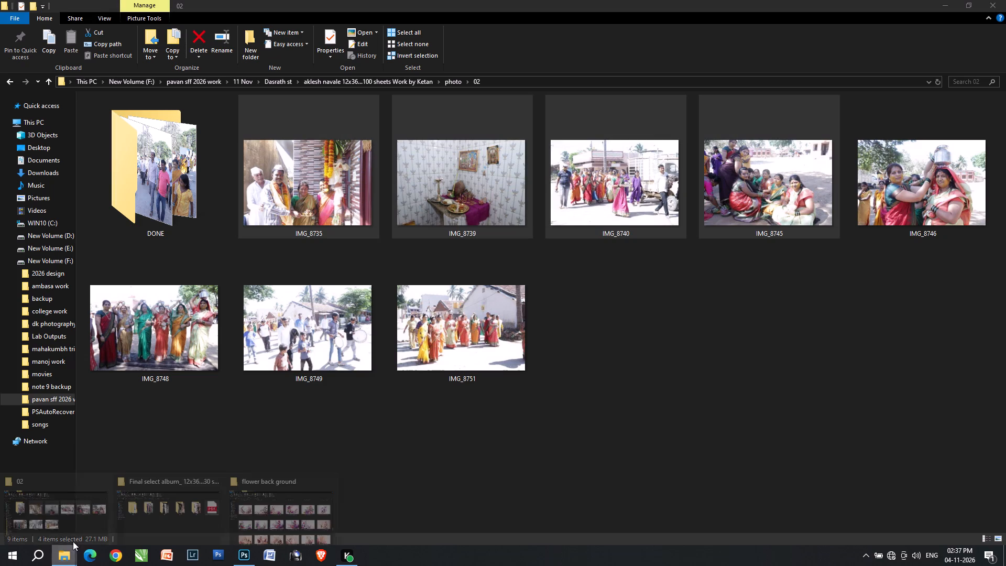
left_click(259, 525)
scroll(475, 435, "down", 1)
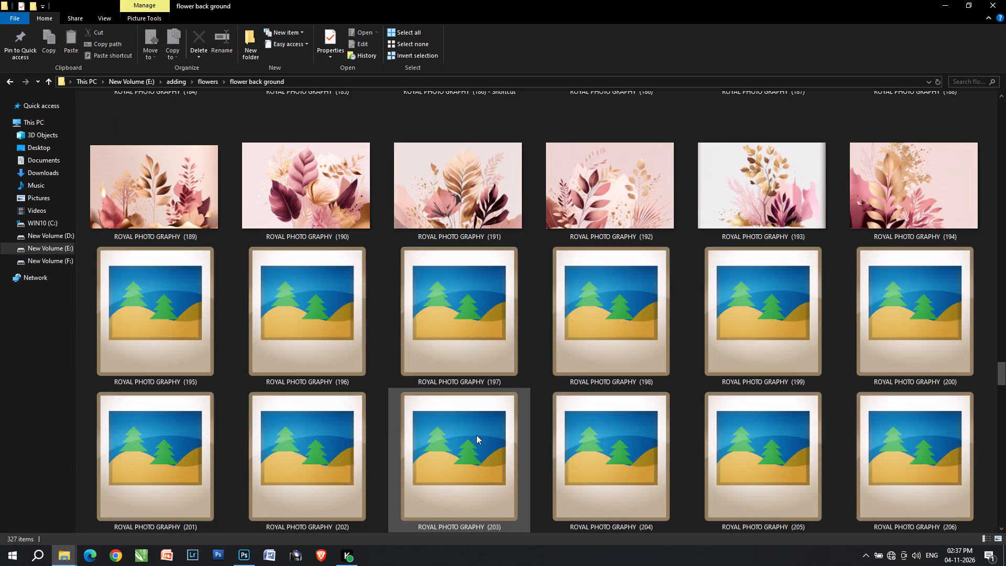
scroll(476, 435, "down", 2)
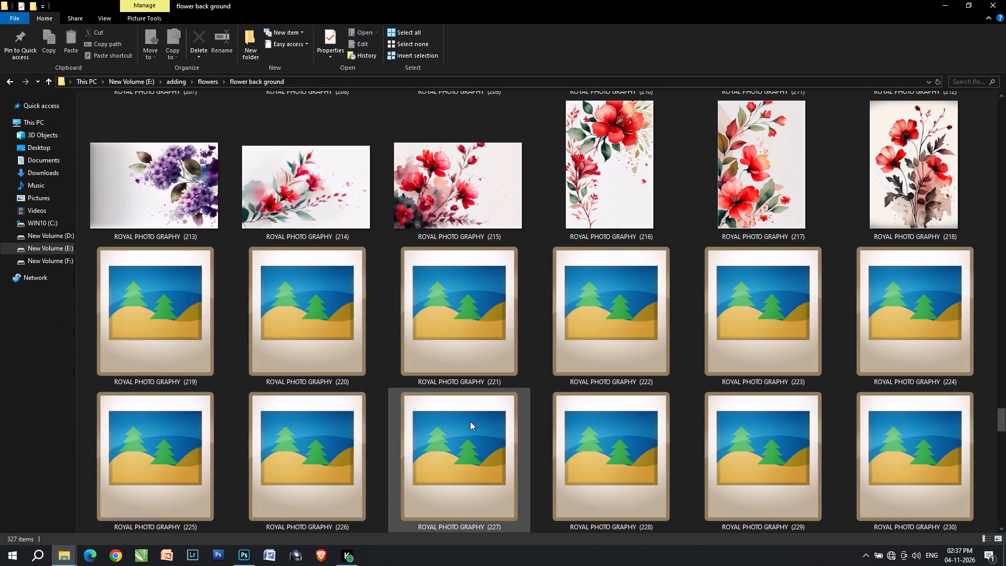
left_click_drag(740, 353, 563, 459)
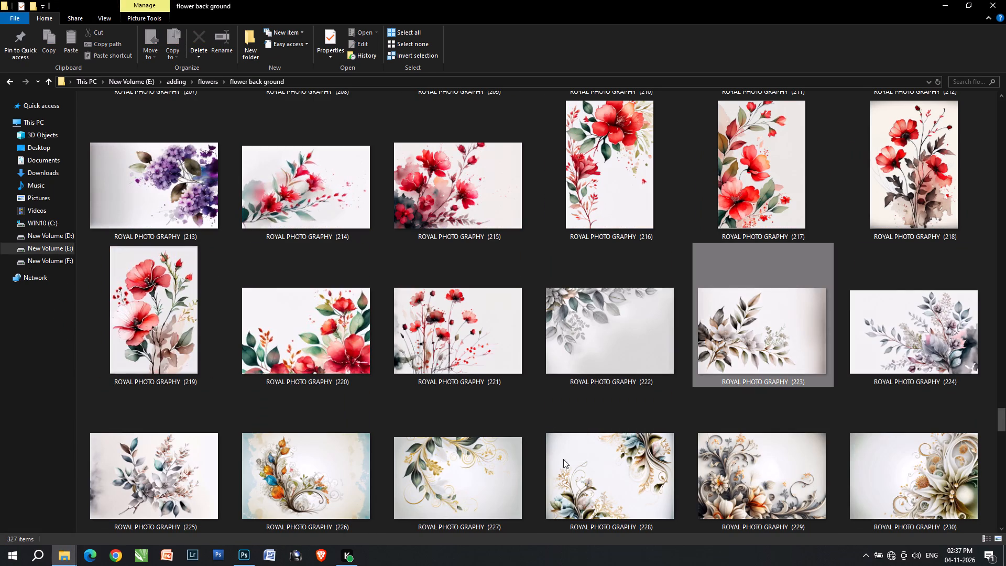
left_click_drag(563, 459, 233, 561)
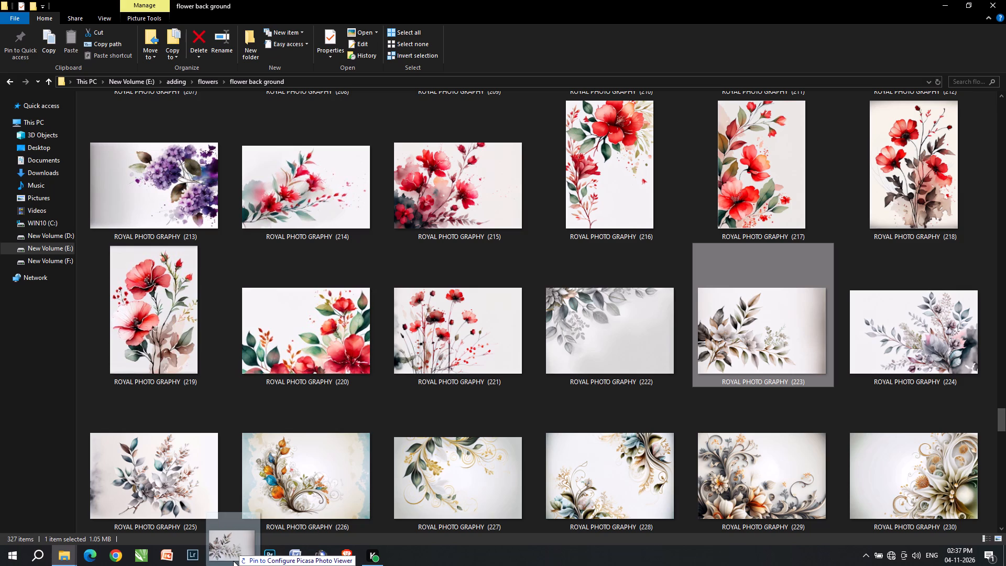
left_click_drag(233, 561, 458, 0)
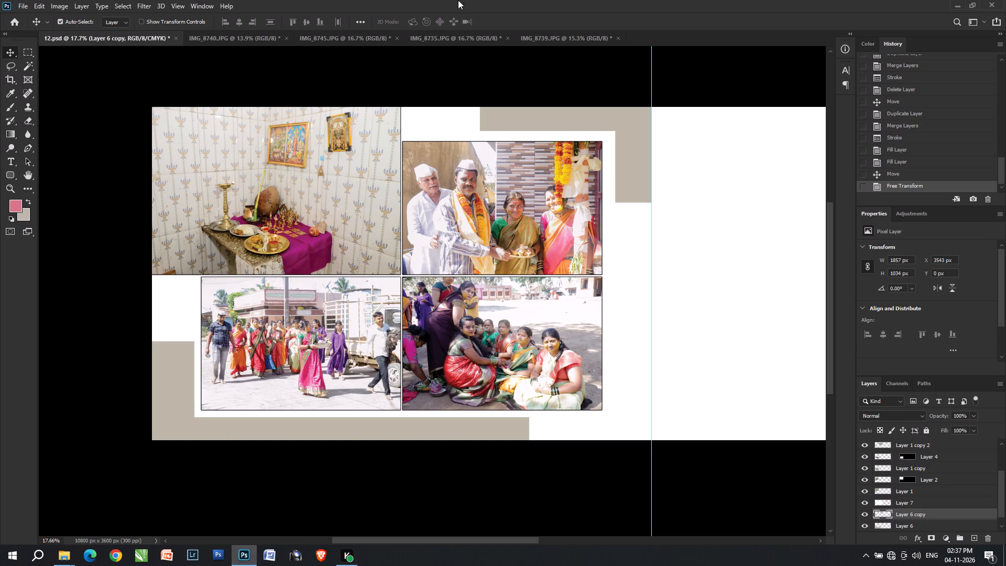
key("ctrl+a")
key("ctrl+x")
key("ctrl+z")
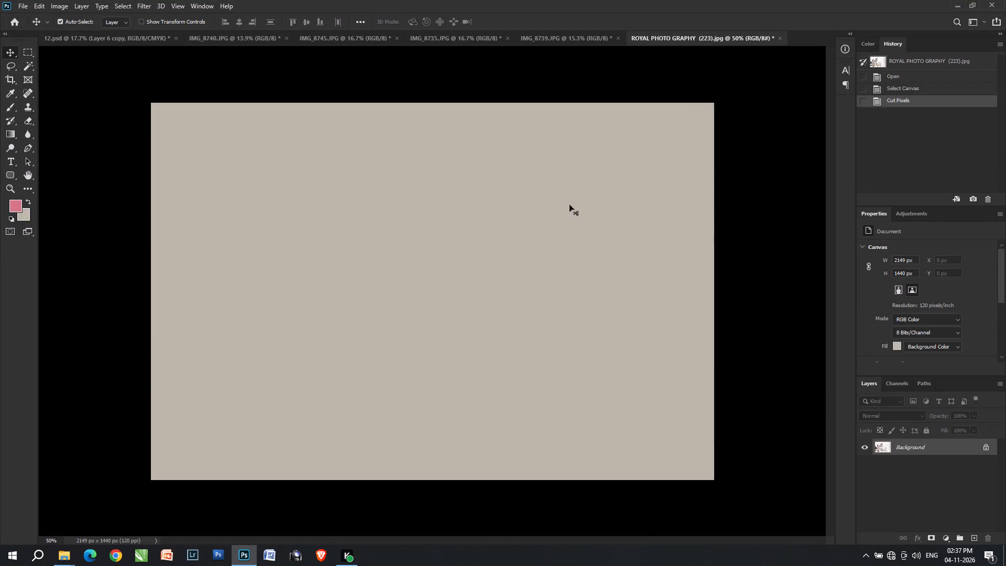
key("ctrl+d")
Erase the pale backdrop around the leaves and flowers with the Background Eraser, including the darker edge strip and the gaps.
key("v")
key("v")
key("w")
type("ee")
type("eee")
right_click(22, 123)
left_click_drag(37, 131, 55, 135)
left_click(632, 310)
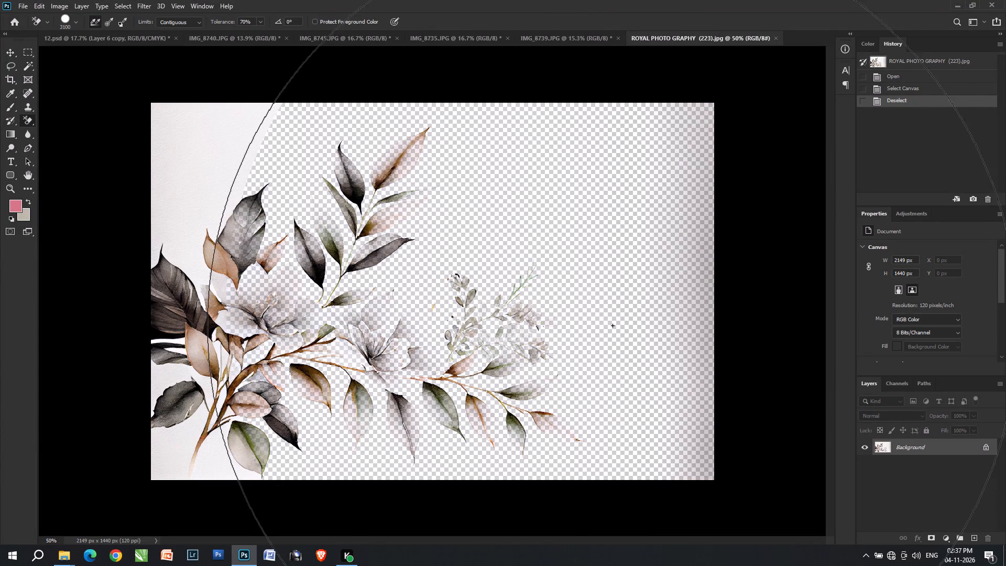
left_click(693, 299)
left_click(184, 169)
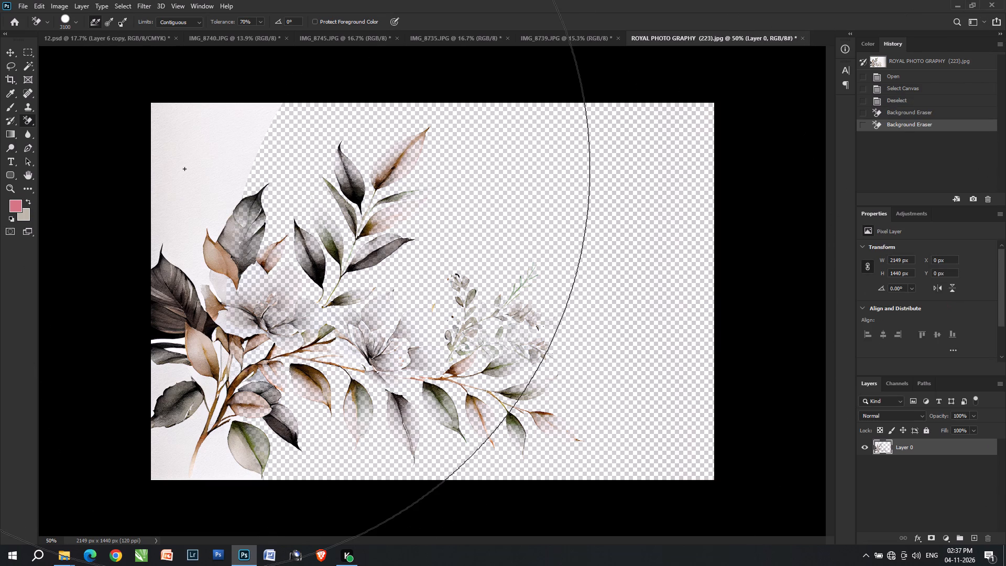
left_click(214, 455)
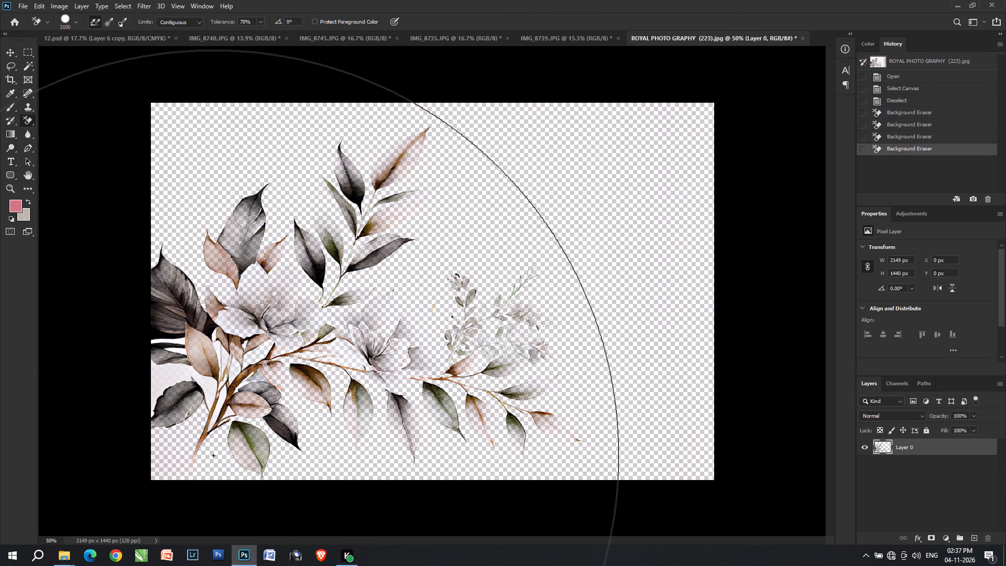
Cut the floral artwork, close its source image without saving, and paste the artwork into the 12.psd spread.
key("ctrl+a")
key("ctrl+x")
key("ctrl+w")
key("ctrl+Tab")
key("apostrophe")
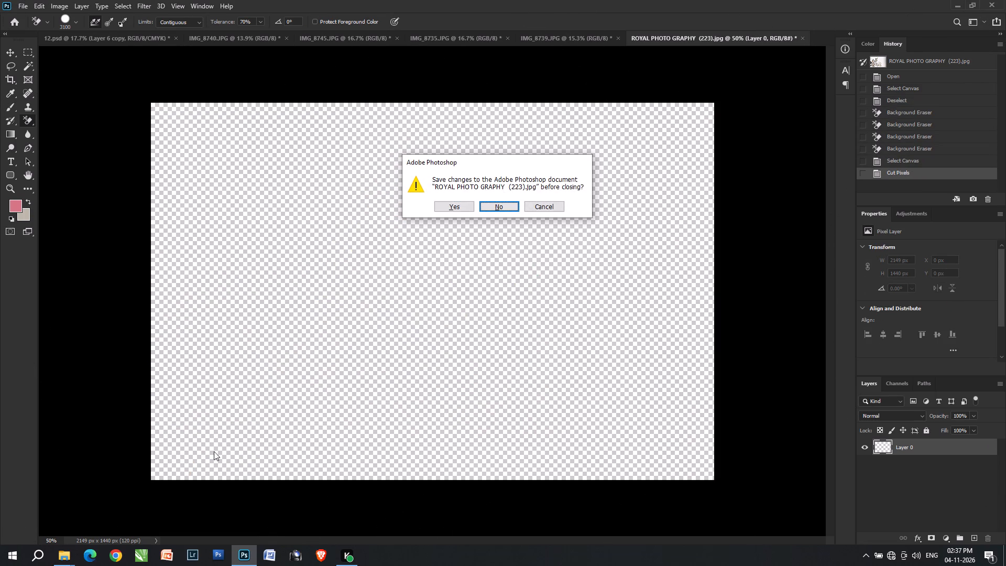
key("Return")
type("vv")
key("ctrl+v")
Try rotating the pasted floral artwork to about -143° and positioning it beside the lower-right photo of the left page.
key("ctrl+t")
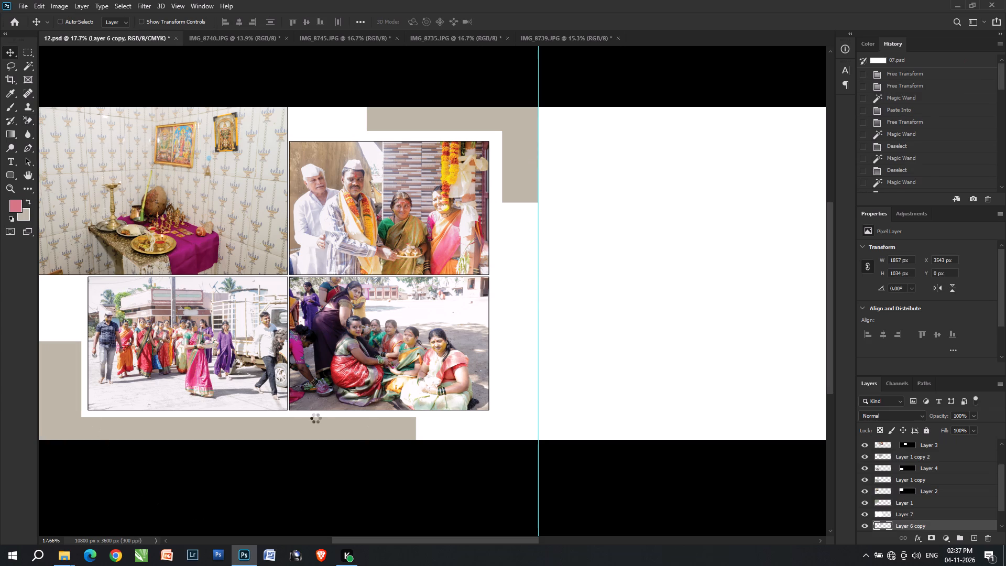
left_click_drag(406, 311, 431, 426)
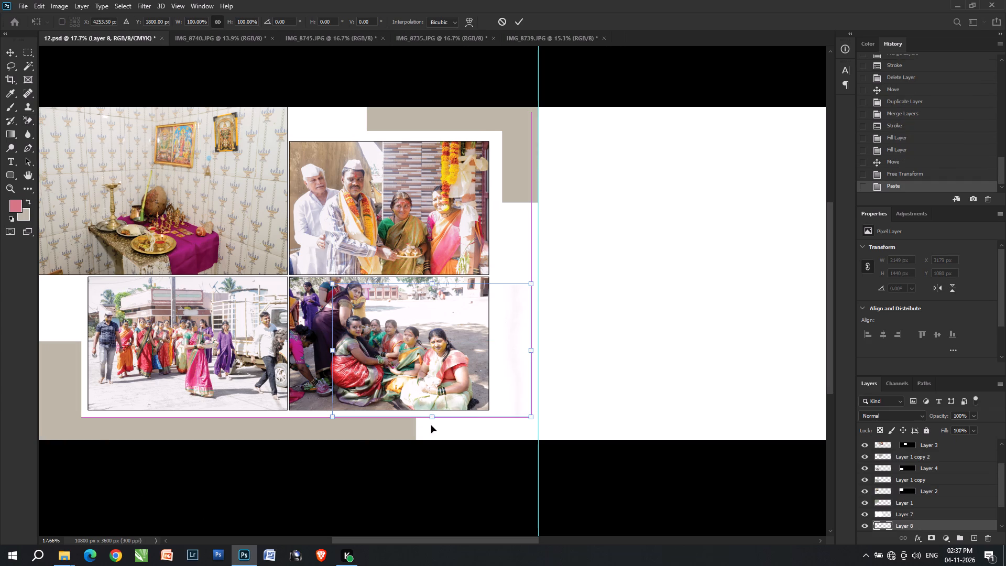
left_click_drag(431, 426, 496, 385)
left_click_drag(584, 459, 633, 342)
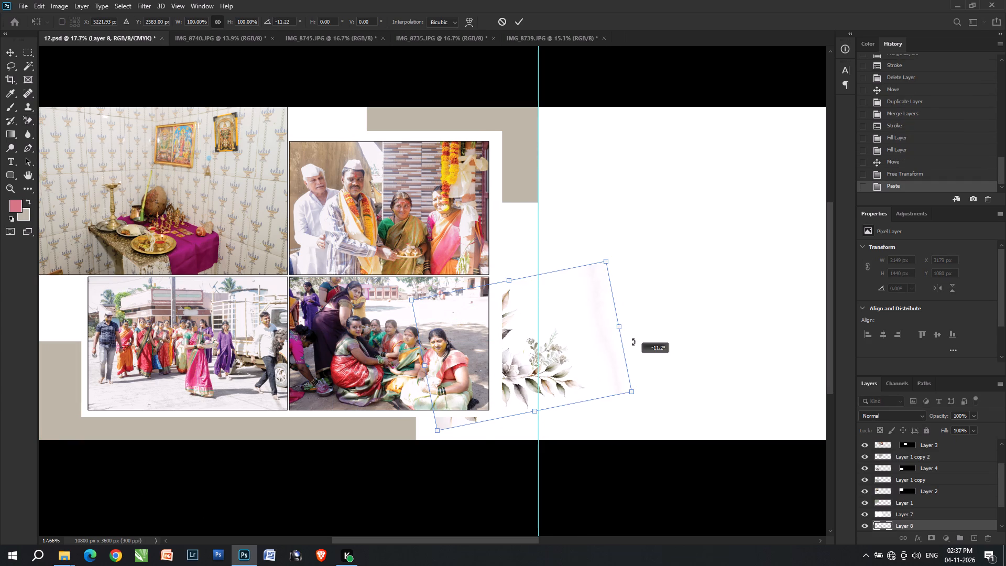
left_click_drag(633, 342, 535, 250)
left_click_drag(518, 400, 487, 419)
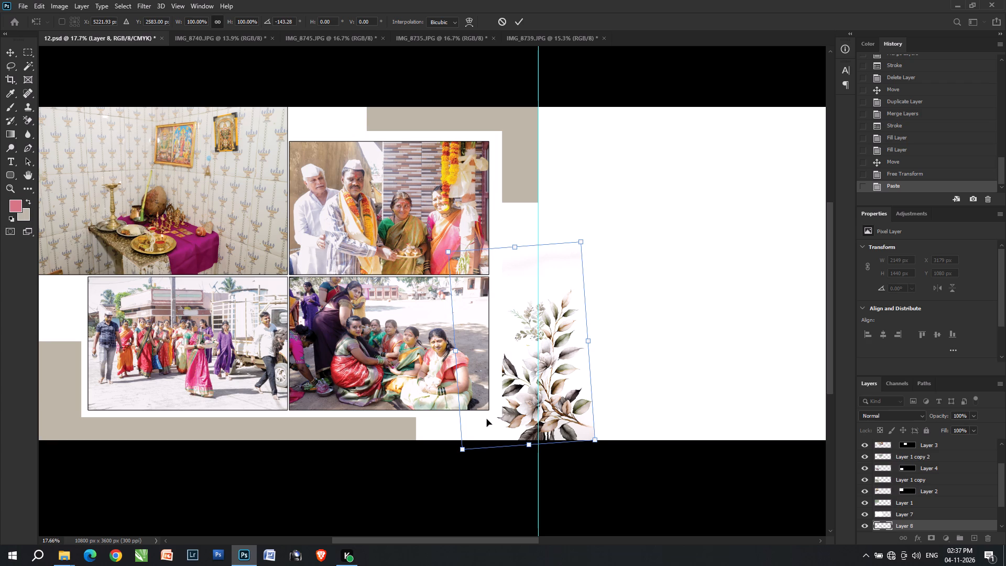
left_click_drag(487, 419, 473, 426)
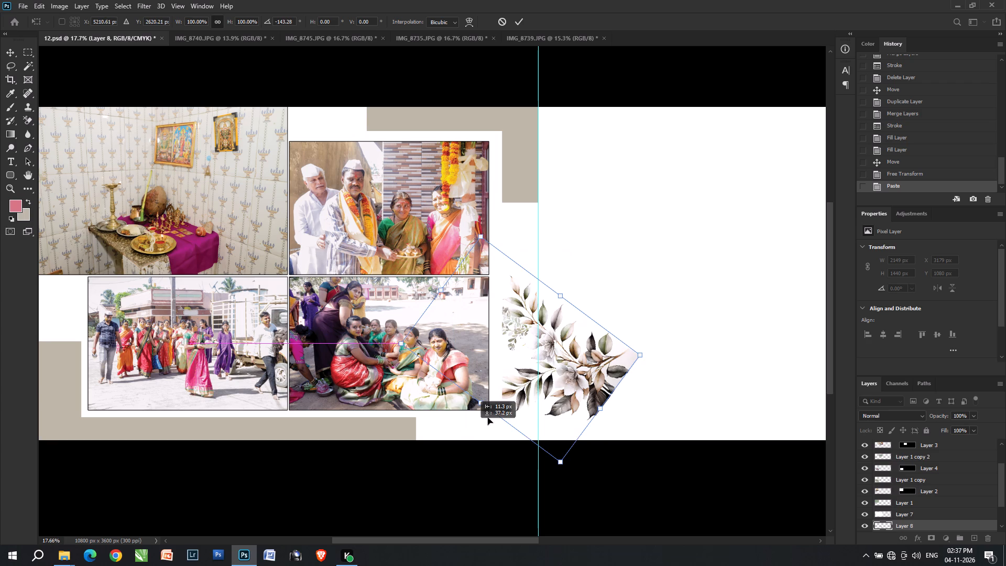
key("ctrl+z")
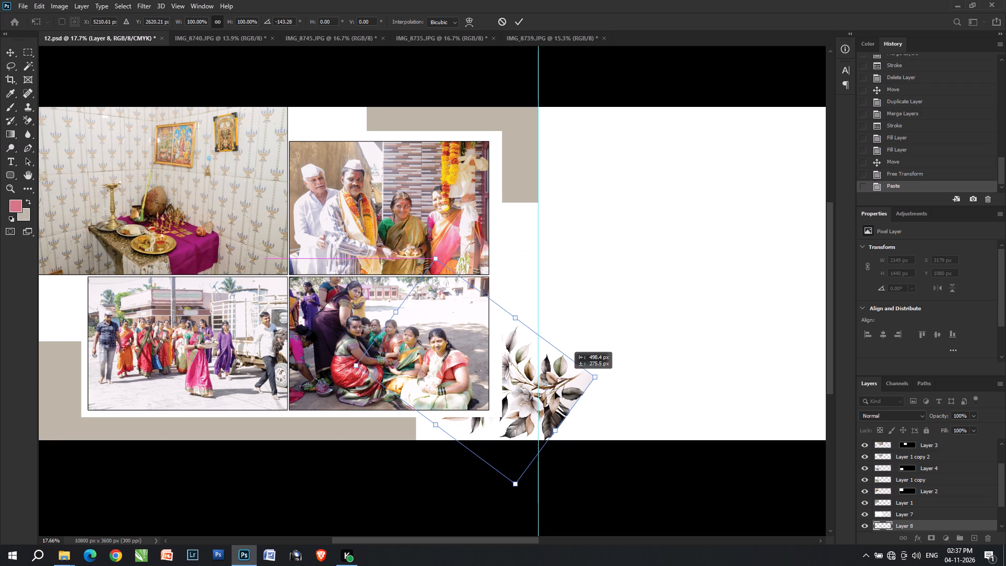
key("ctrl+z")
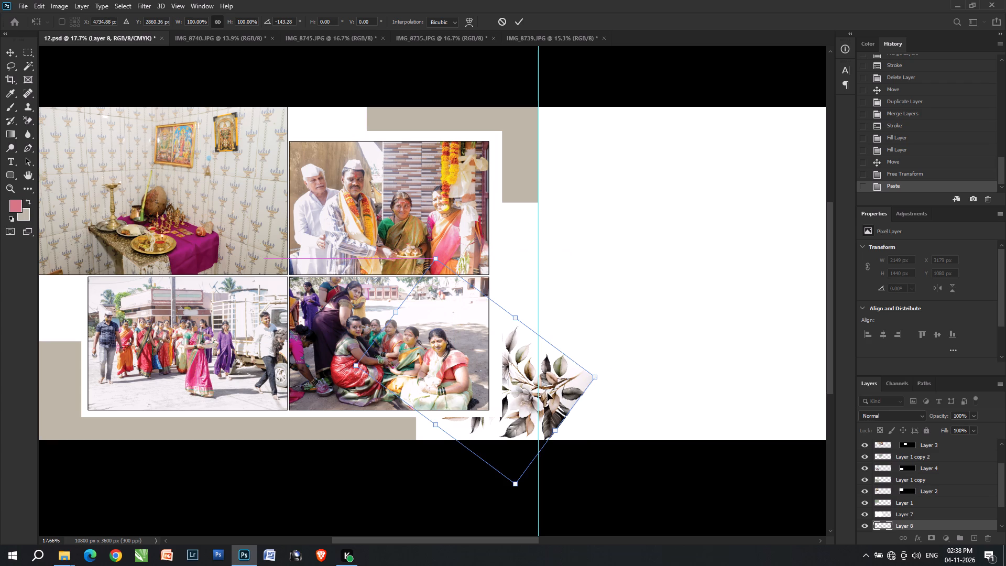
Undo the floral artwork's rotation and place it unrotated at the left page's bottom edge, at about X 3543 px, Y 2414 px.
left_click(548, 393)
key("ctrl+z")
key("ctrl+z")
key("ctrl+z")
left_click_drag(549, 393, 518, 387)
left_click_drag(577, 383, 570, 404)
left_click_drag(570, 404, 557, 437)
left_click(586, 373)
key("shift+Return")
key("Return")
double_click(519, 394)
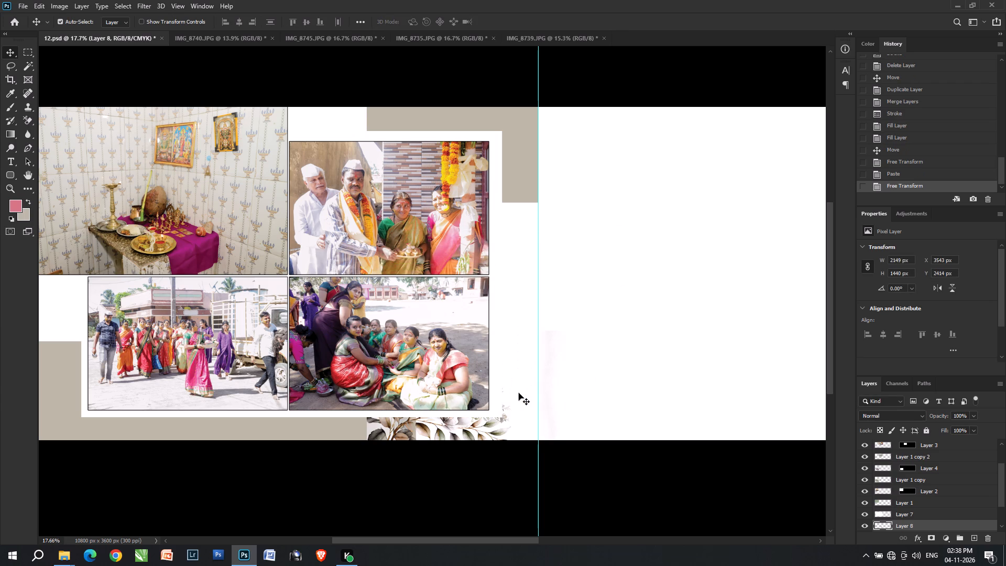
Select the floral artwork on Layer 8 and bring it forward one level, above the white Layer 7.
right_click(496, 395)
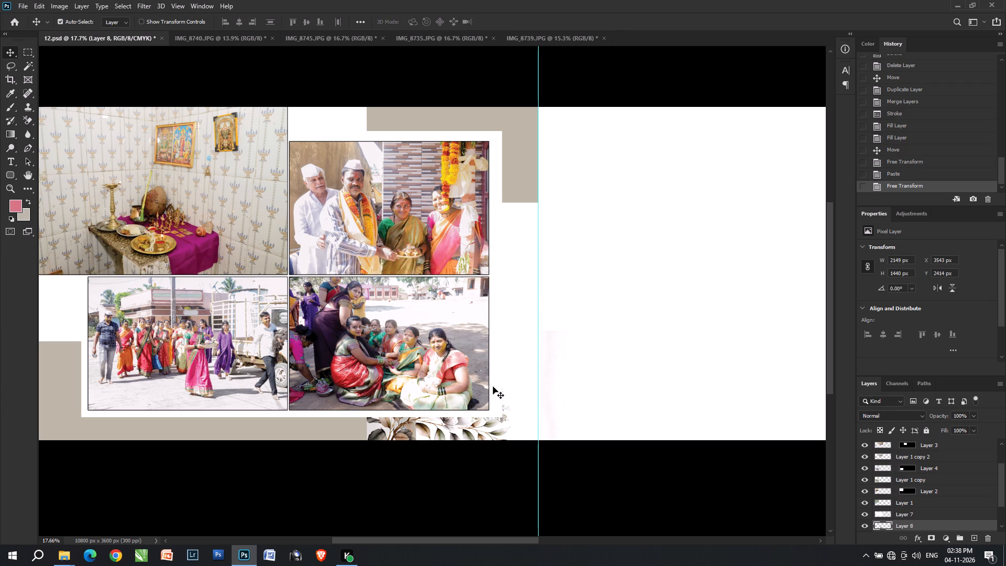
right_click(493, 387)
left_click(501, 396)
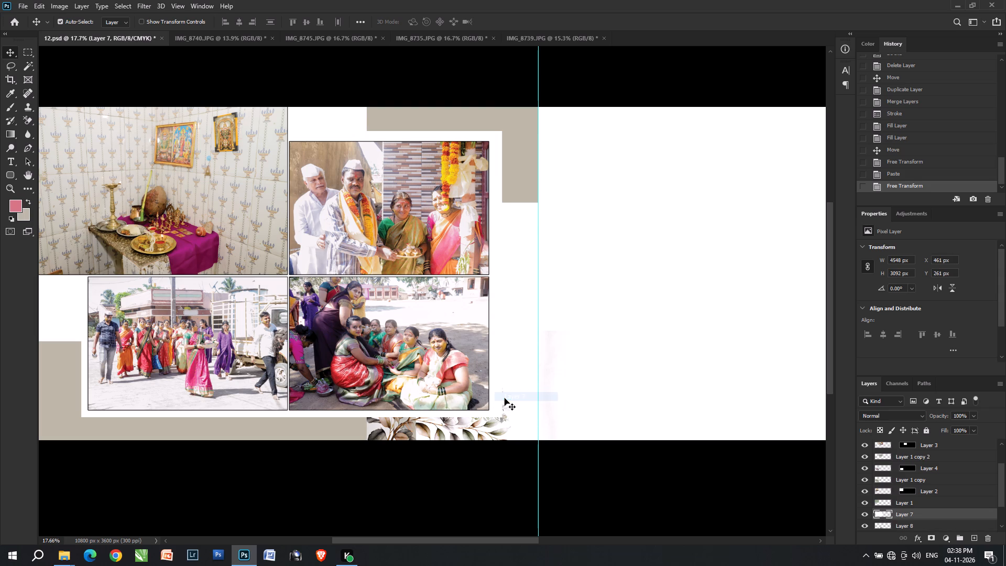
left_click(442, 430)
right_click(442, 436)
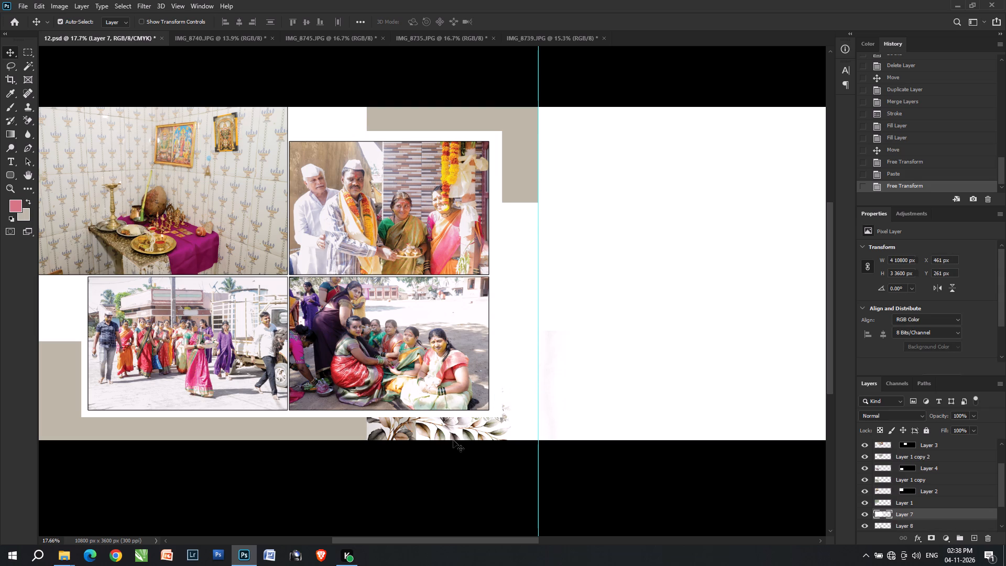
left_click(456, 442)
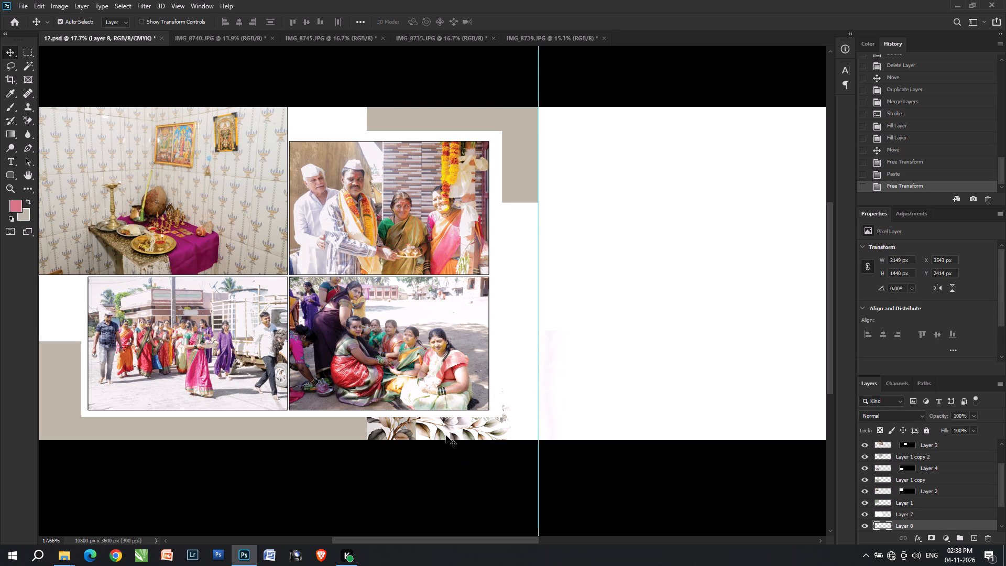
key("ctrl+bracketright")
Rotate the floral artwork to about -66°, scale it to about 102% and move it across the centre guide at the spread's bottom edge.
key("ctrl+t")
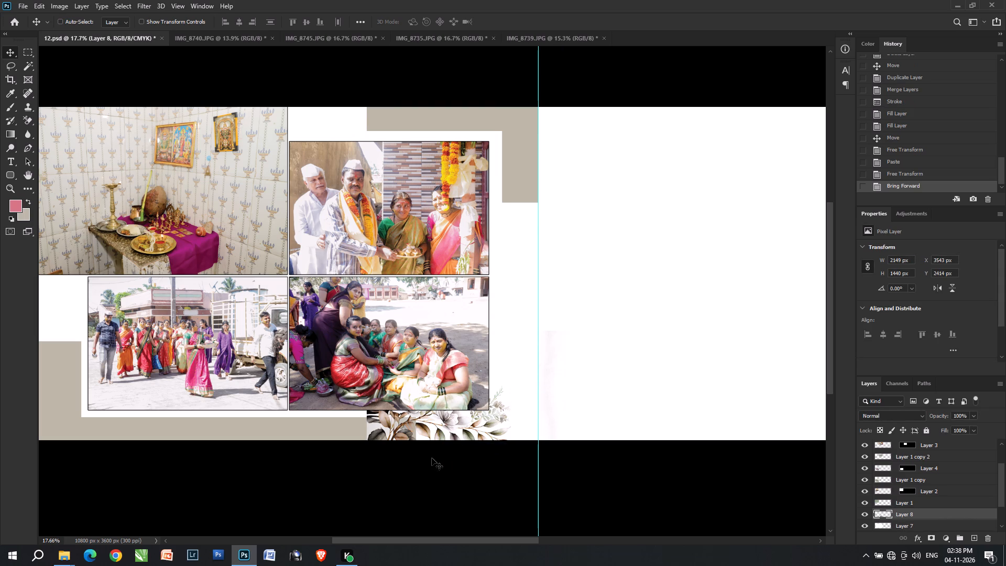
key("ctrl+t")
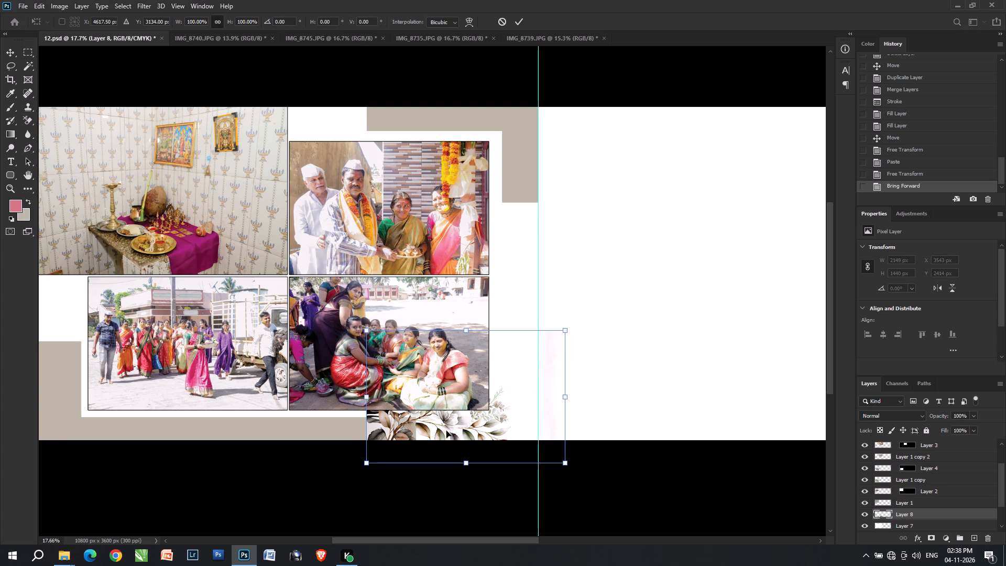
key("ctrl+t")
left_click_drag(446, 511, 578, 451)
left_click_drag(488, 438, 563, 431)
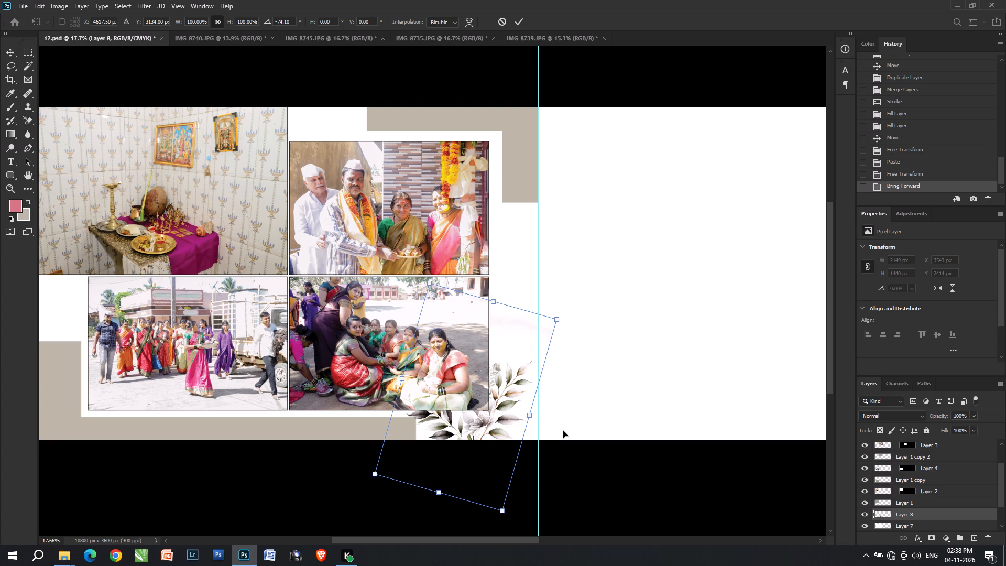
left_click_drag(563, 431, 572, 433)
left_click_drag(614, 416, 614, 417)
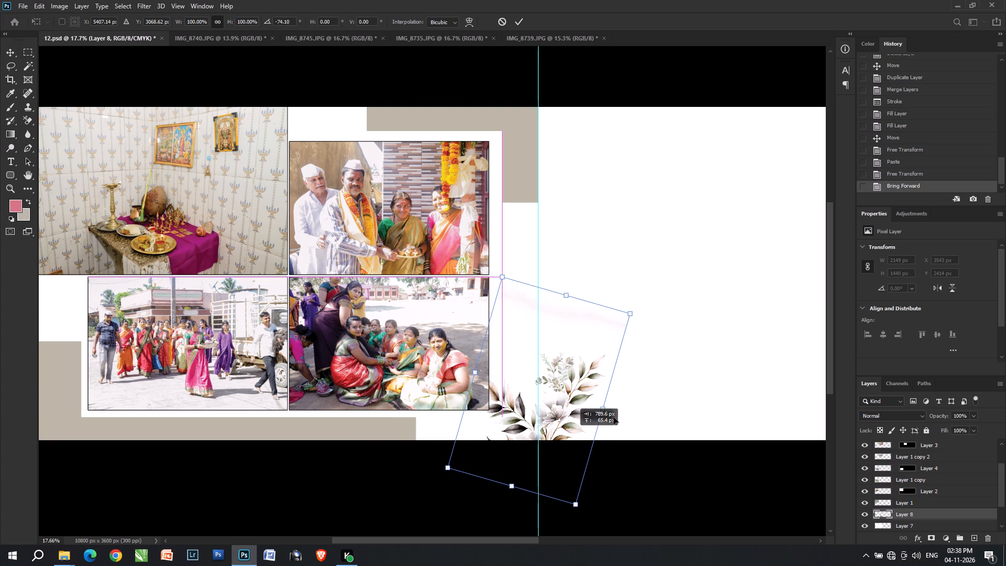
left_click_drag(614, 417, 608, 449)
left_click_drag(640, 403, 641, 416)
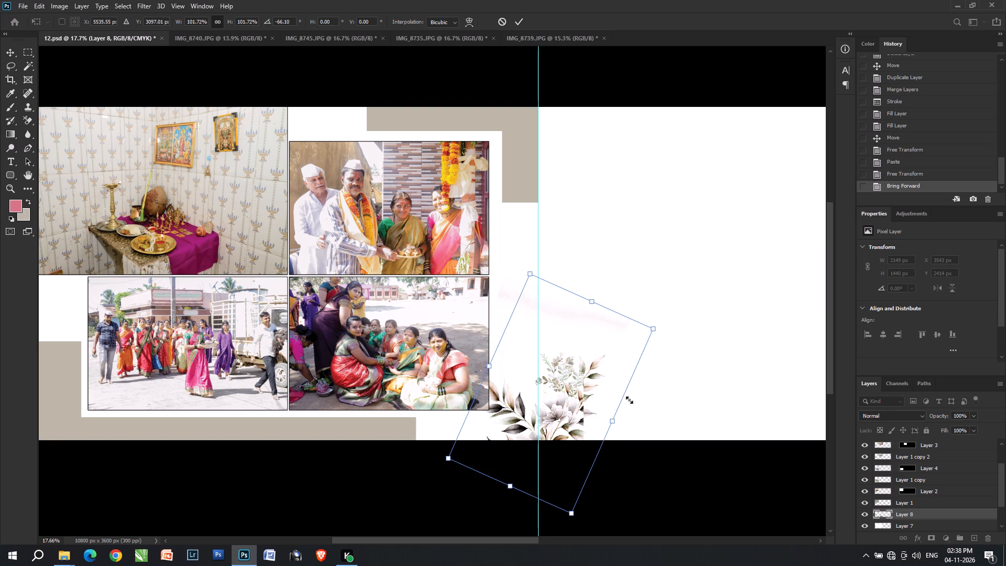
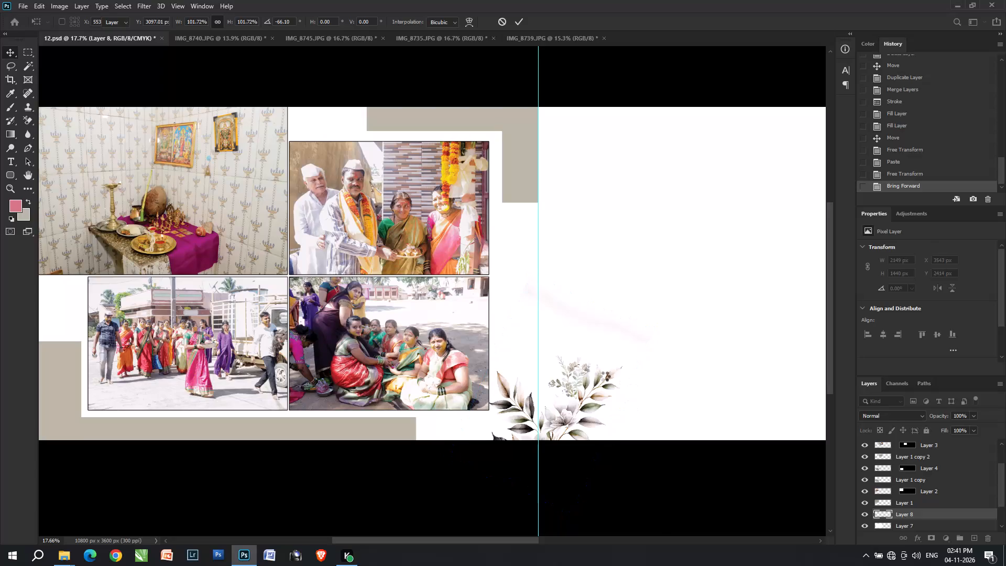
Apply the floral artwork's transform, then lasso the faint pink streak above it on Layer 8, delete it and deselect.
key("l")
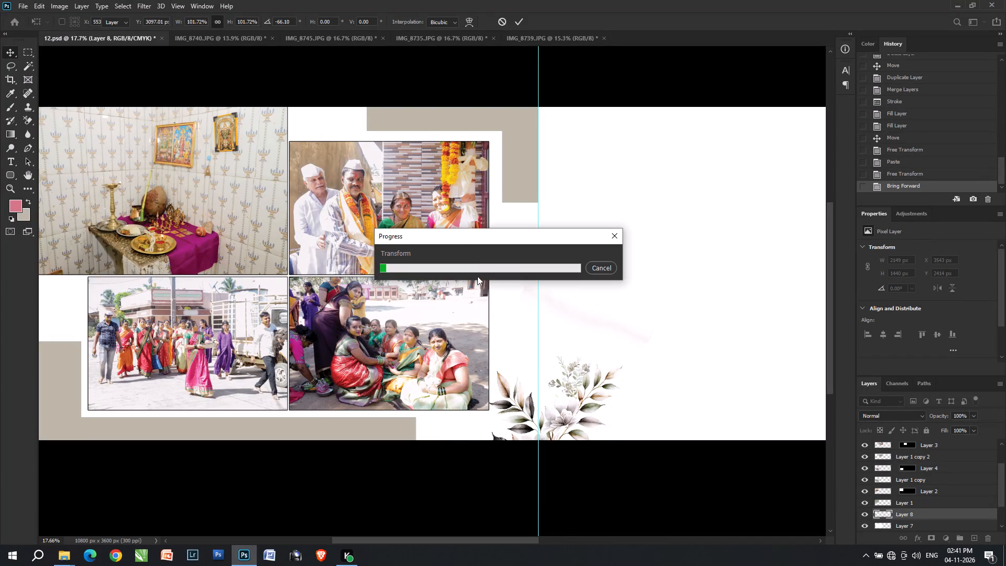
left_click(474, 263)
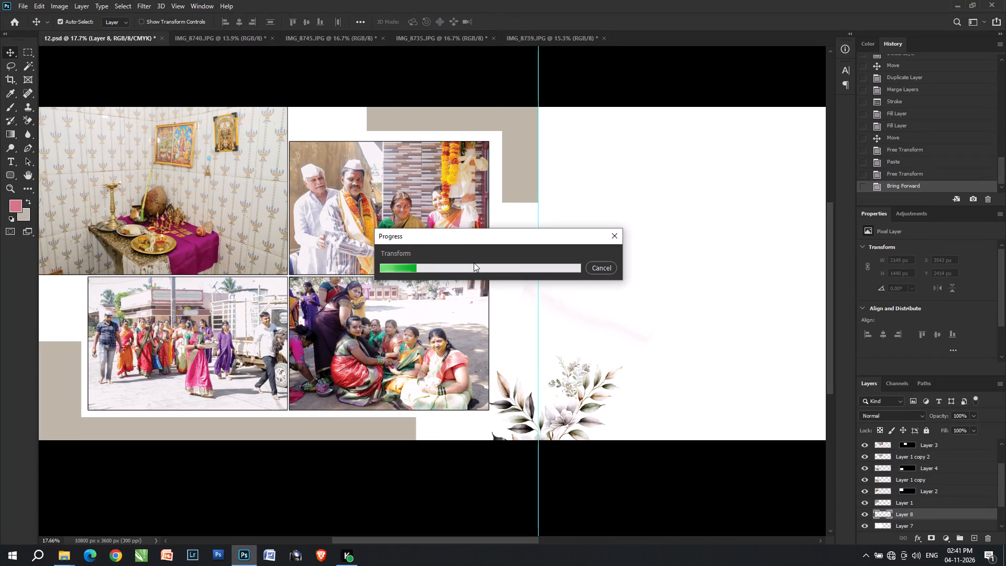
left_click(474, 263)
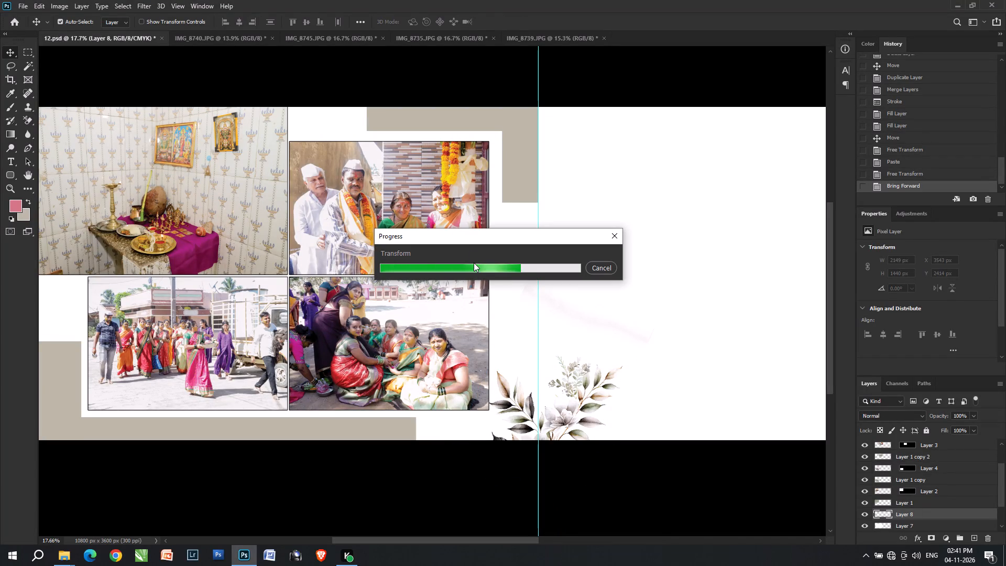
left_click(474, 263)
key("l")
left_click(478, 265)
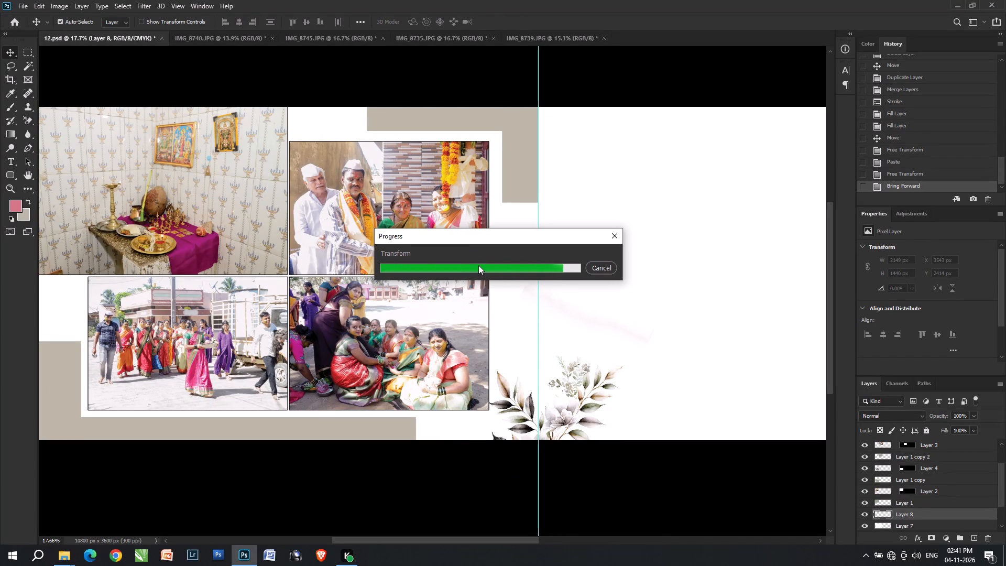
key("l")
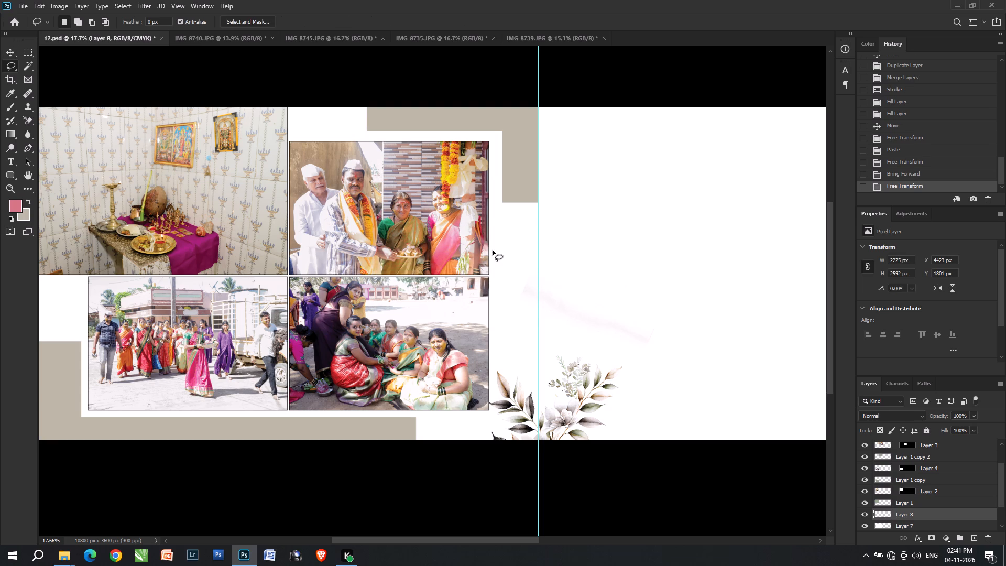
left_click_drag(492, 227, 419, 210)
key("Delete")
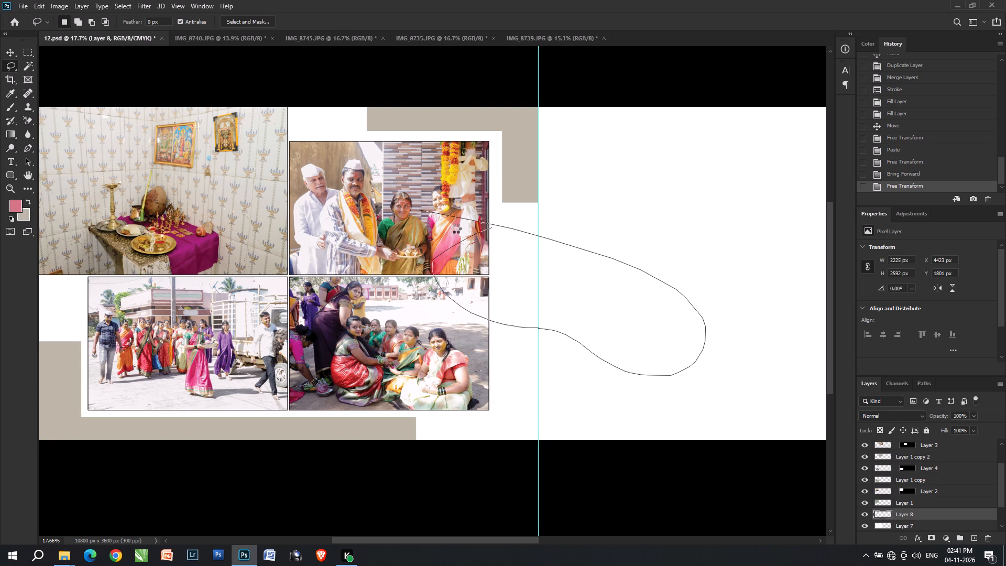
key("ctrl+d")
type("vv")
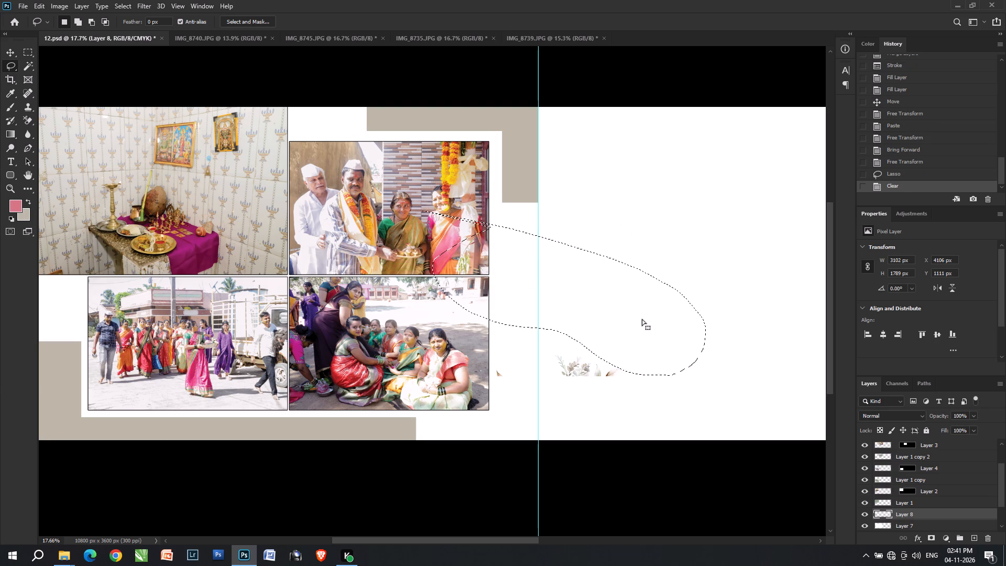
key("ctrl+d")
key("v")
key("Down")
key("Up")
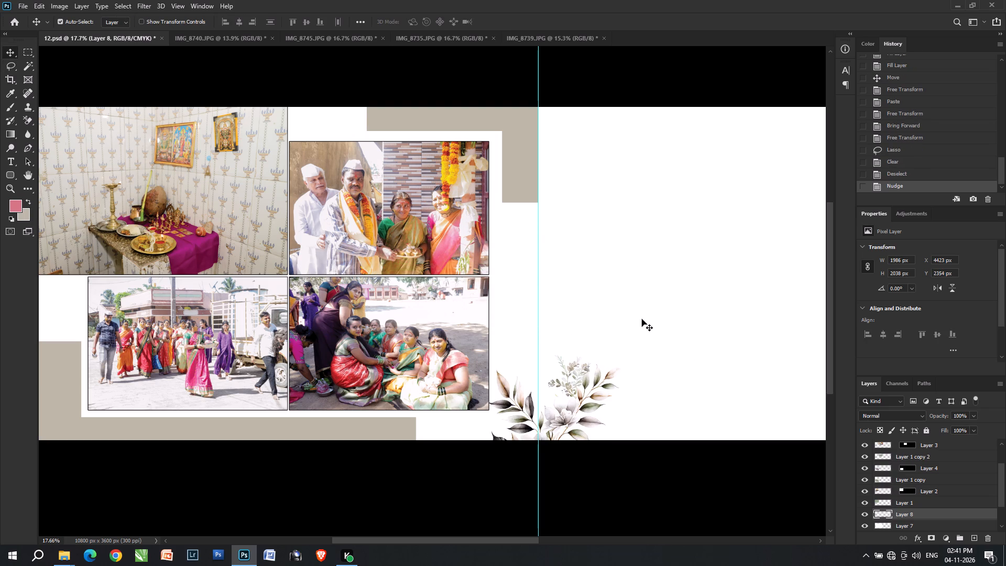
Close the emptied photo documents IMG_8739, IMG_8735, IMG_8745 and IMG_8740 without saving their changes, leaving 12.psd open.
key("ctrl+Tab")
key("ctrl+Tab")
key("ctrl+Tab")
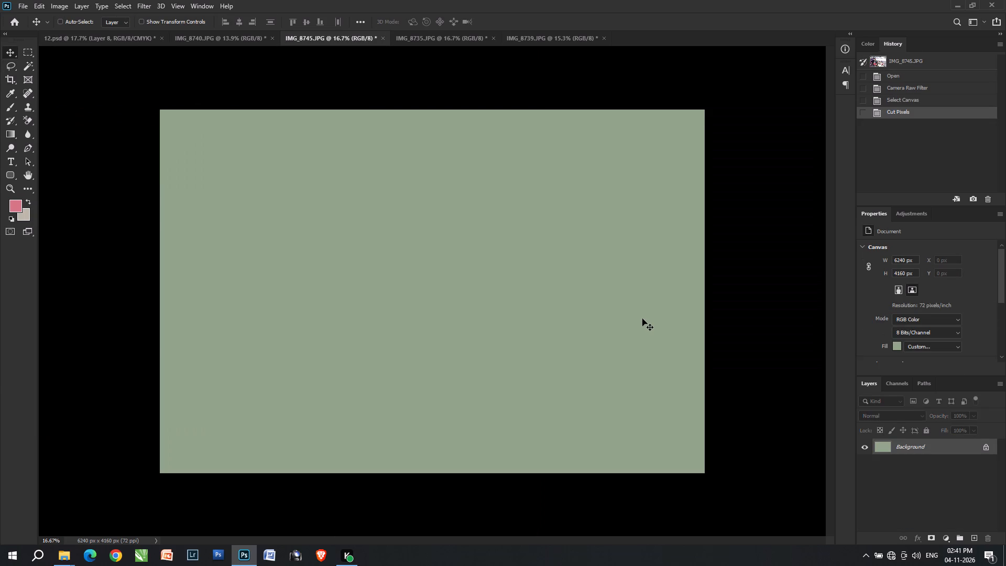
key("ctrl+Tab")
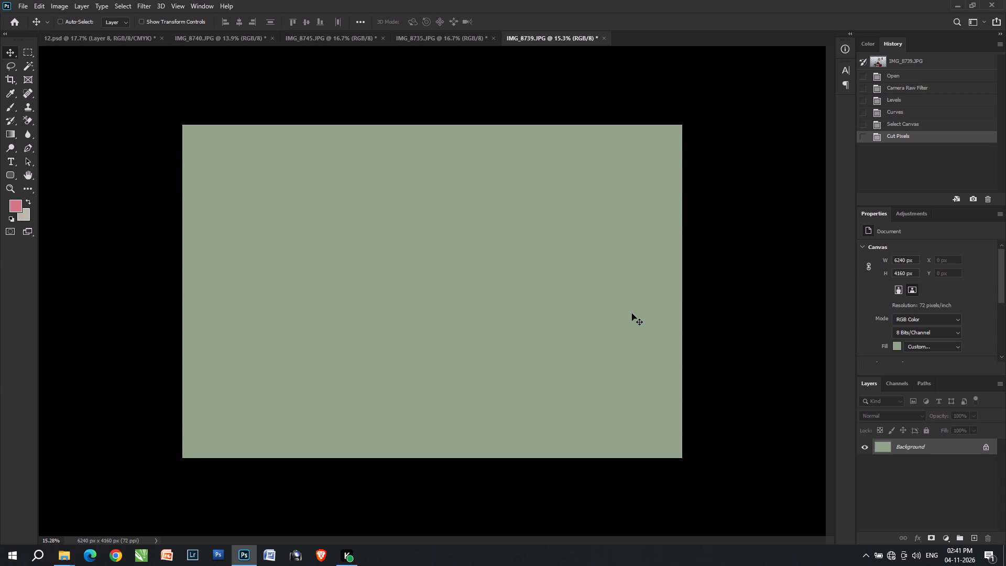
key("ctrl+Tab")
key("ctrl+Tab")
key("ctrl+Tab")
key("ctrl+Tab")
key("ctrl+Tab")
key("ctrl+Tab")
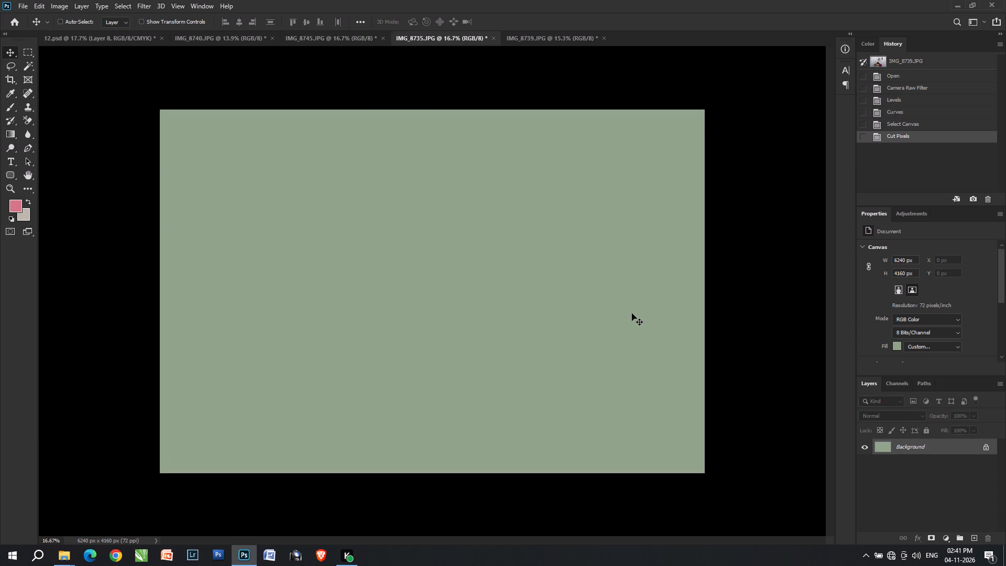
key("ctrl+w")
key("Tab")
key("Return")
key("ctrl+w")
key("Tab")
key("Return")
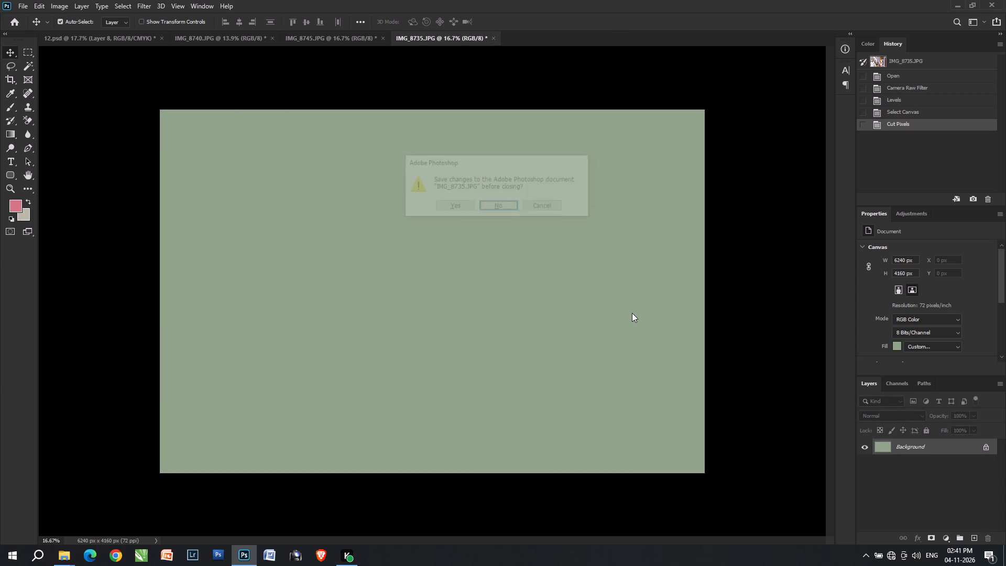
key("ctrl+w")
key("Tab")
key("Tab")
key("Tab")
key("Return")
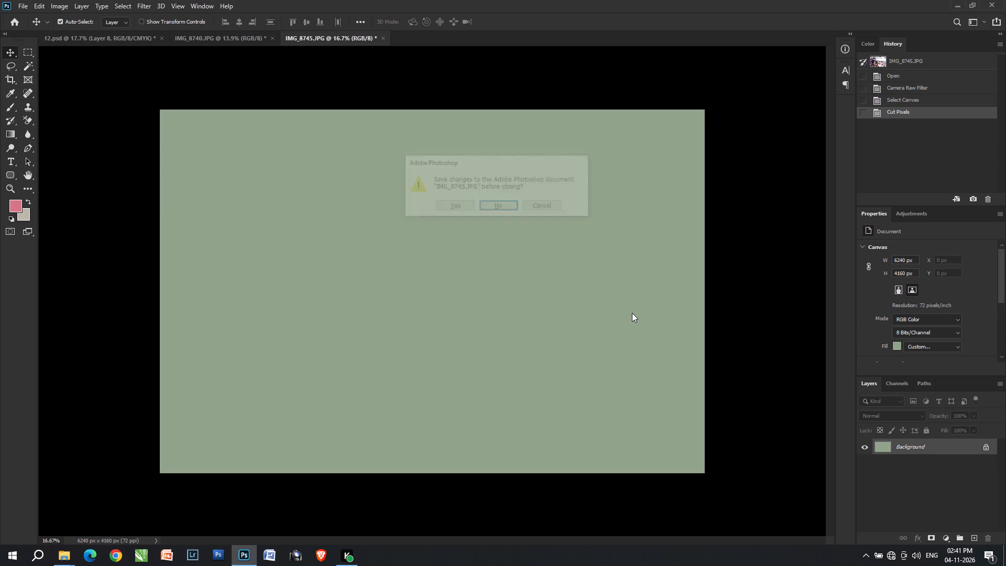
key("ctrl+w")
key("Tab")
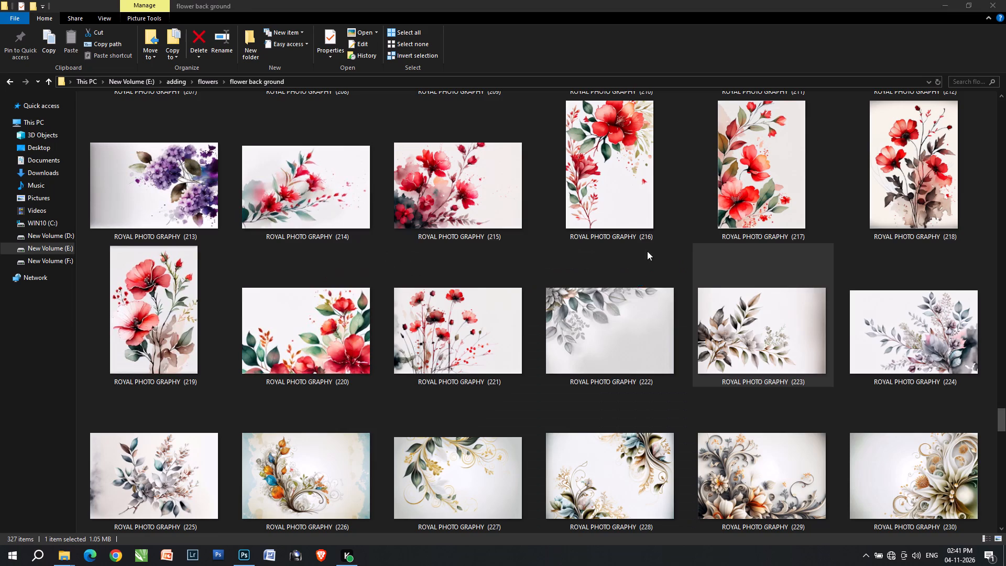
Switch to File Explorer and move the photos already used in the spread from folder 02 into its DONE folder.
key("alt+Tab")
key("alt+Tab")
left_click_drag(611, 198, 194, 218)
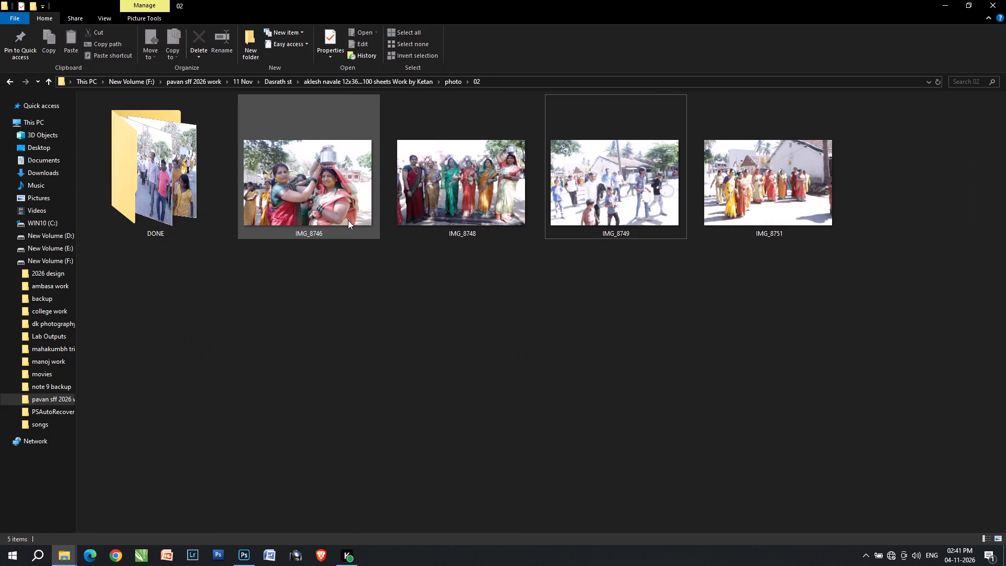
Select IMG_8746, IMG_8748, IMG_8749 and IMG_8751 in folder 02 and drop them into Photoshop to open as separate documents.
left_click(348, 220)
left_click(732, 210, "shift")
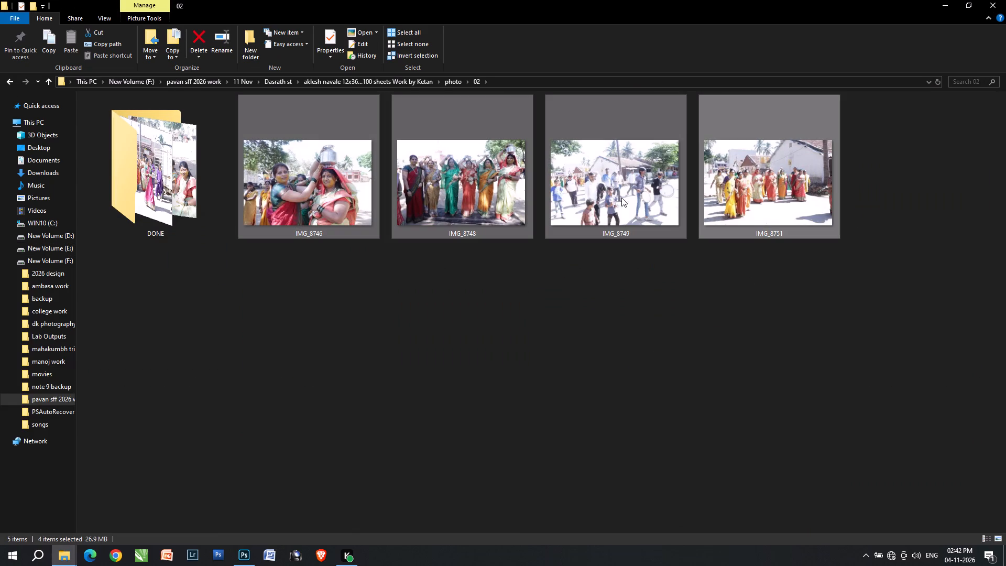
left_click_drag(621, 198, 607, 0)
key("alt+Tab")
key("alt+Tab")
left_click(598, 0)
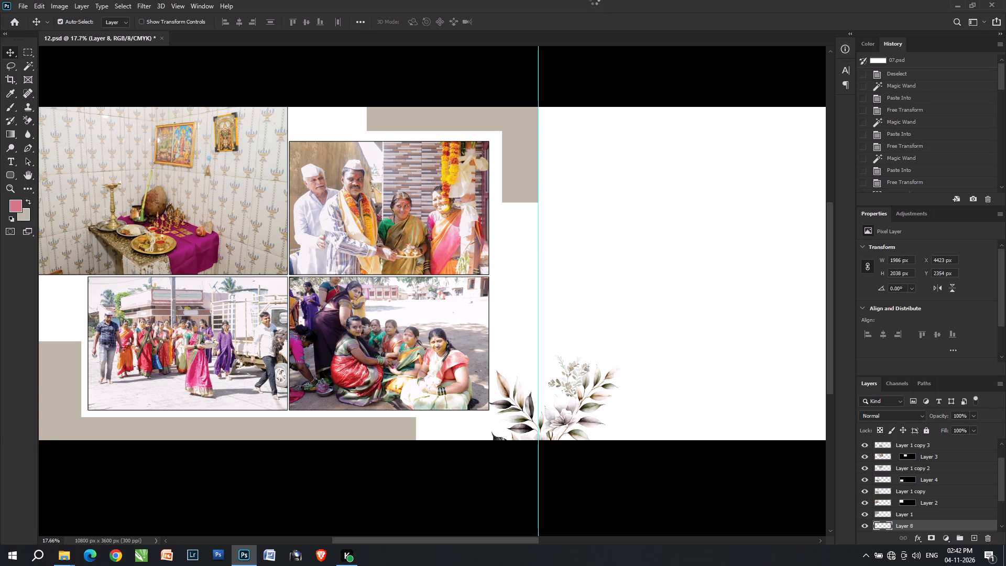
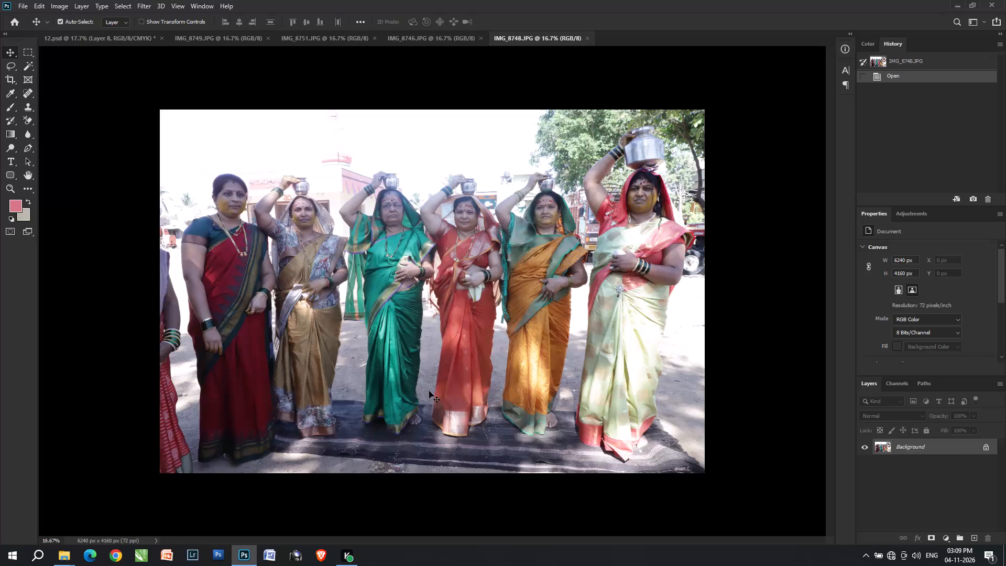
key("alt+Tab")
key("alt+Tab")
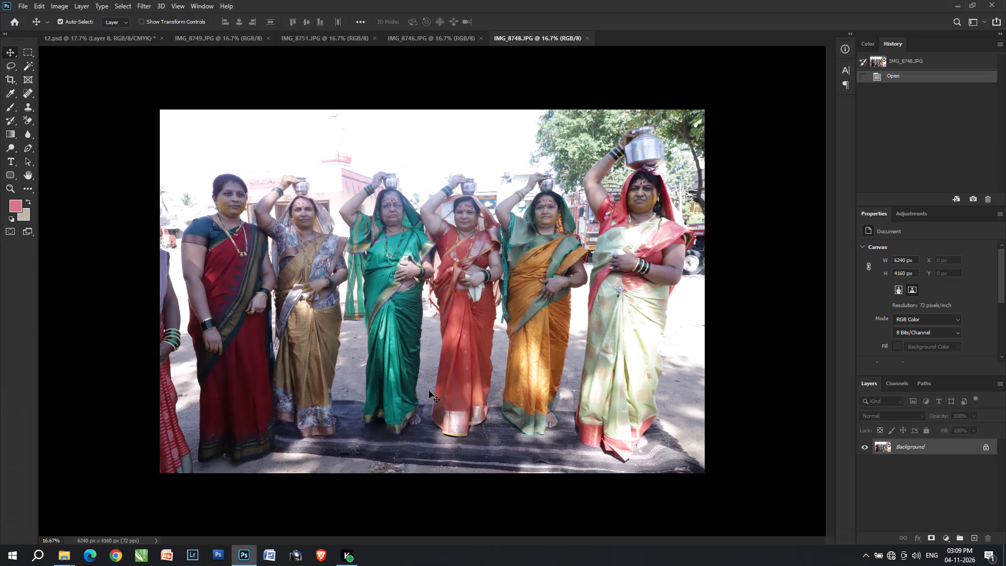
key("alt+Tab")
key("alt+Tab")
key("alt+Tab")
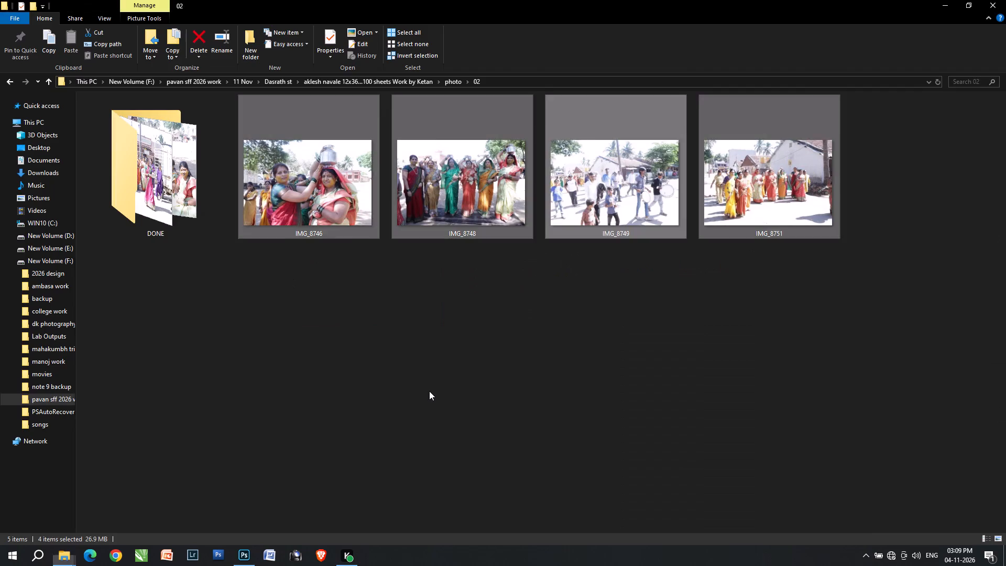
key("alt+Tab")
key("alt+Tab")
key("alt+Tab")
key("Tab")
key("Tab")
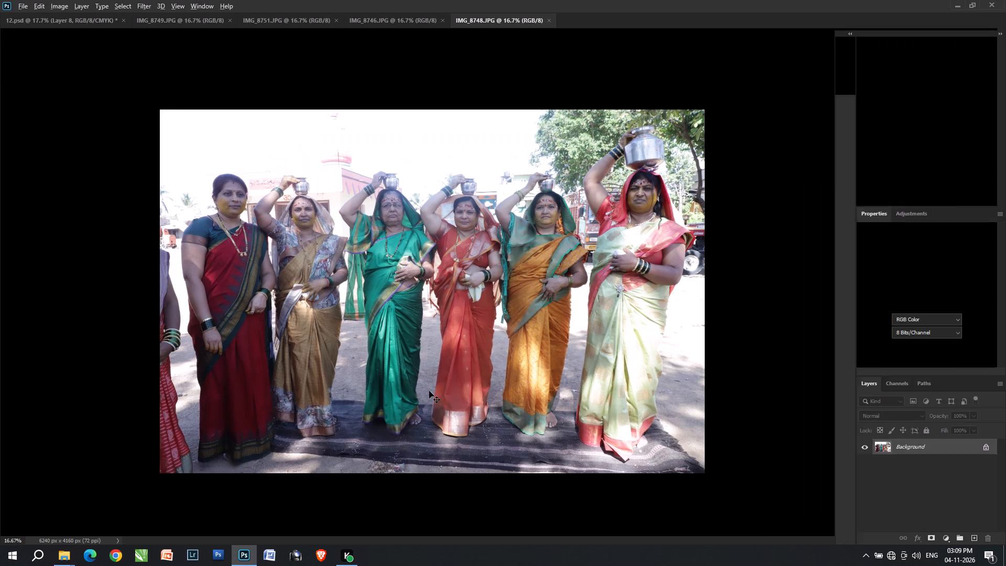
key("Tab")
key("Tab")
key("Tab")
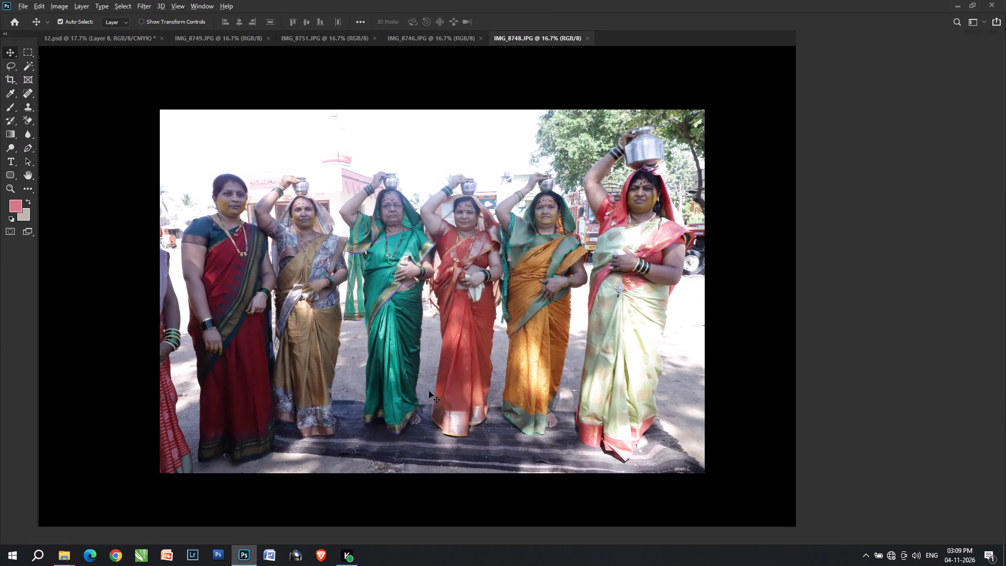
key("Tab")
Go through the newly opened photos to IMG_8746 and open it in the Camera Raw Filter.
key("ctrl+Tab")
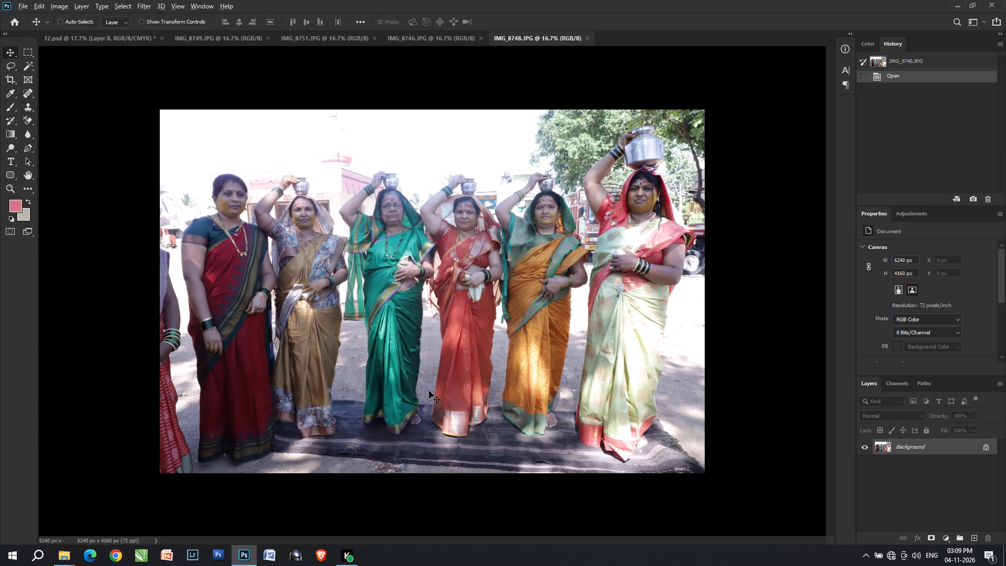
key("ctrl+Tab")
key("ctrl+Tab")
key("ctrl+Tab")
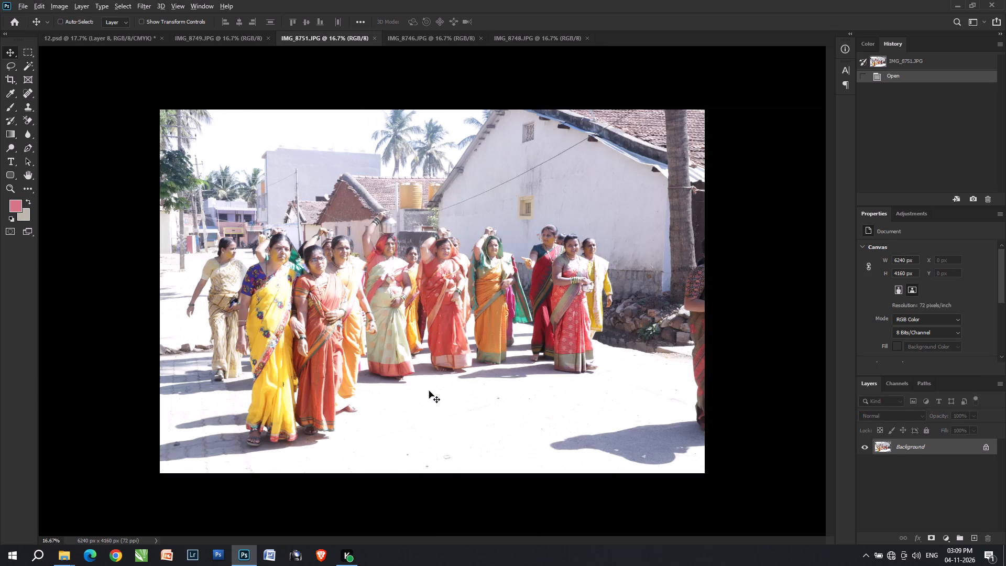
key("ctrl+Tab")
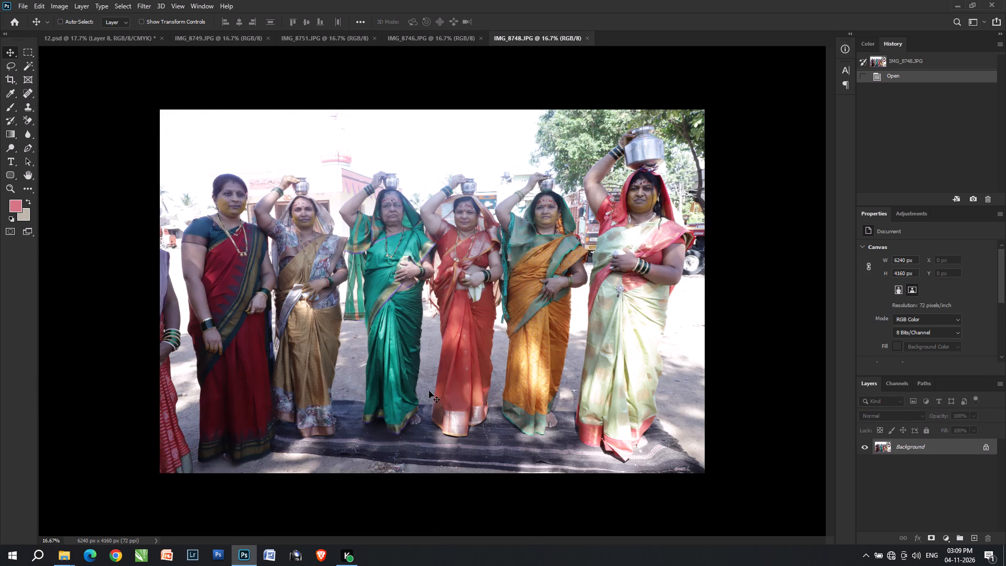
key("ctrl+shift+Tab")
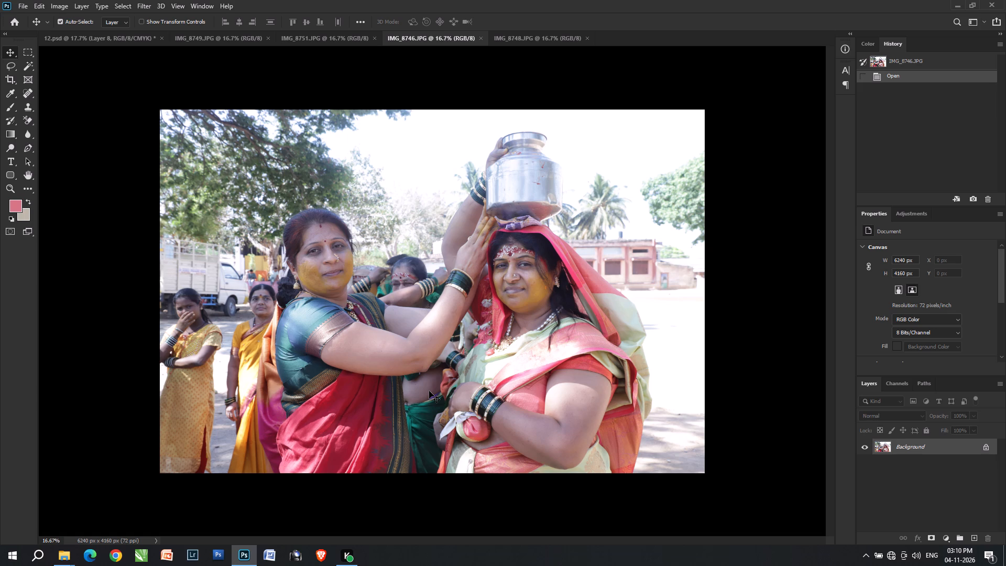
key("ctrl+shift+a")
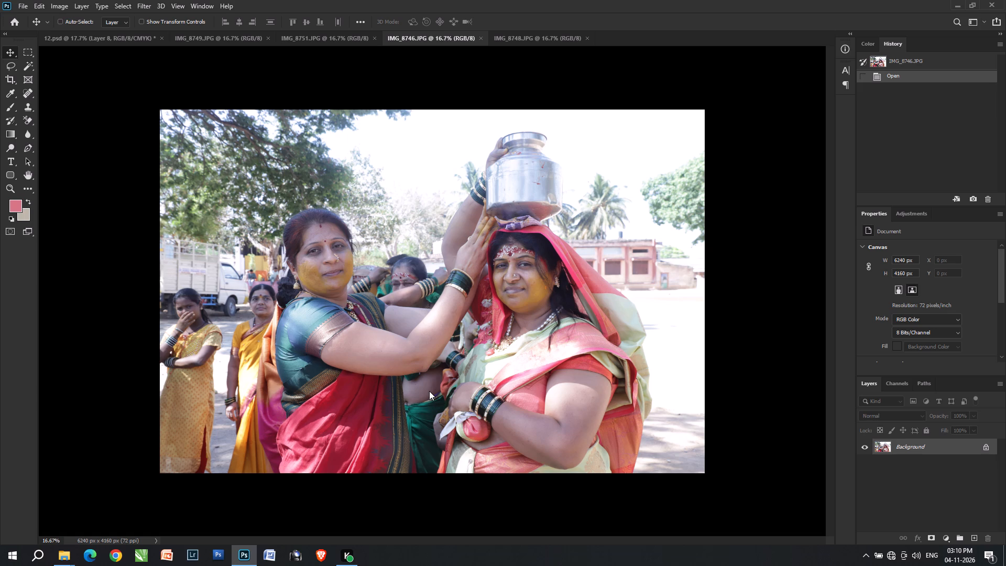
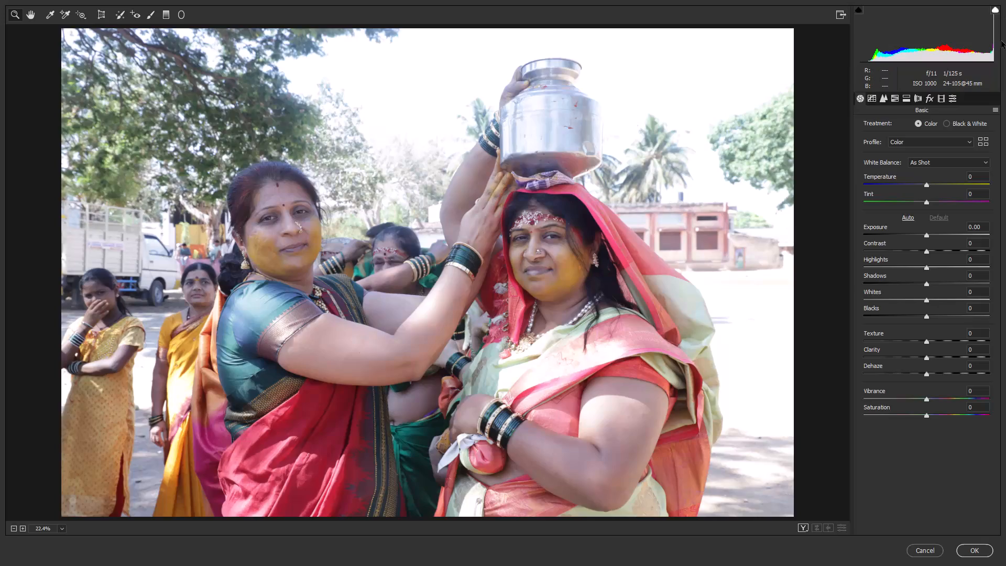
Apply the previous conversion settings to IMG_8746 in the Camera Raw Filter, with exposure set to +0.20.
left_click(992, 110)
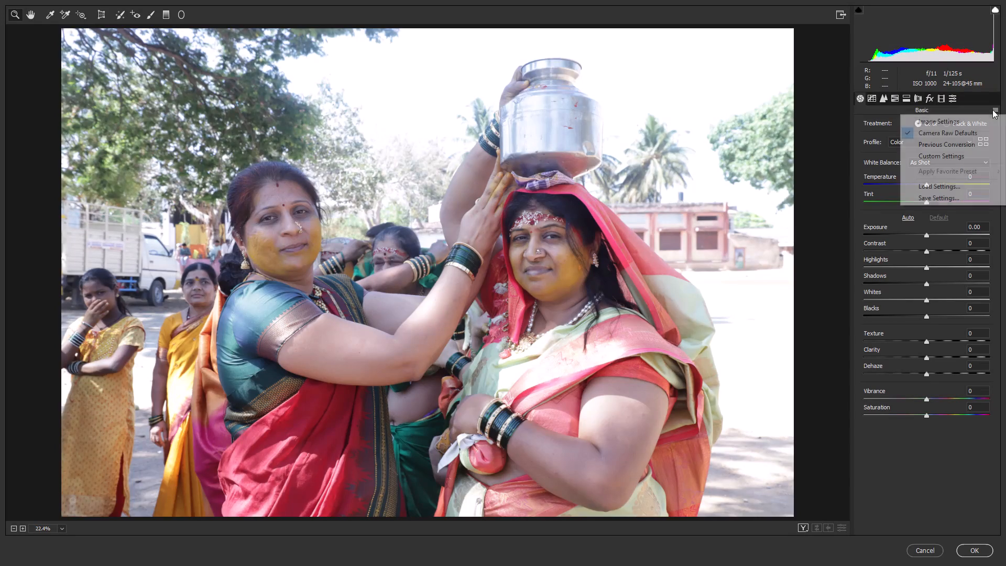
left_click_drag(985, 128, 983, 140)
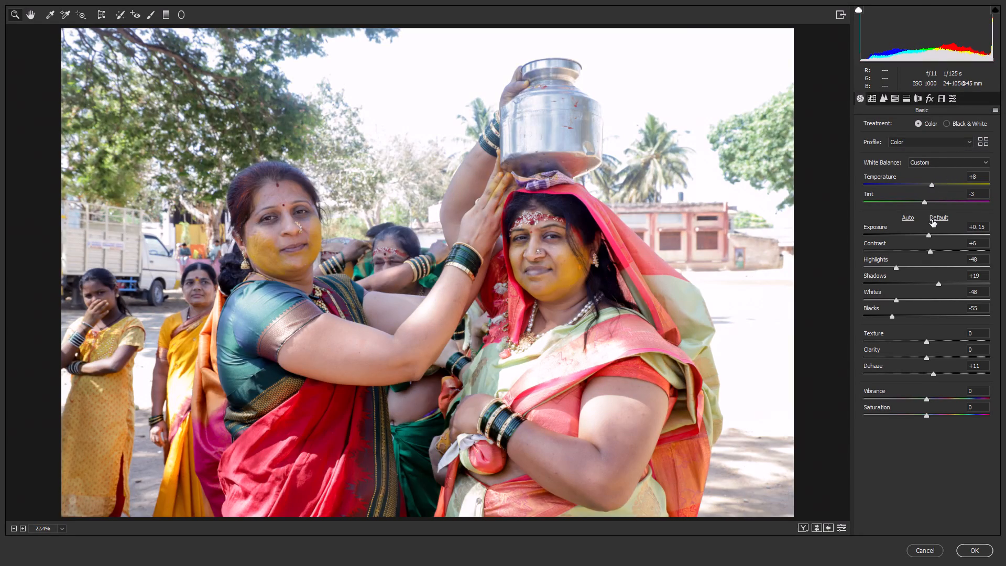
left_click_drag(432, 201, 441, 218)
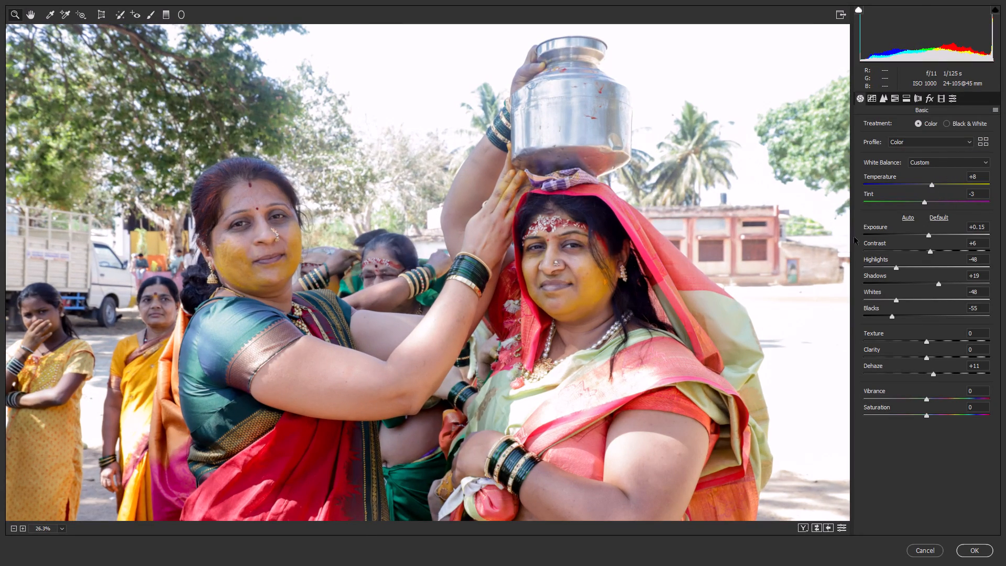
left_click_drag(683, 223, 668, 218)
left_click(931, 236)
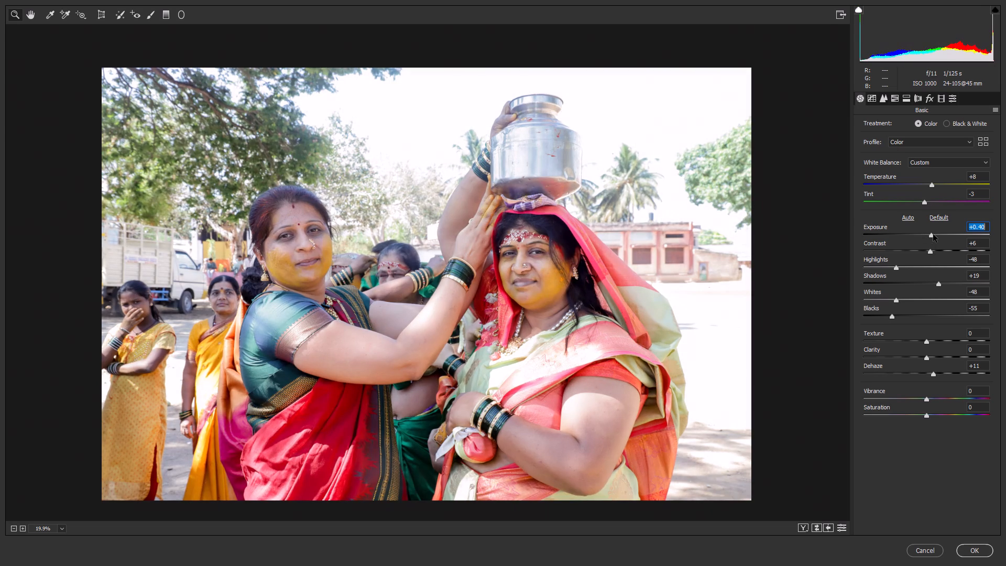
left_click(931, 234)
left_click(459, 205)
key("Return")
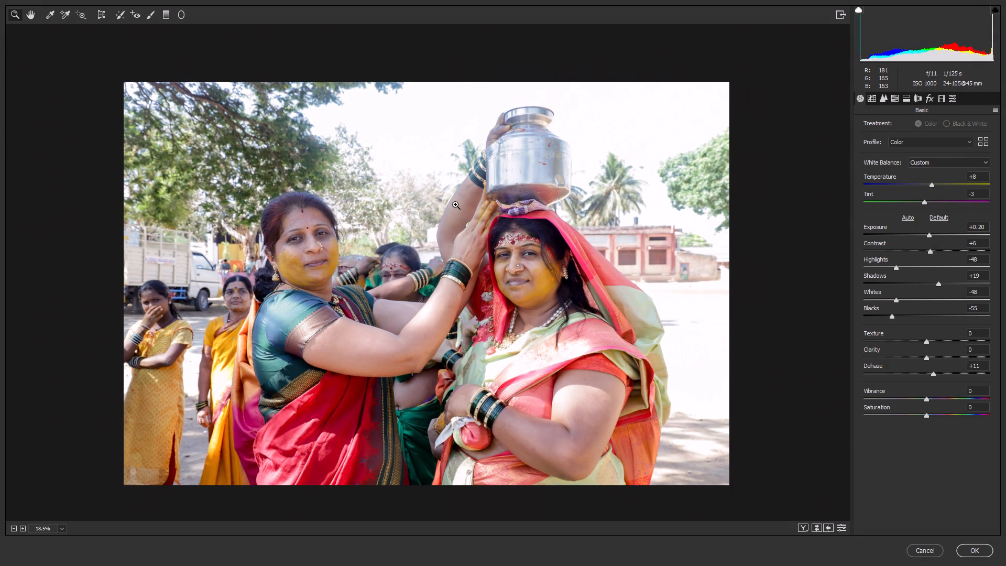
key("Return")
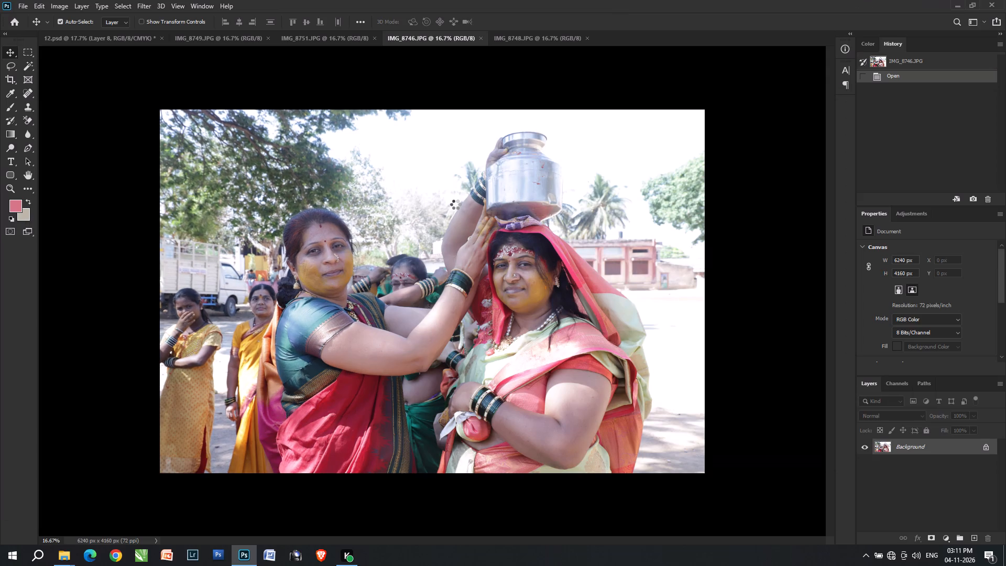
Cut the entire corrected IMG_8746 image out of its document.
key("ctrl+a")
key("alt+Tab")
key("alt+Tab")
key("ctrl+a")
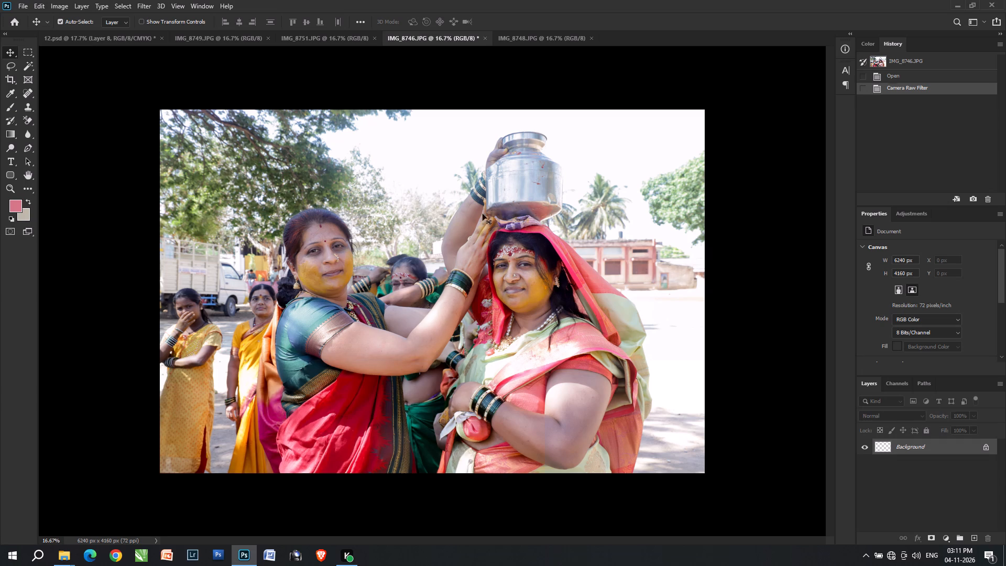
key("ctrl+x")
In 12.psd, duplicate three photo frames from the filled page and place the copies on the empty page at about X 5983 px.
left_click(106, 37, "ctrl")
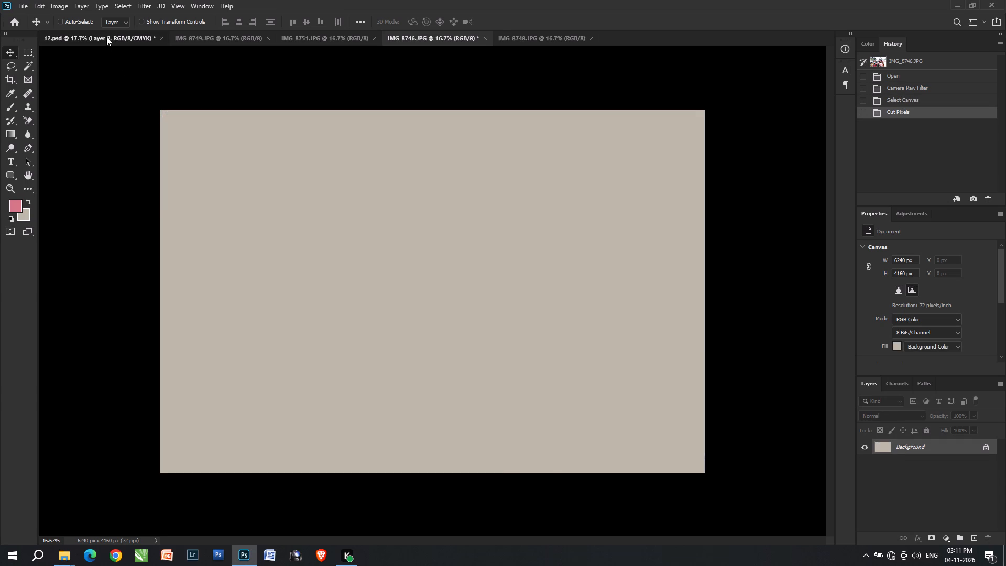
key("space")
key("space")
key("space")
key("space")
left_click_drag(580, 267, 376, 271)
key("v")
scroll(230, 307, "down", 3)
right_click(203, 309)
left_click_drag(220, 322, 223, 329)
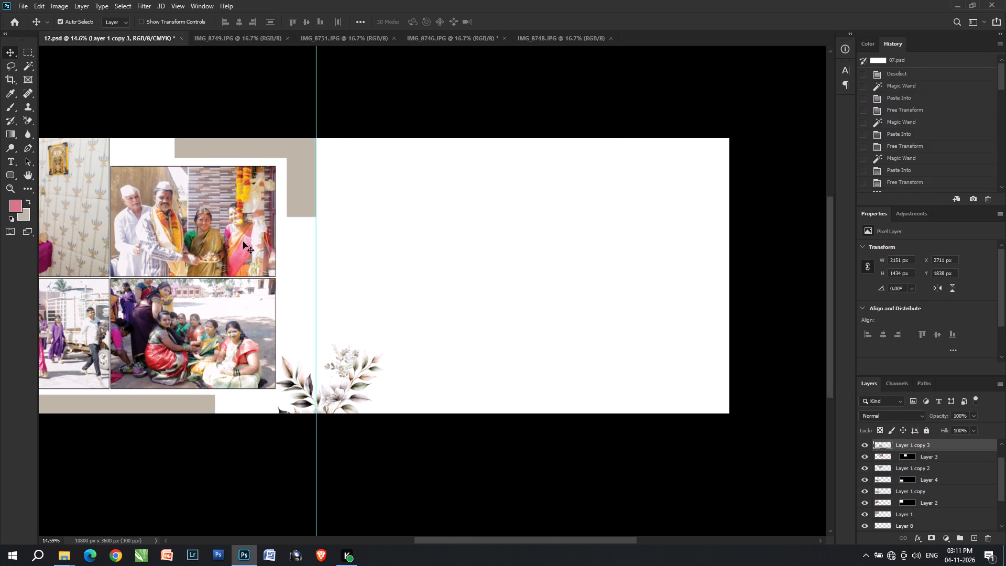
right_click(218, 201, "shift")
left_click(237, 223, "shift")
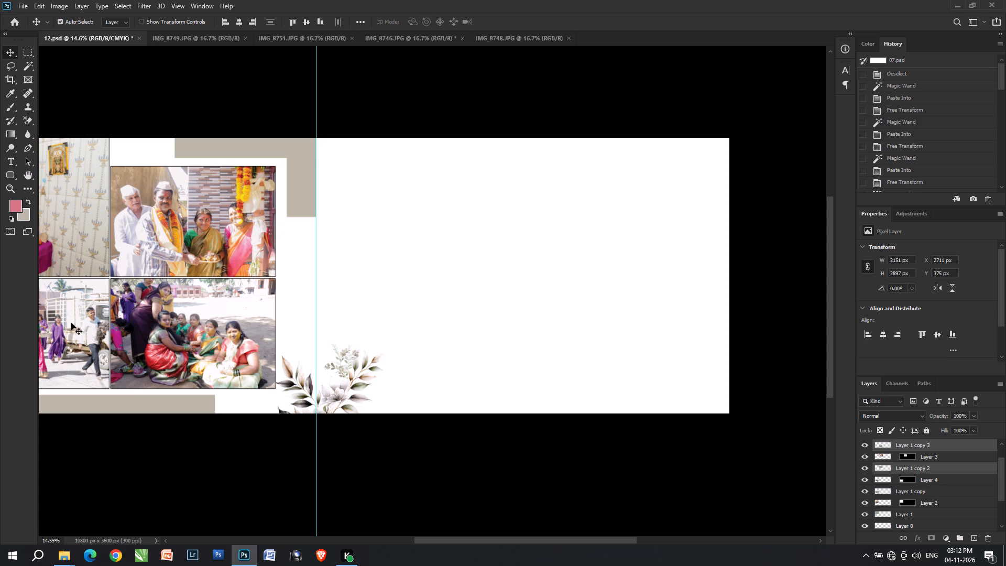
right_click(67, 322, "shift")
left_click(93, 345, "shift")
key("ctrl+j")
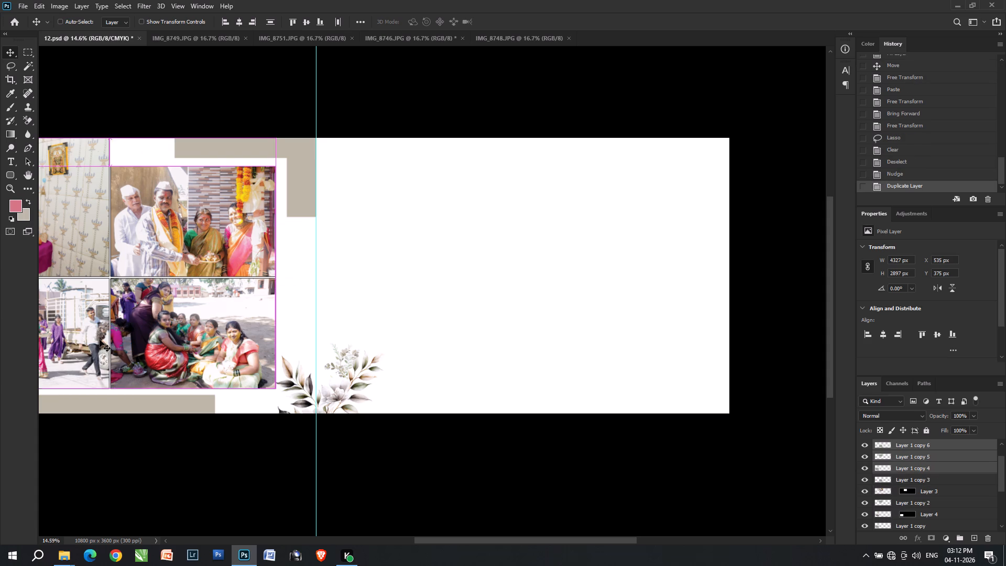
key("ctrl+t")
left_click_drag(124, 330, 541, 310, "shift")
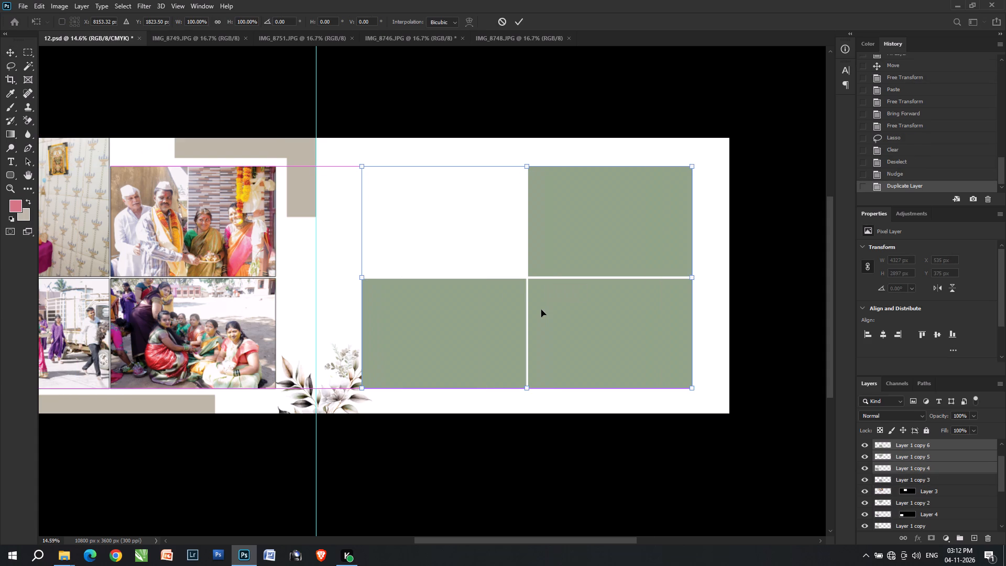
double_click(541, 310, "shift")
key("Left")
key("Left")
key("Left")
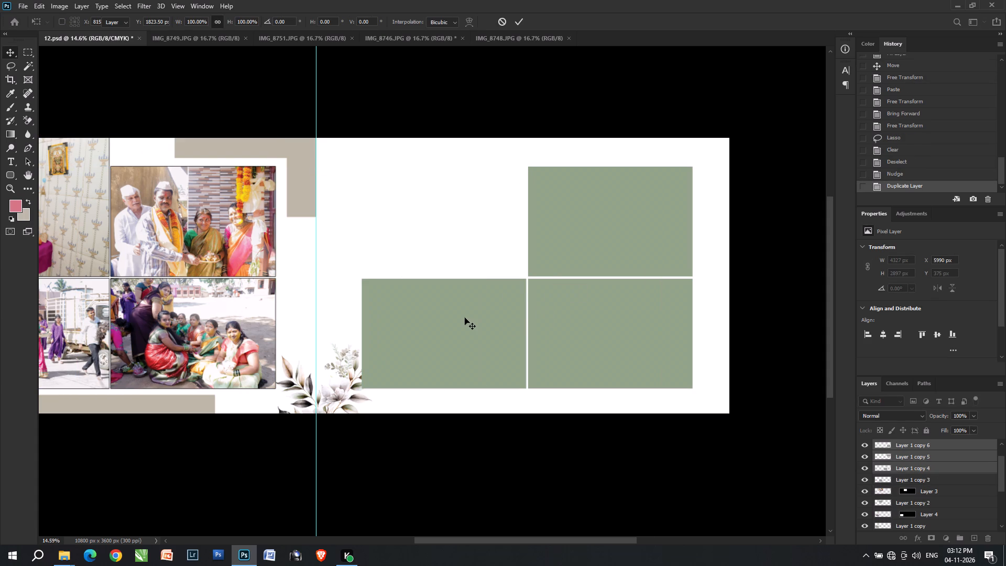
Copy the new page's lower-left frame into the gap above it, positioned at X 5983, Y 375 px.
type("vv")
right_click(465, 318)
left_click(475, 328)
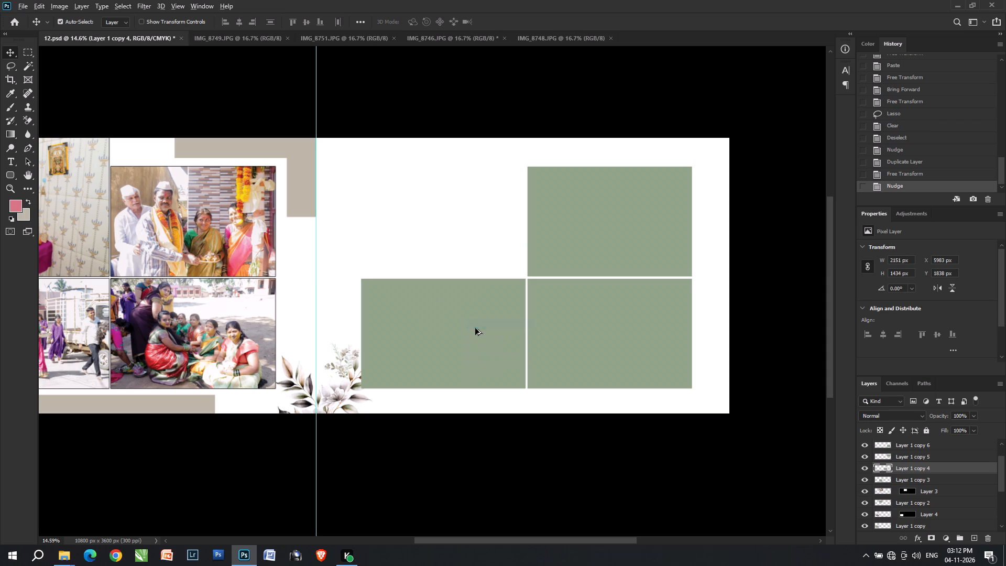
left_click_drag(475, 328, 472, 215, "alt+shift")
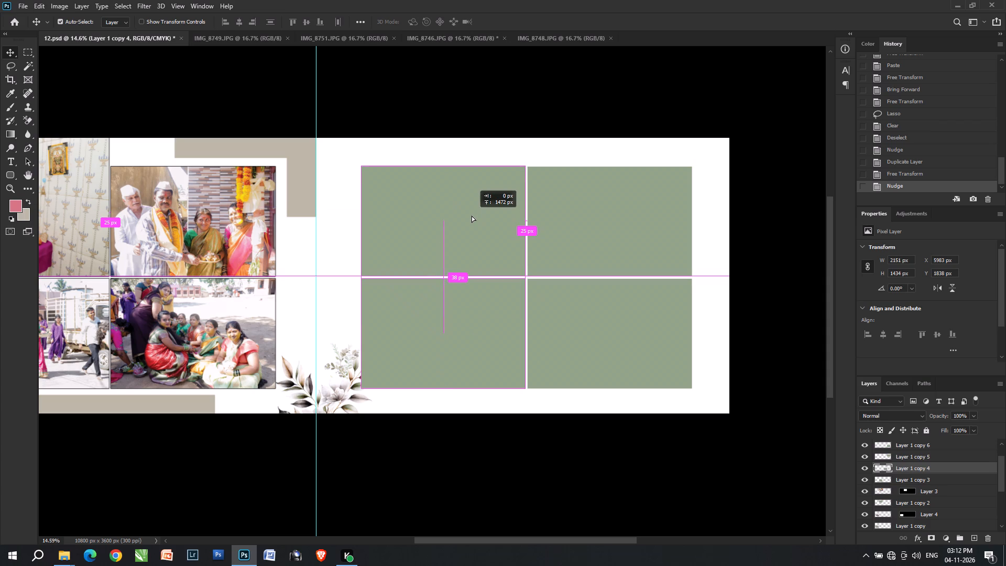
left_click_drag(472, 215, 472, 215, "alt+shift")
scroll(472, 215, "up", 12, "alt")
left_click(489, 255)
left_click(501, 252, "shift")
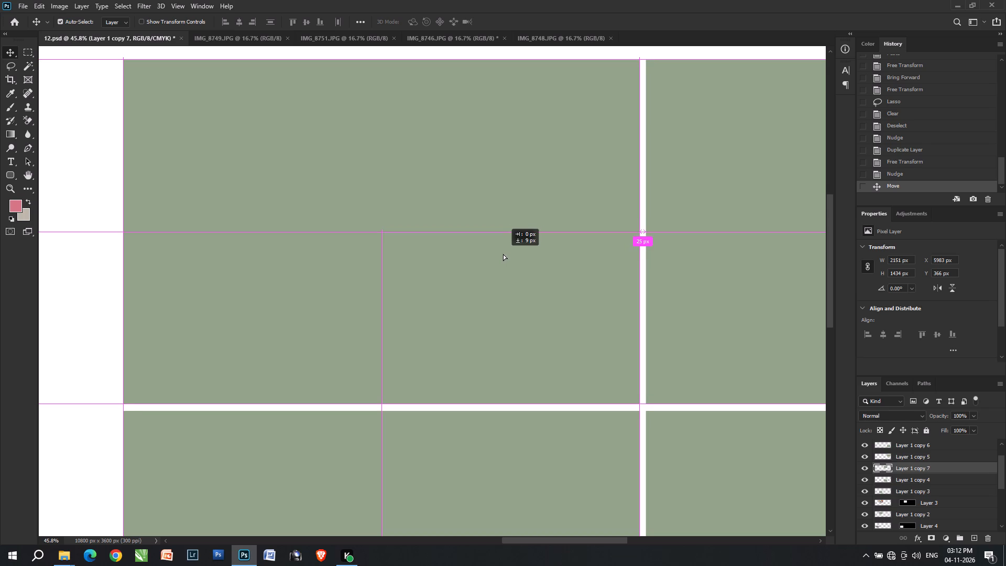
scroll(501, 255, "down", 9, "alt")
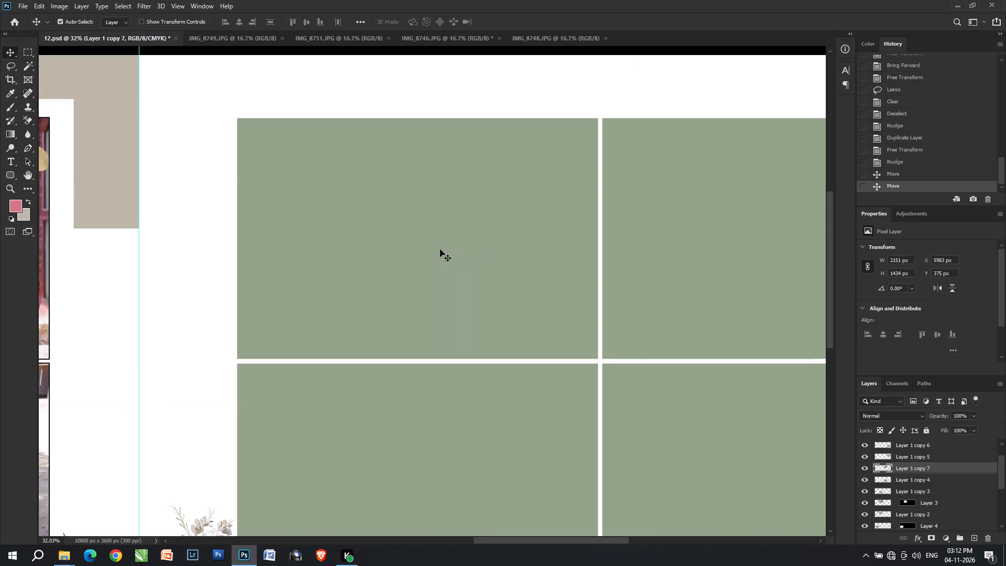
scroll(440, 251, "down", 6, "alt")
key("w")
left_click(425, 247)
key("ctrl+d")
Nudge the new page's two lower frames up slightly to Y 1835 px.
scroll(488, 304, "up", 10, "alt")
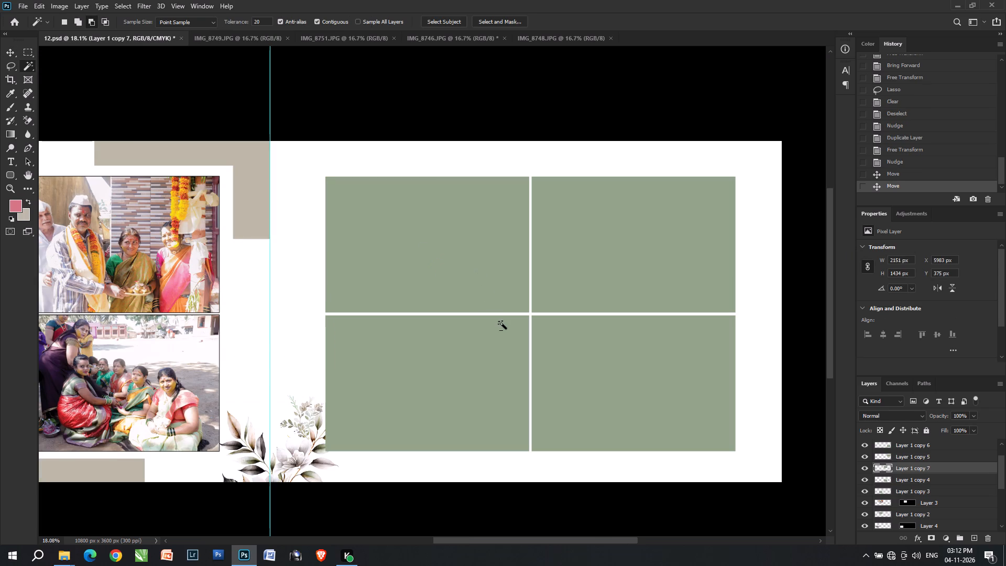
key("v")
right_click(488, 364)
left_click(499, 371)
left_click(613, 371, "shift")
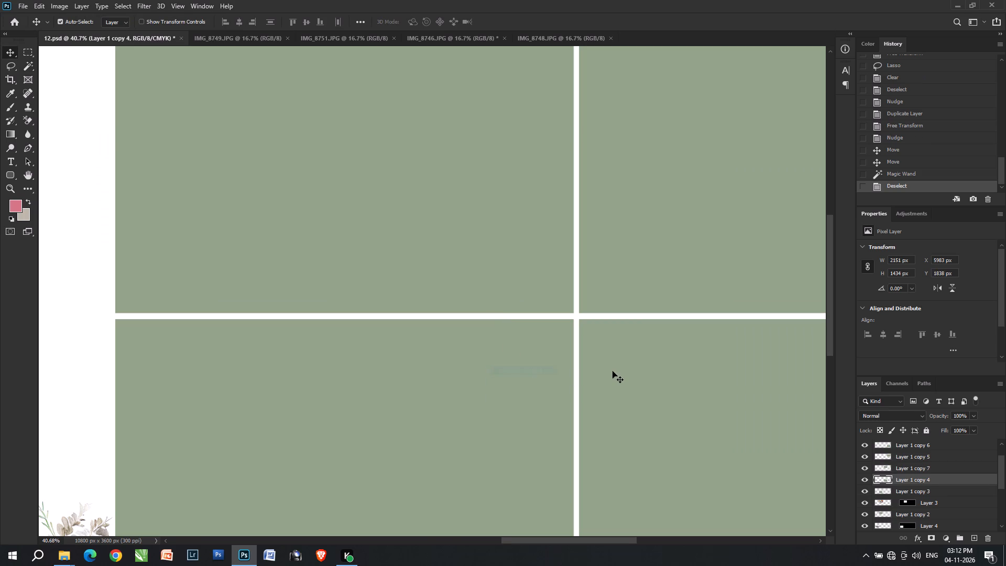
key("Up")
Select the new page's upper-left frame area with the Magic Wand and paste the cut IMG_8746 photo into it.
right_click(459, 247)
left_click(472, 254)
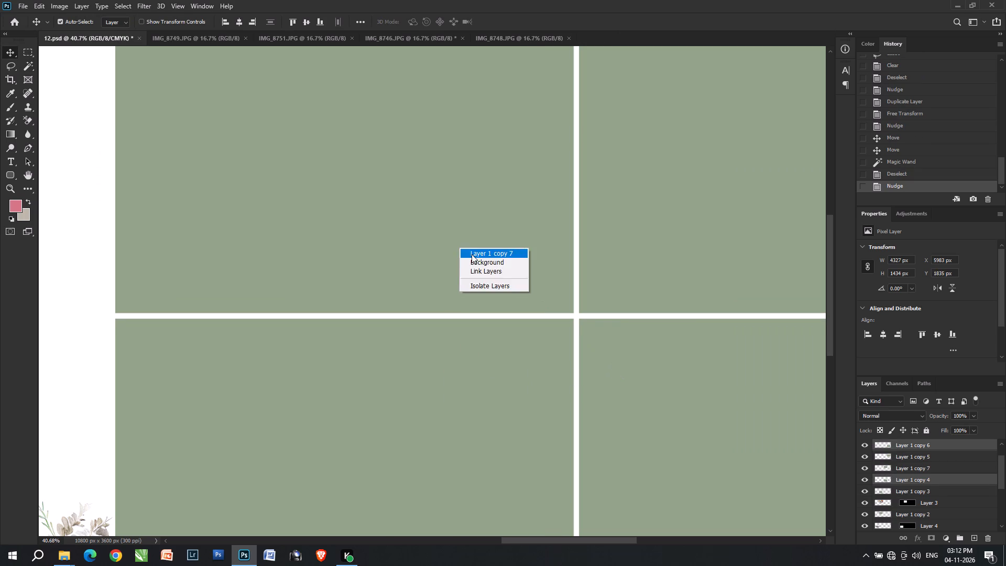
key("w")
left_click(472, 254)
scroll(479, 270, "down", 9, "alt")
key("ctrl+alt+shift+v")
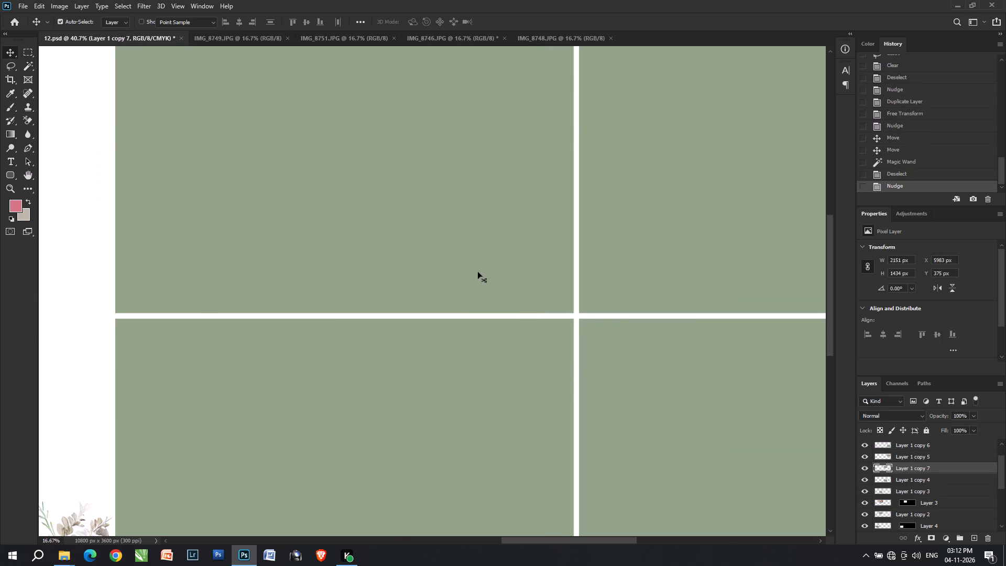
Scale the pasted photo to about 35.8% and position it so both women and the water pot fit inside the upper-left frame.
key("ctrl+t")
left_click_drag(427, 495, 491, 300)
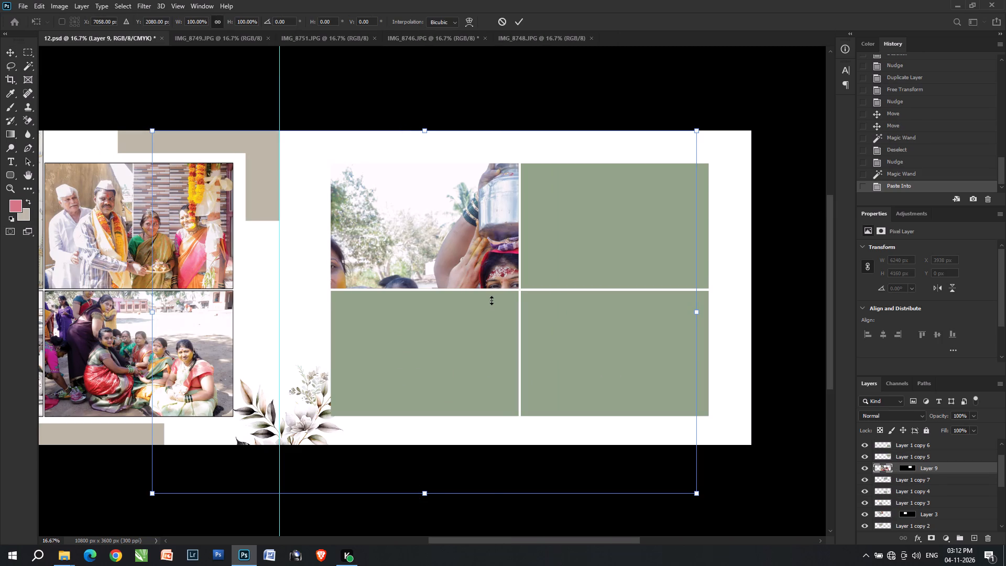
left_click_drag(491, 300, 495, 287)
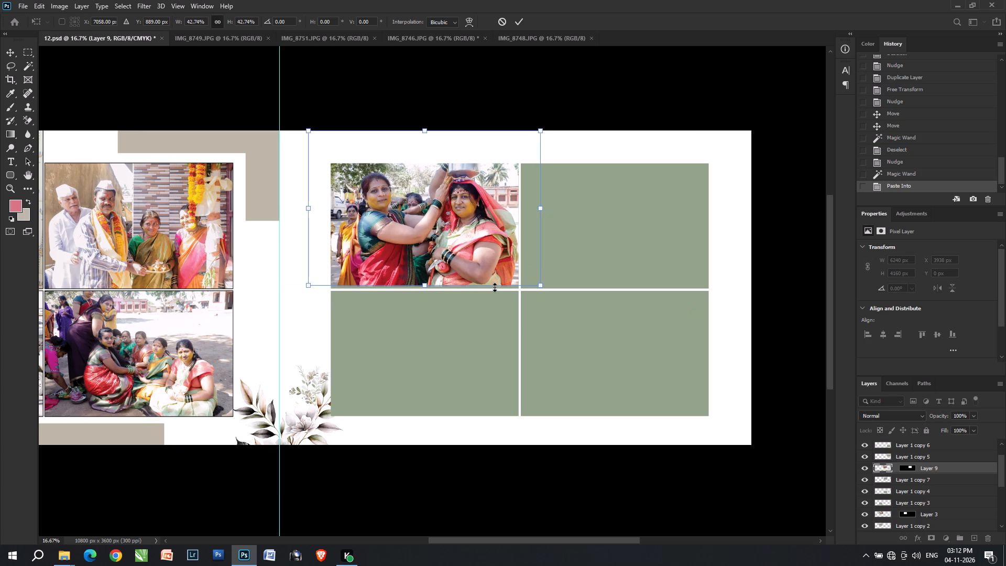
left_click_drag(445, 168, 441, 177)
key("Left")
key("Left")
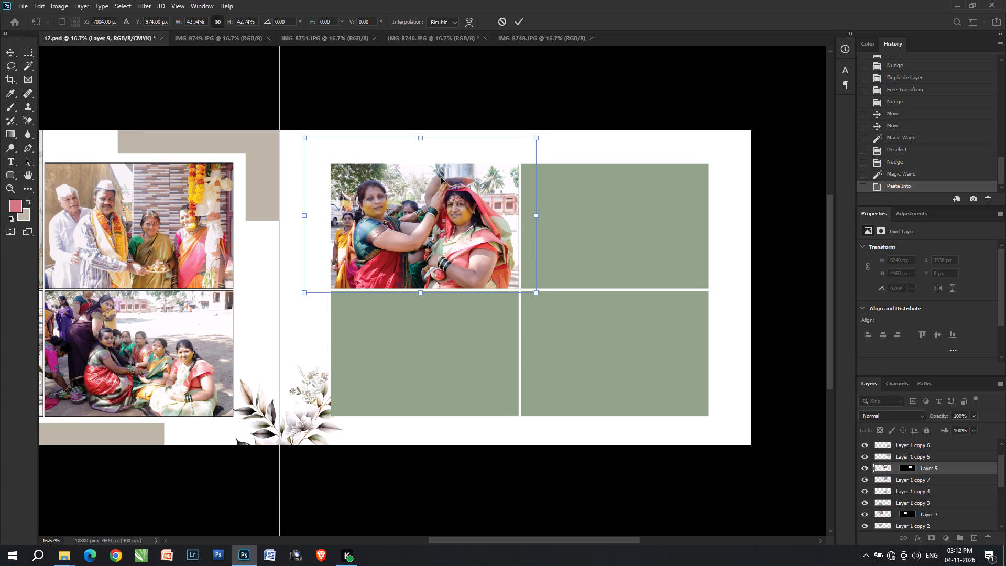
key("Left")
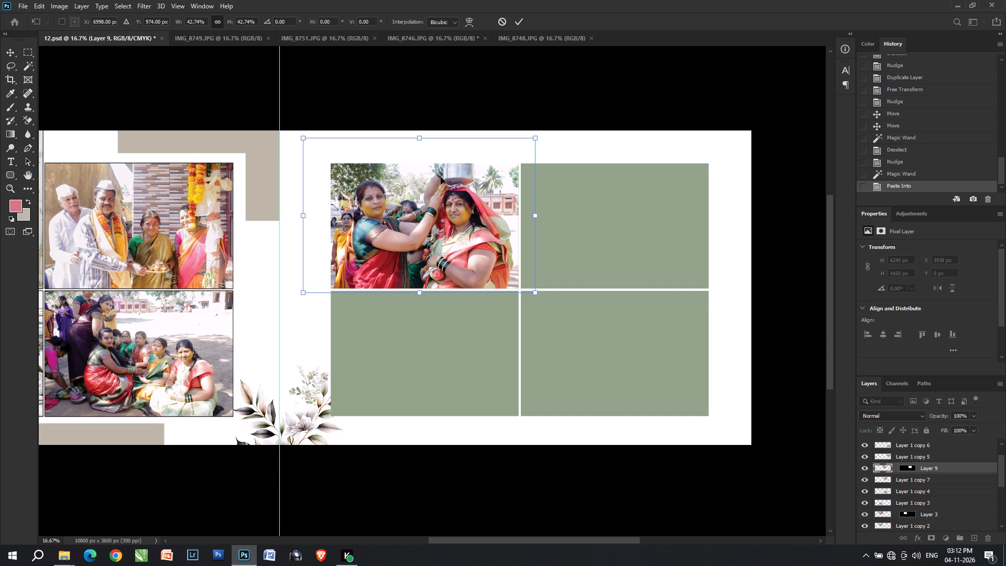
left_click_drag(421, 140, 424, 155)
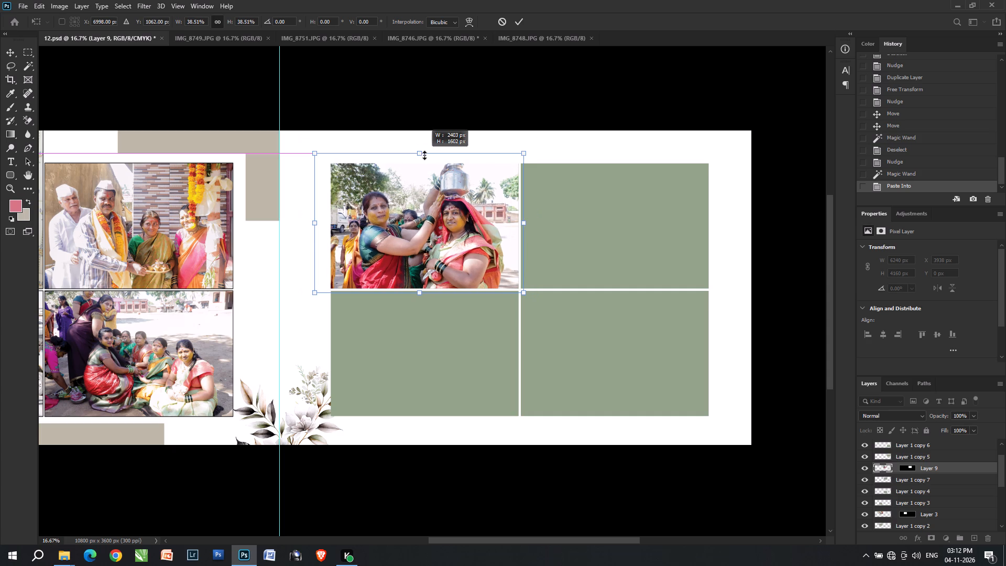
left_click_drag(424, 155, 427, 159)
key("Right")
left_click_drag(422, 152, 422, 161)
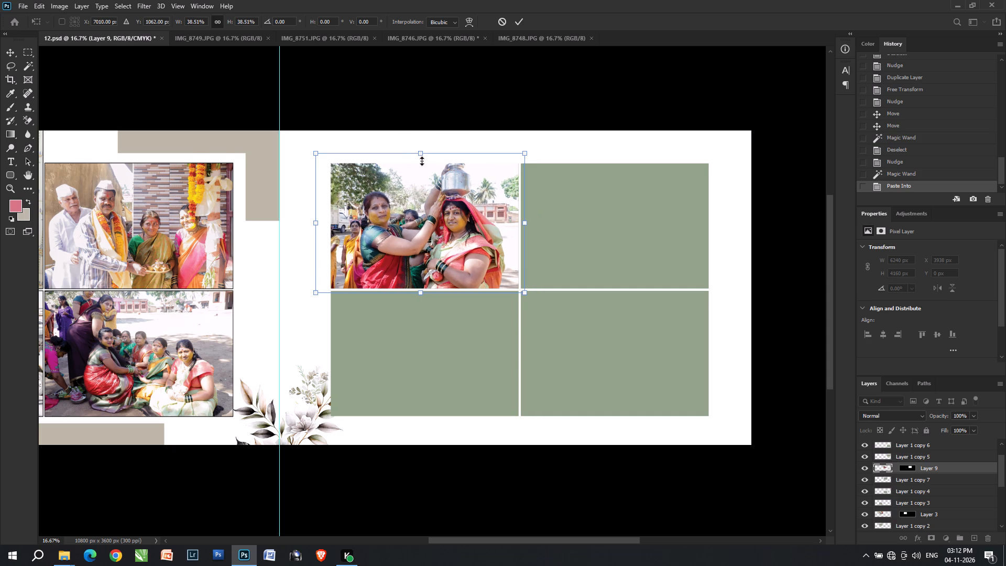
left_click_drag(422, 161, 424, 158)
key("Return")
key("bracketright")
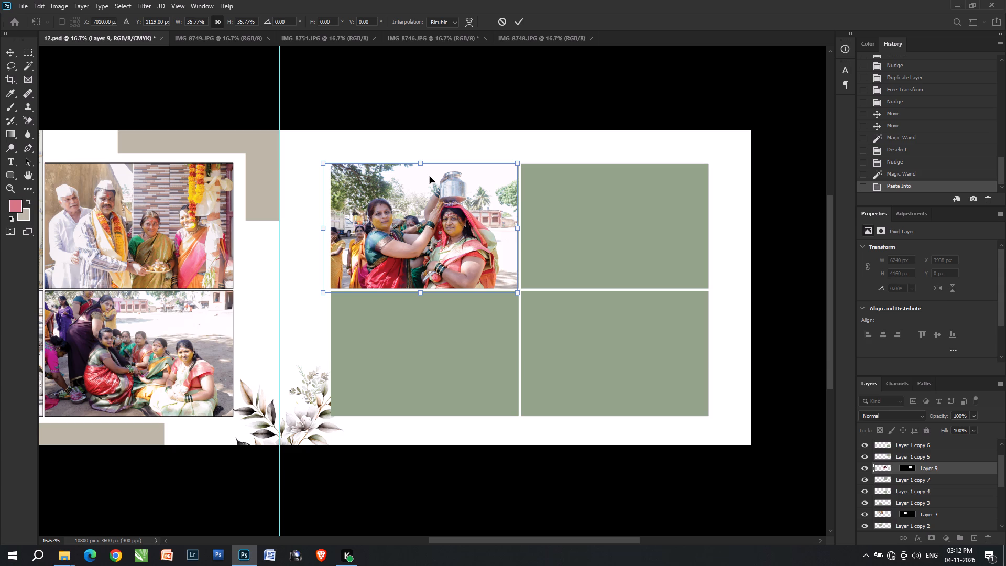
Select the area of the new page's upper-right frame with the Magic Wand.
type("vv")
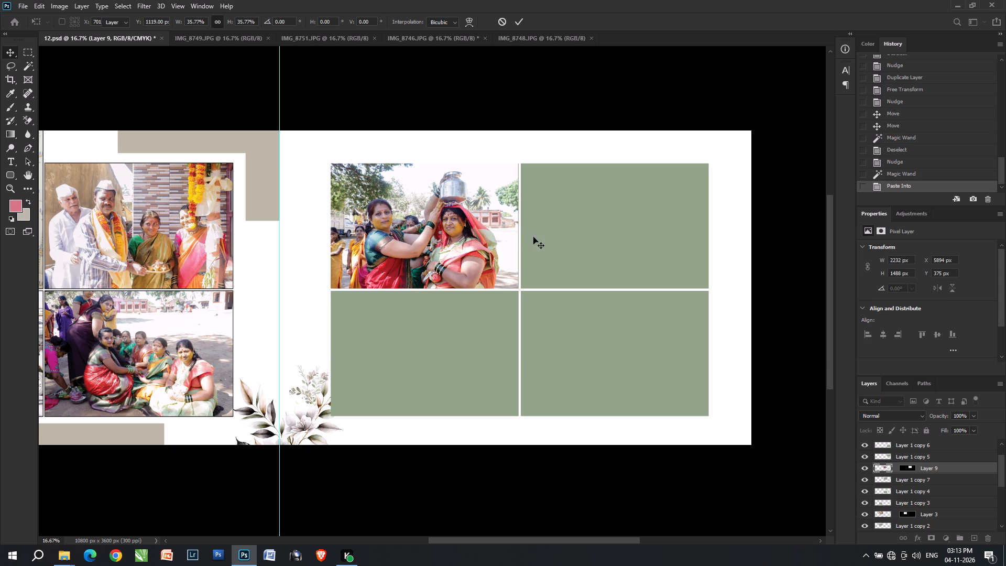
key("v")
key("v")
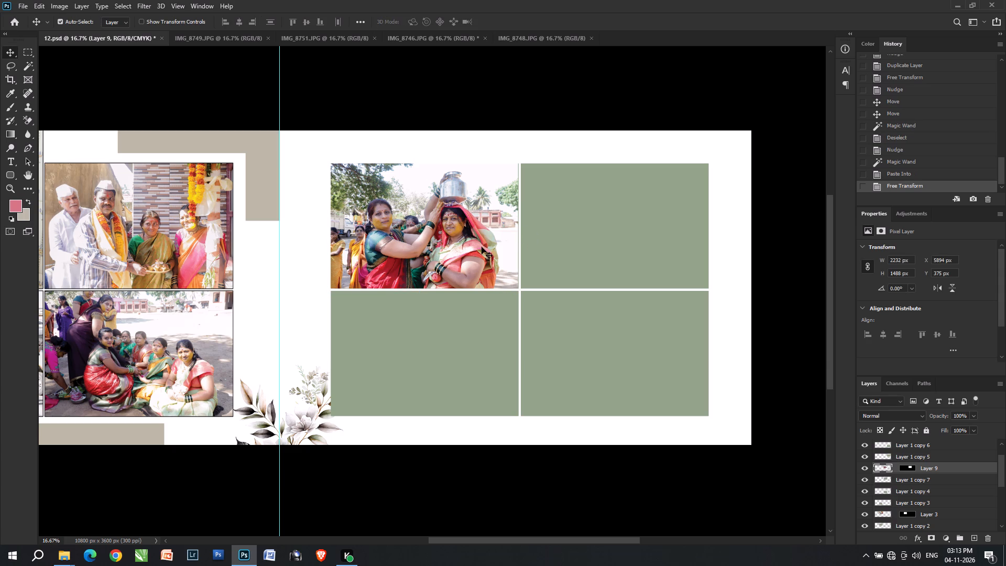
key("v")
key("v")
left_click(547, 254)
key("w")
left_click(547, 254)
Look through the open photos, the source folder and the whole album spread to choose the photo for the upper-right frame.
key("ctrl+Tab")
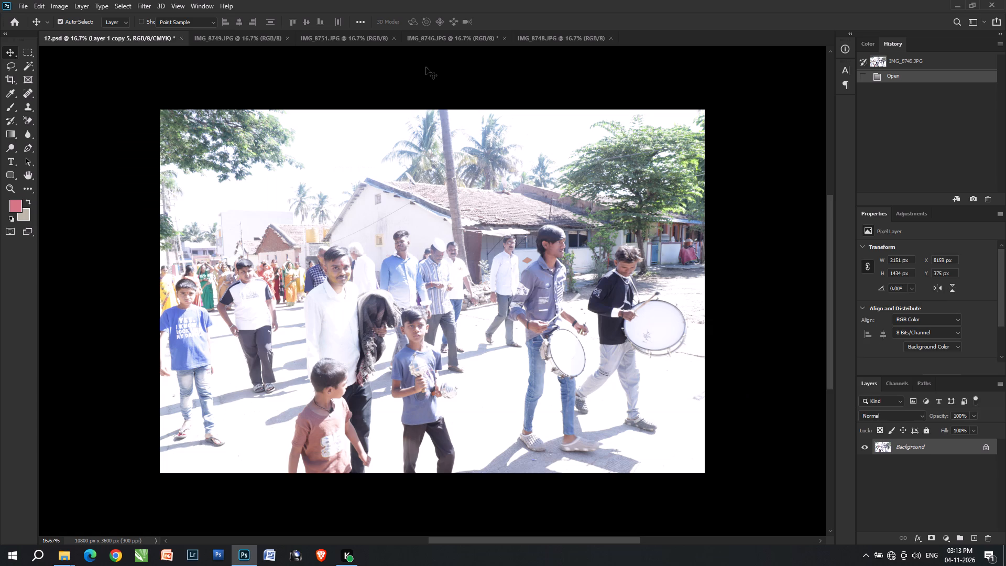
key("ctrl+Tab")
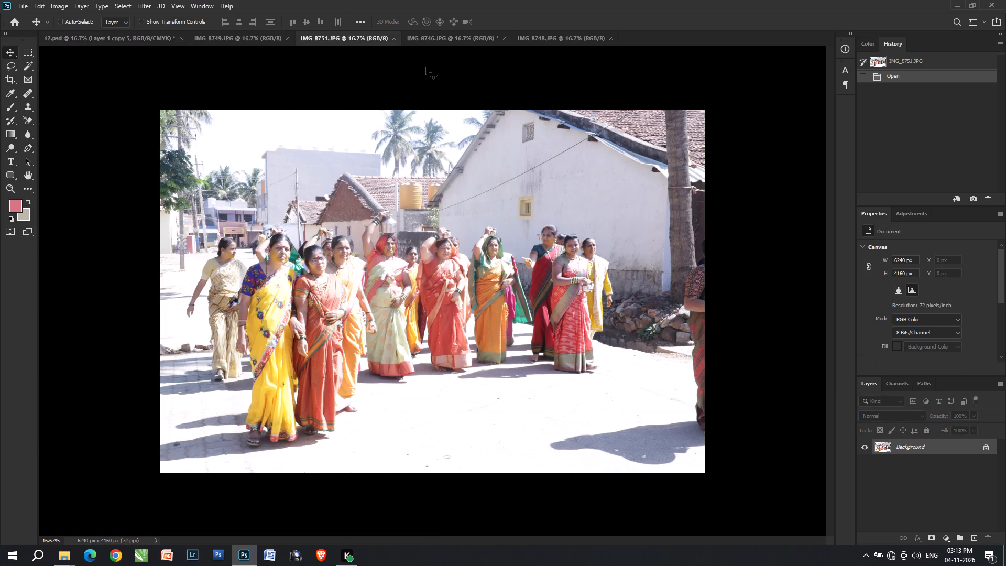
key("alt+Tab")
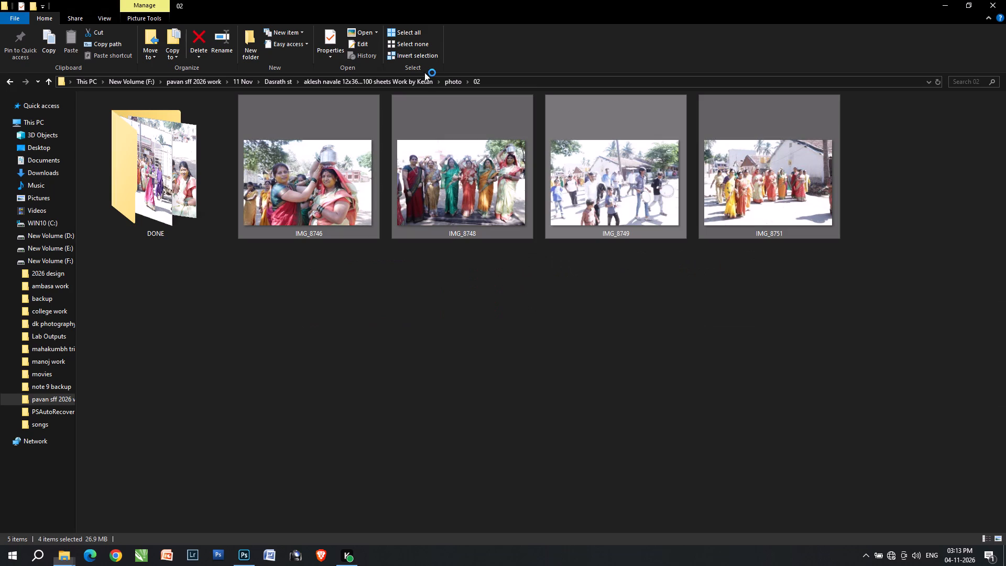
key("alt+Tab")
key("ctrl+Tab")
key("ctrl+Tab")
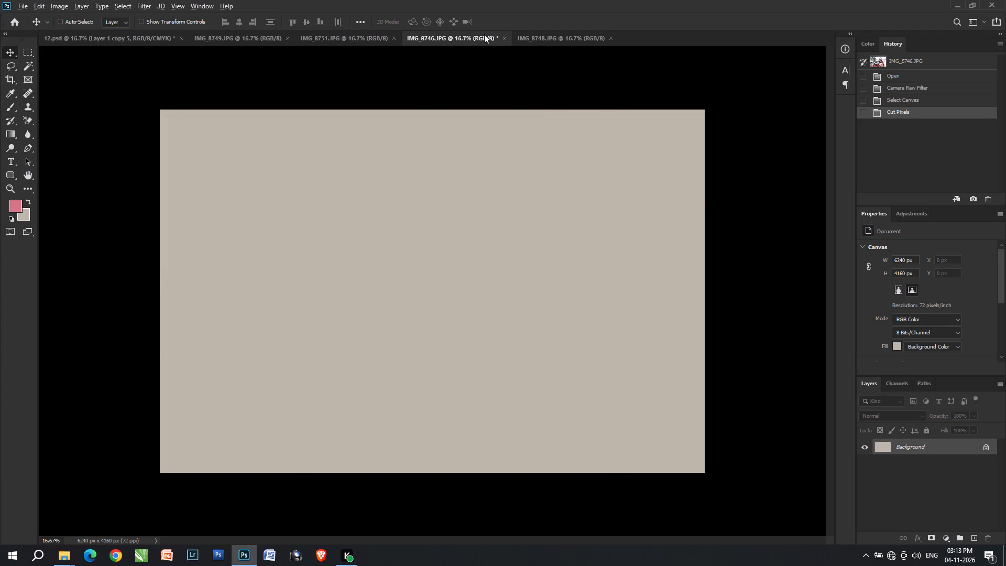
key("ctrl+Tab")
key("ctrl+shift+Tab")
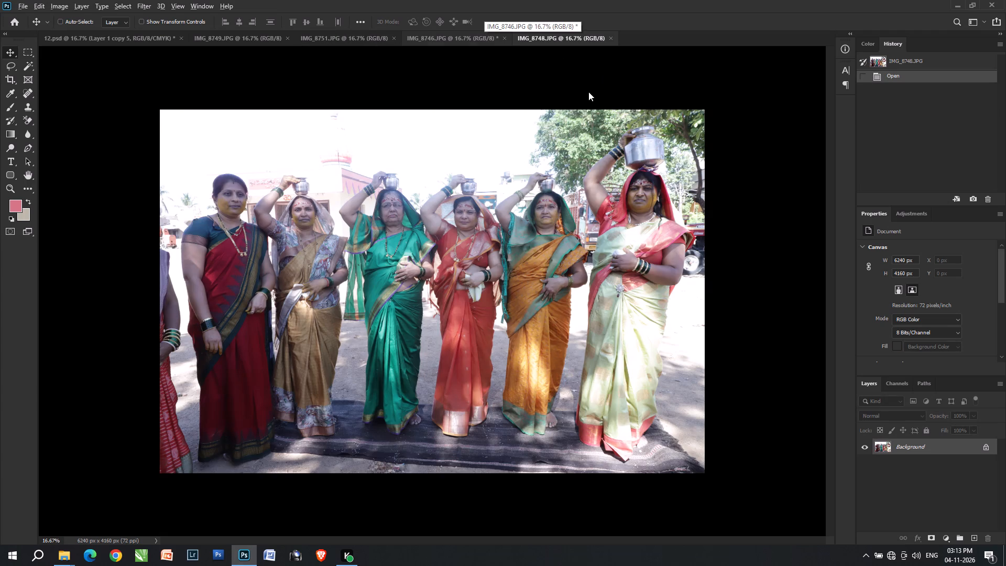
scroll(552, 299, "up", 3, "alt")
scroll(553, 299, "down", 5, "alt")
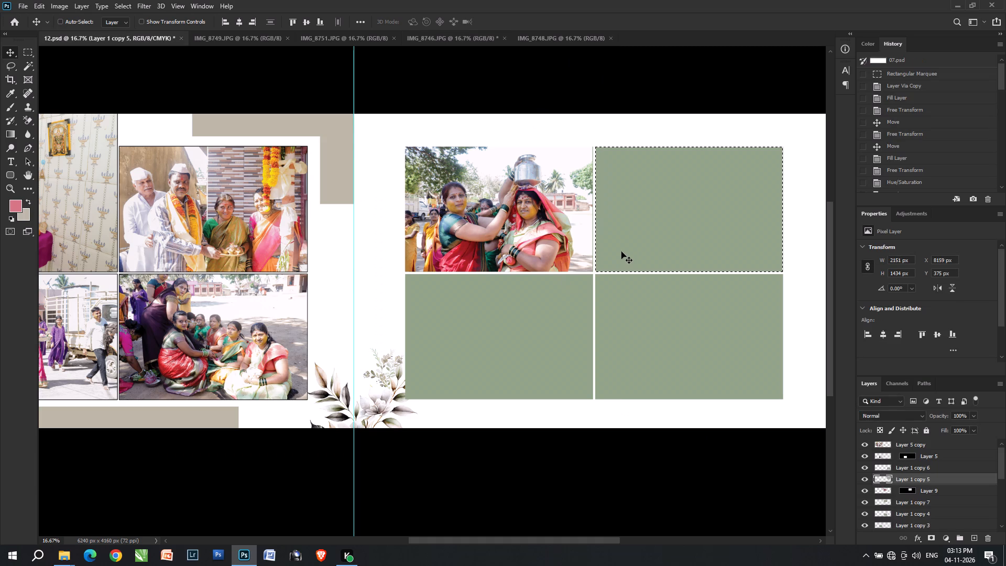
scroll(616, 252, "up", 4, "alt")
scroll(616, 252, "down", 6, "alt")
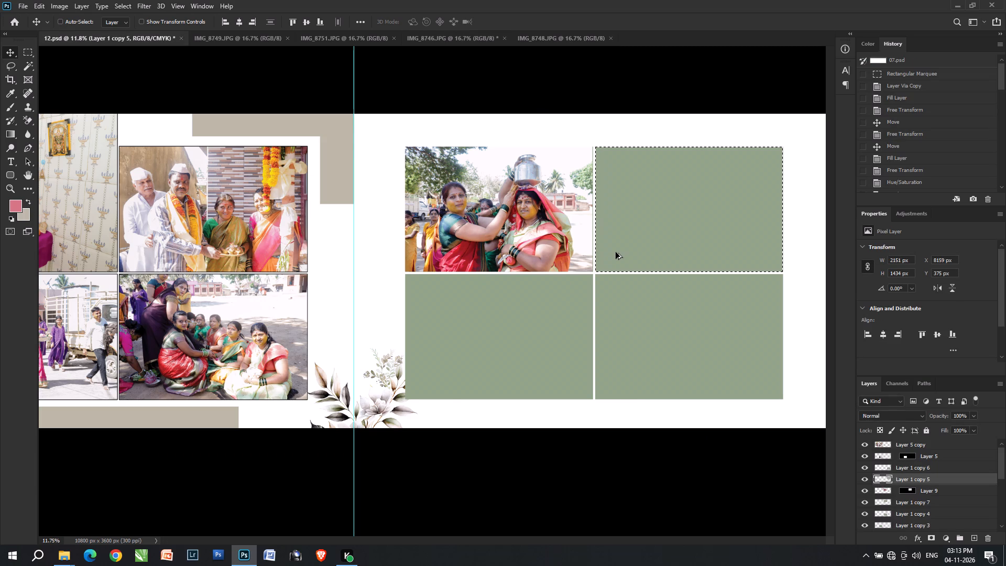
scroll(568, 103, "up", 1)
Open IMG_8748 in the Camera Raw Filter and apply the previous conversion settings to it.
left_click(582, 36)
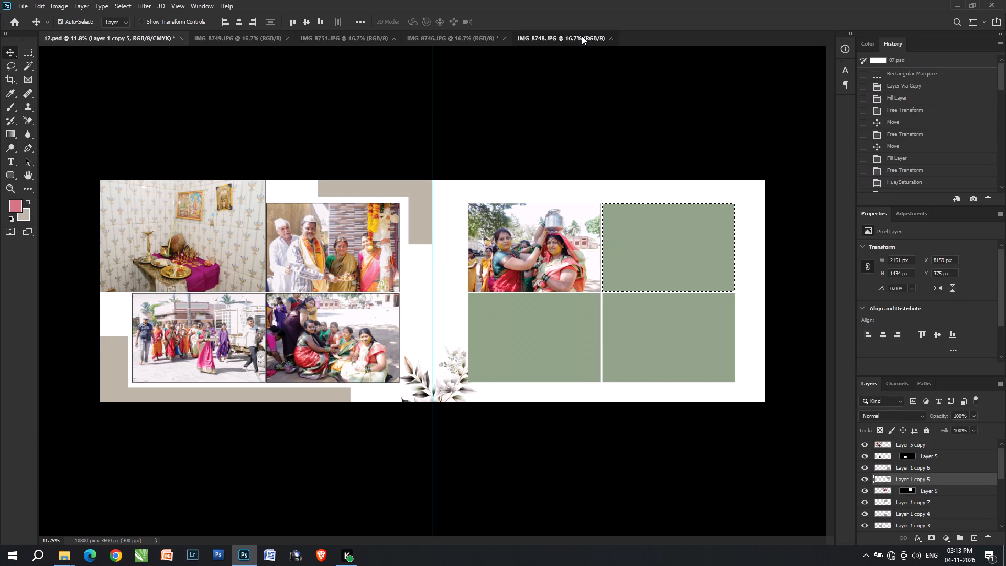
key("ctrl+shift+a")
key("ctrl+shift+a")
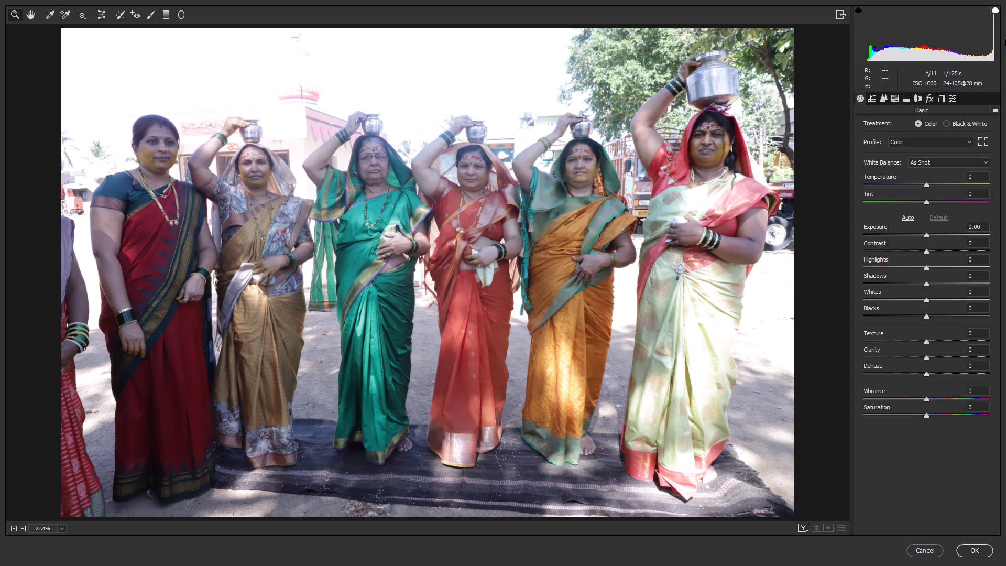
left_click(993, 112)
left_click(961, 156)
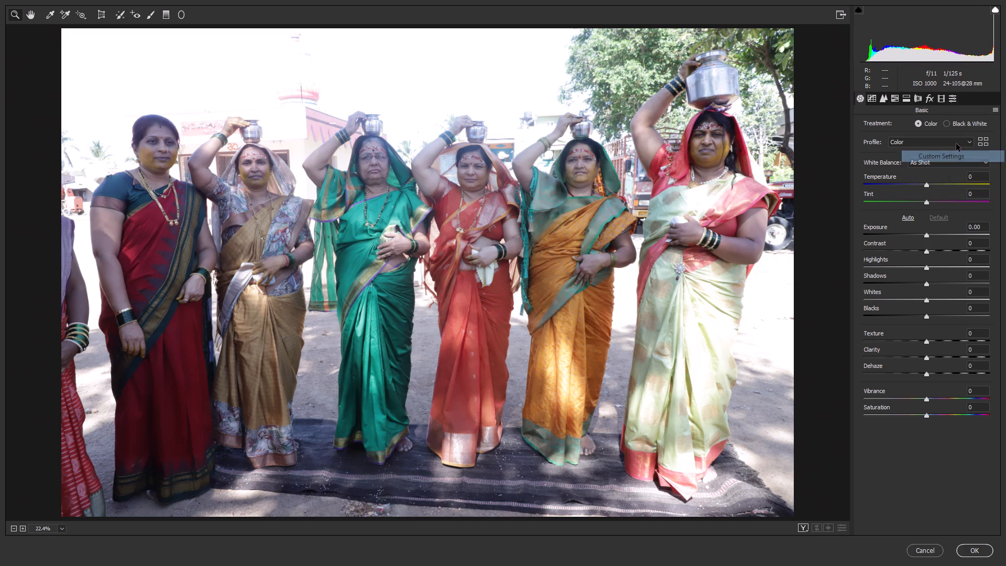
left_click_drag(405, 116, 429, 184)
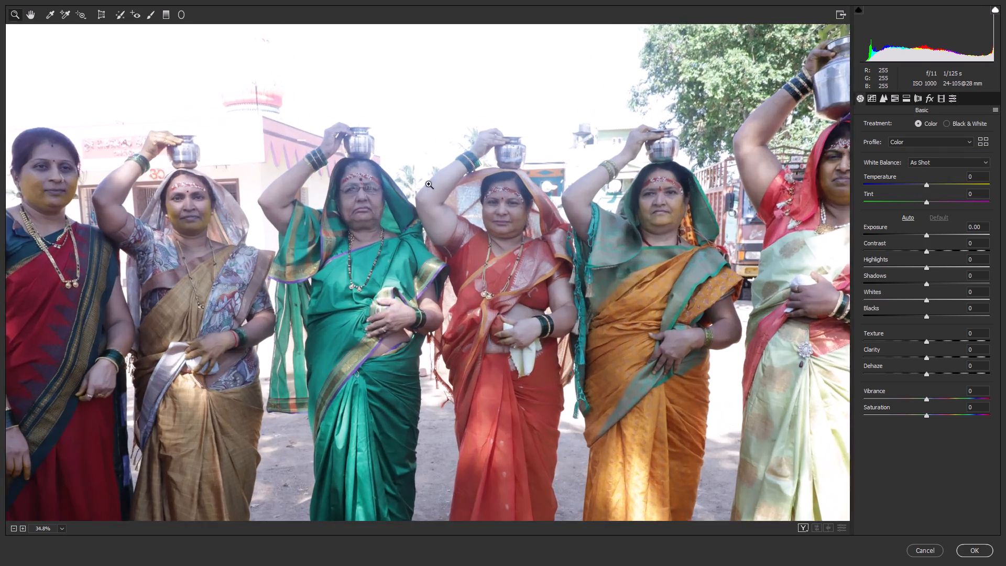
left_click_drag(429, 184, 398, 169)
left_click(995, 104)
left_click(995, 107)
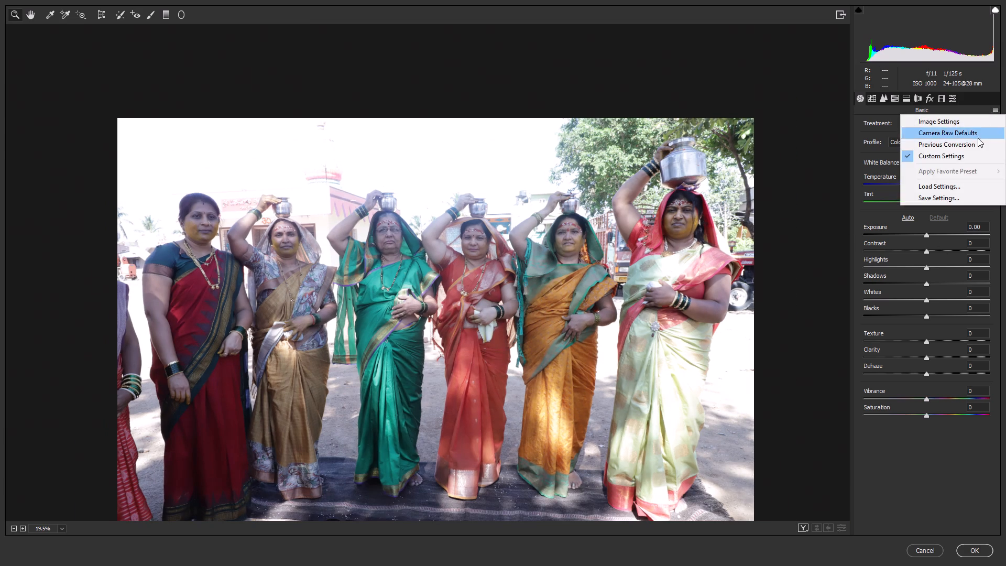
left_click(978, 138)
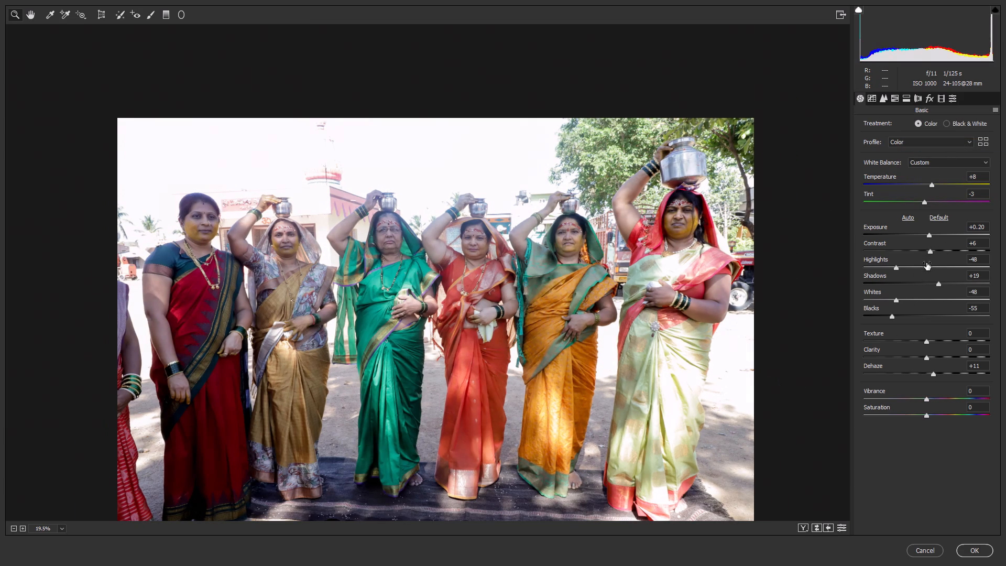
Set the photo's shadows to +18 and exposure to +0.40, and apply the Camera Raw correction.
left_click(939, 281)
left_click_drag(925, 234, 927, 235)
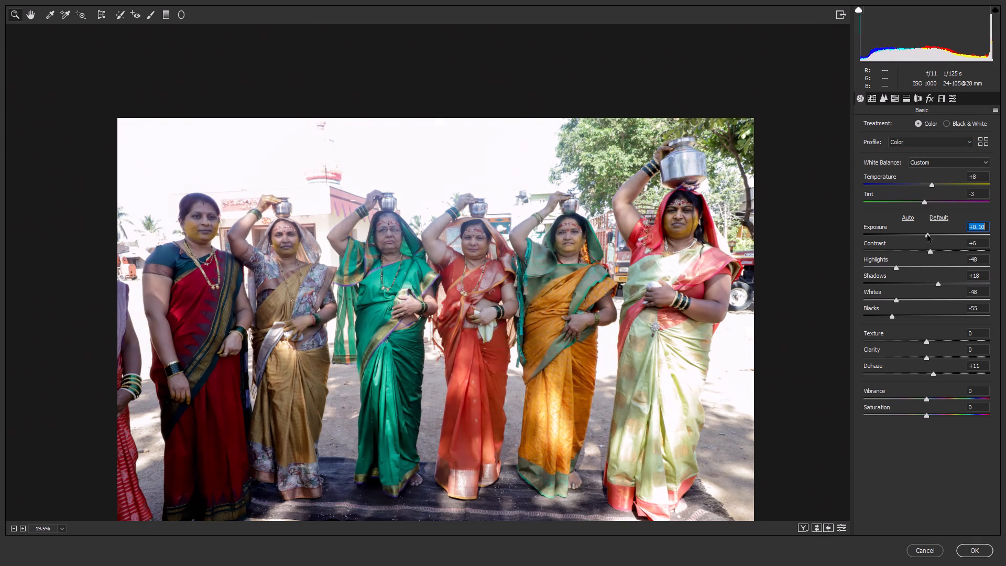
left_click_drag(927, 235, 932, 237)
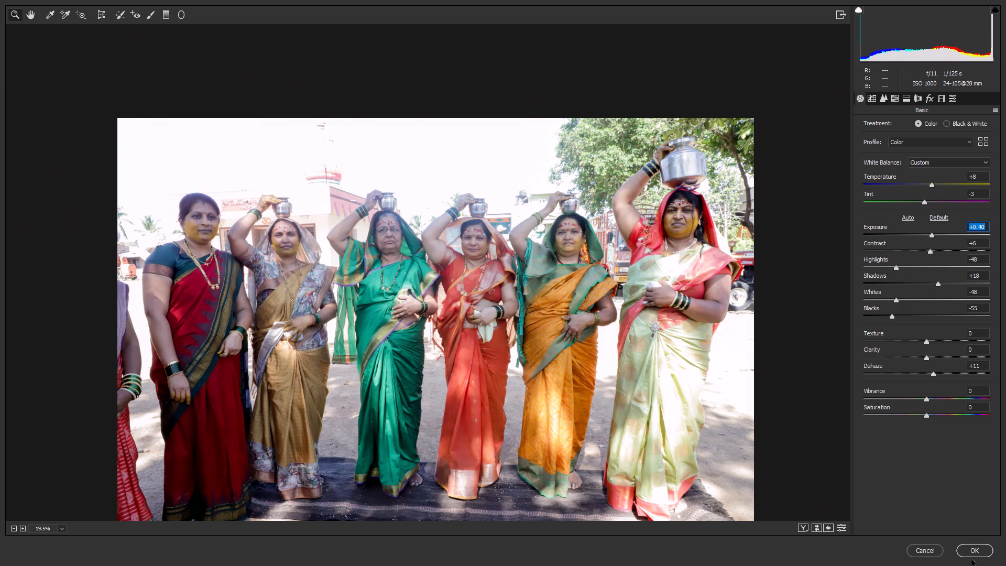
left_click(968, 549)
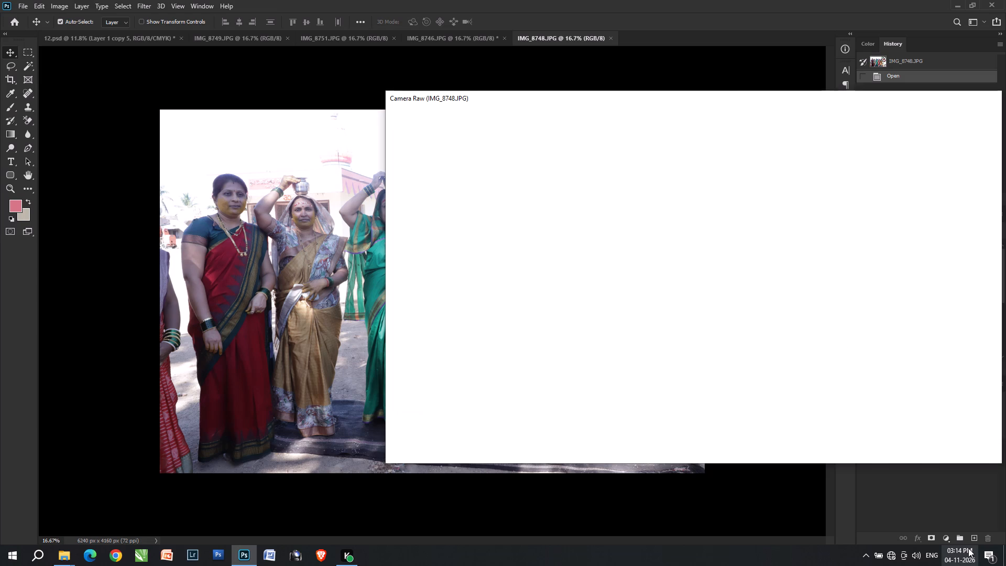
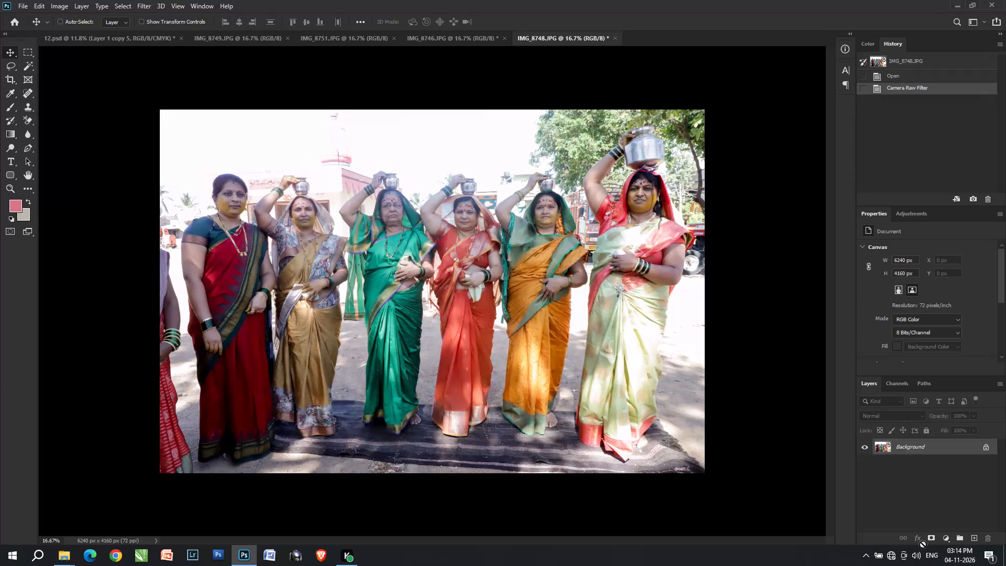
Cut the whole corrected IMG_8748 photo, paste it into the upper-right frame selection in 12.psd and scale it to about 39.4% over the frame.
key("ctrl+a")
key("ctrl+x")
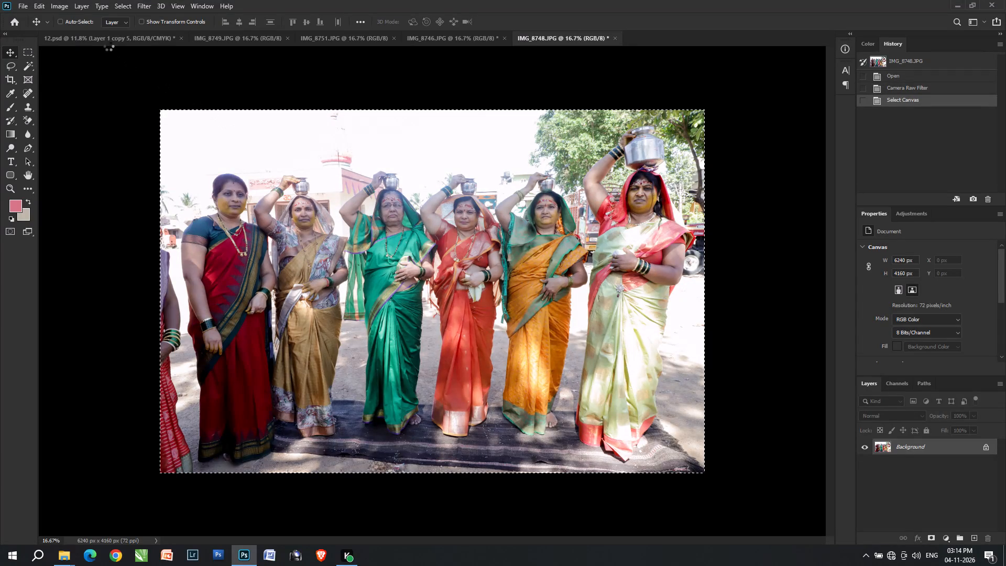
key("ctrl+Tab")
key("v")
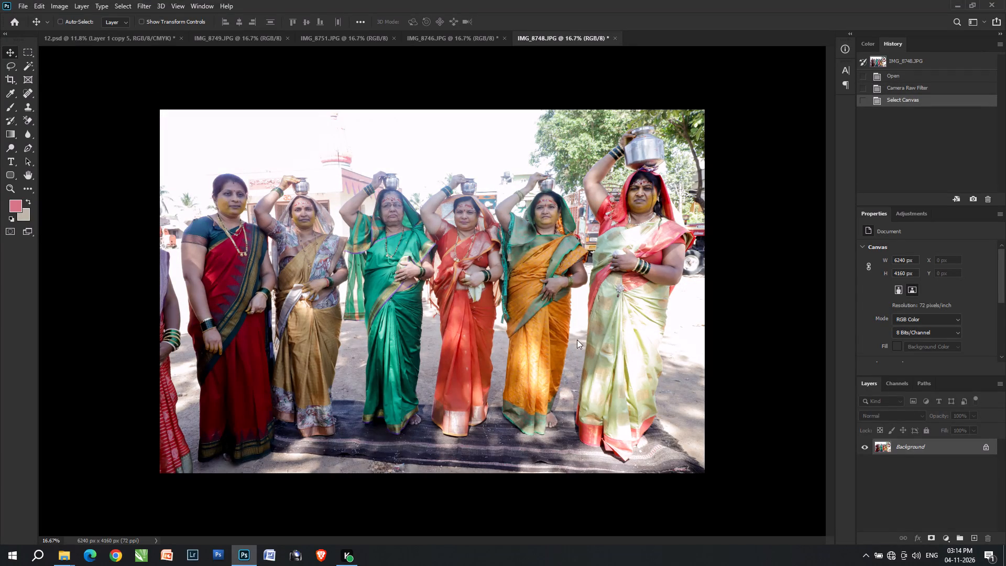
key("ctrl+alt+shift+v")
key("ctrl+t")
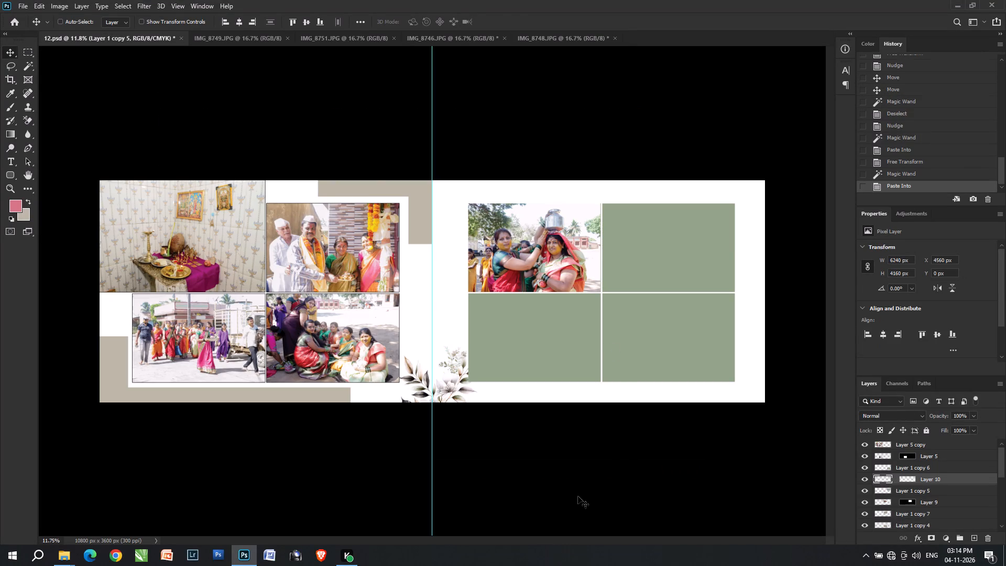
left_click_drag(573, 441, 589, 291)
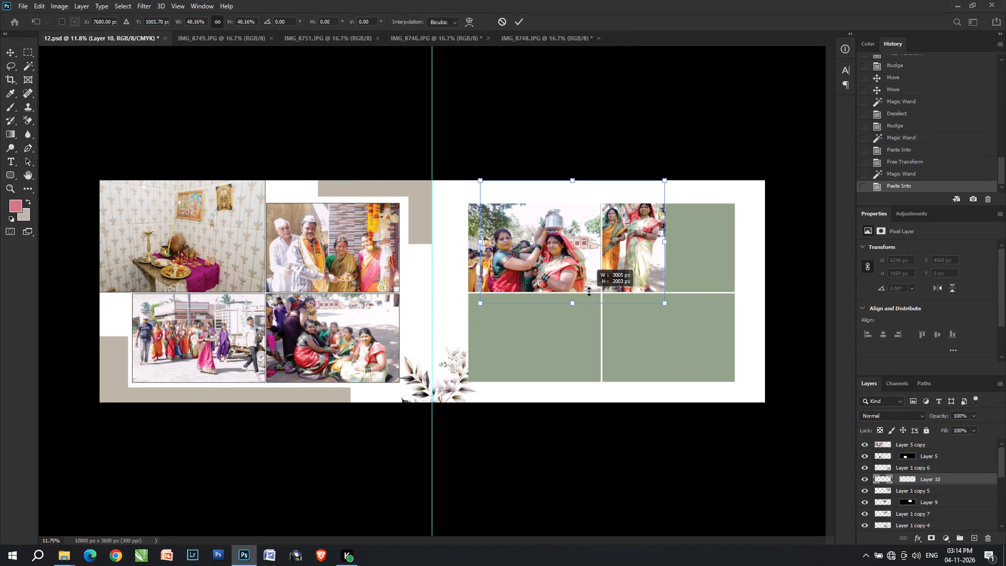
left_click_drag(589, 291, 589, 287)
left_click_drag(579, 243, 672, 258)
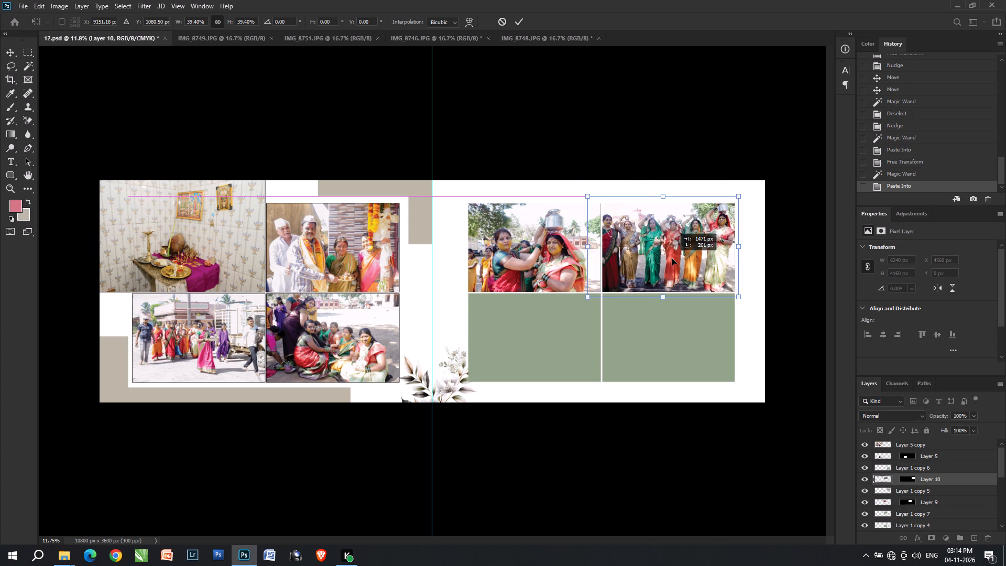
left_click_drag(672, 258, 671, 258)
Shrink the upper-right photo to about 36.25%, nudge it until all six women fit inside the frame, and apply the transform.
scroll(674, 255, "up", 12, "alt")
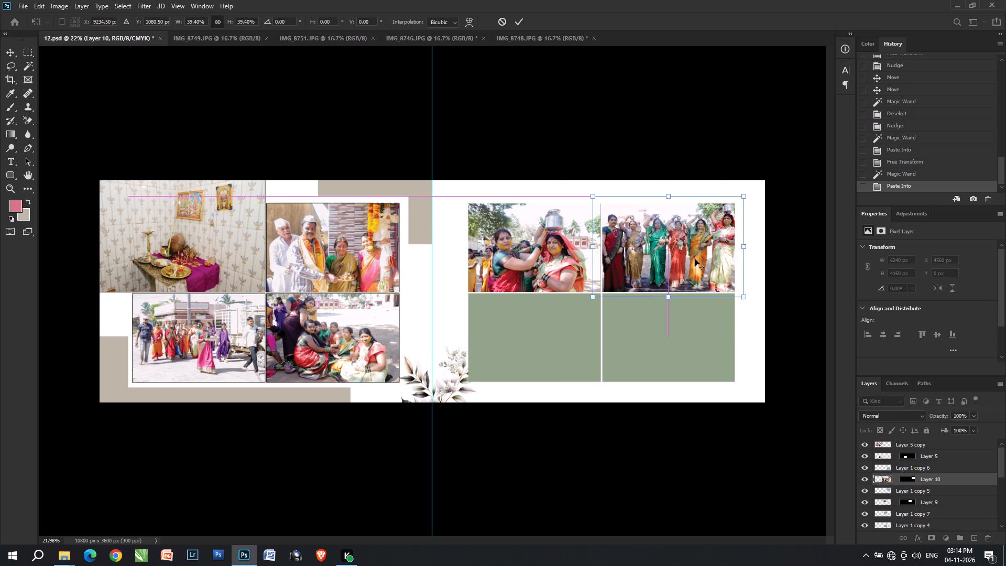
key("space")
key("space")
key("space")
key("space")
key("space")
key("space")
key("space")
key("space")
key("space")
key("space")
key("space")
key("space")
key("space")
key("space")
key("space")
key("space")
key("space")
key("space")
key("space")
key("space")
left_click(754, 225)
left_click_drag(769, 231, 737, 251)
left_click_drag(773, 290, 756, 292)
key("Right")
key("Right")
key("Right")
key("Right")
key("Right")
key("Right")
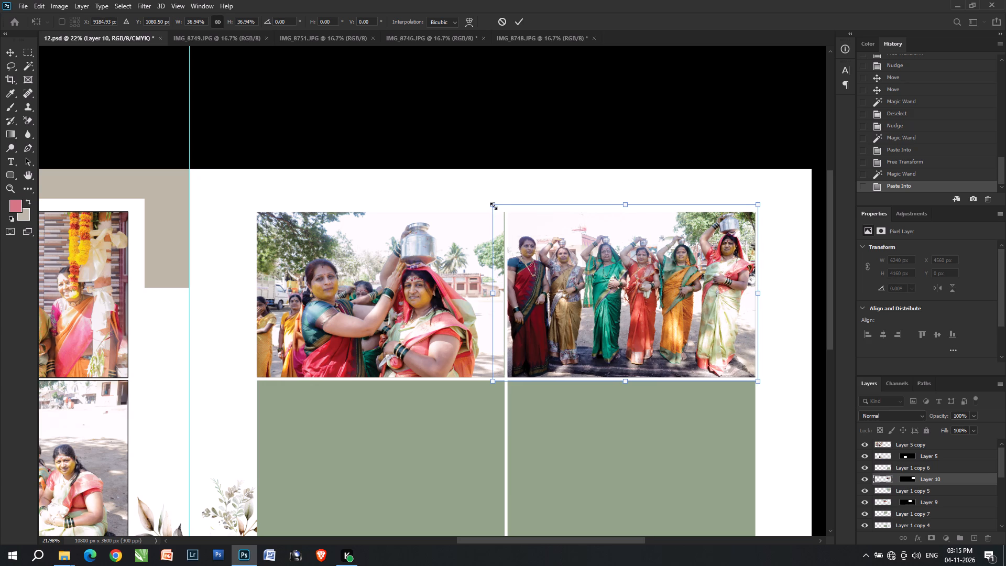
left_click_drag(493, 205, 498, 207)
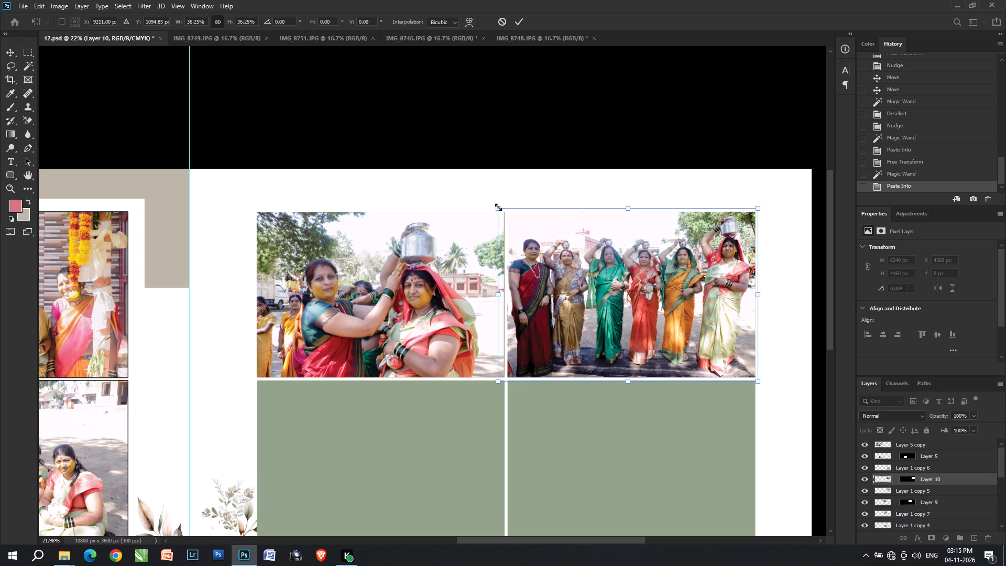
key("Right")
key("Up")
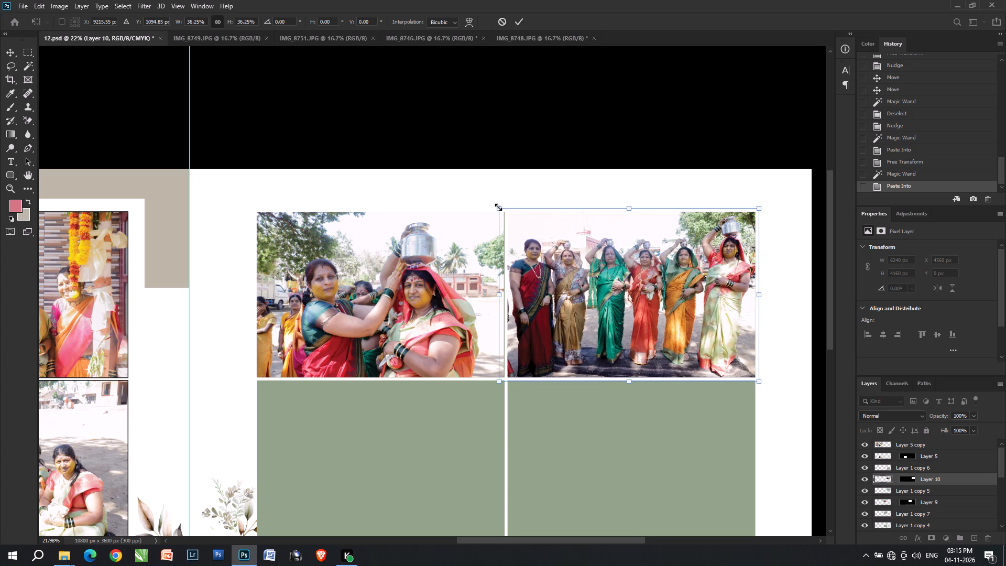
key("Up")
key("Right")
key("Return")
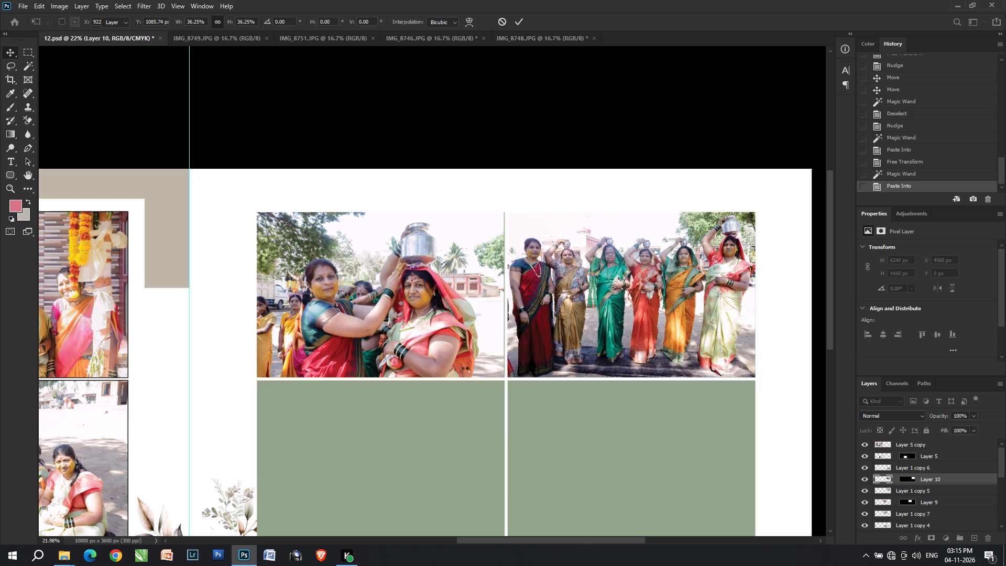
Select the new page's lower-left green frame layer and select its area with the Magic Wand.
key("v")
key("v")
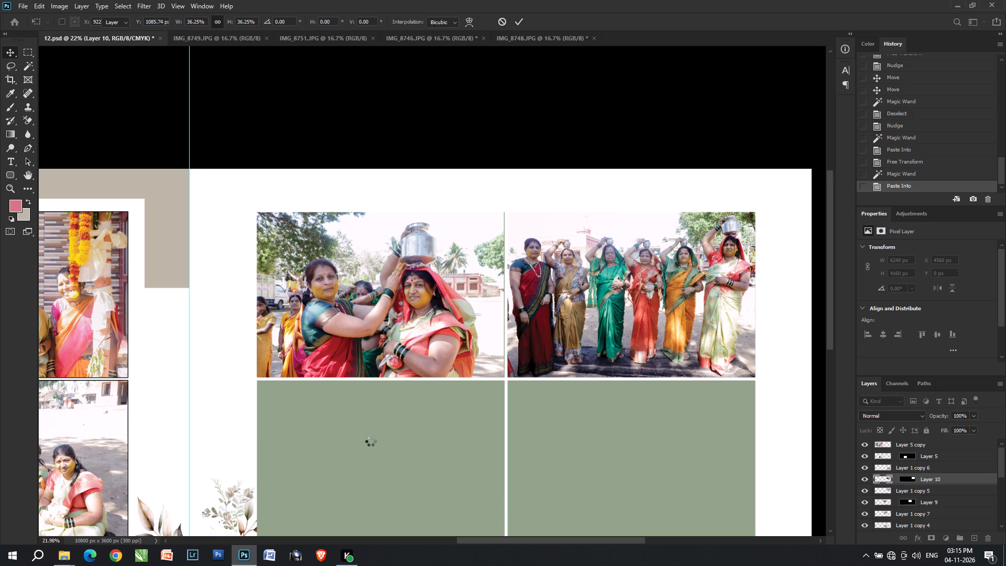
right_click(370, 441)
triple_click(370, 441)
key("Return")
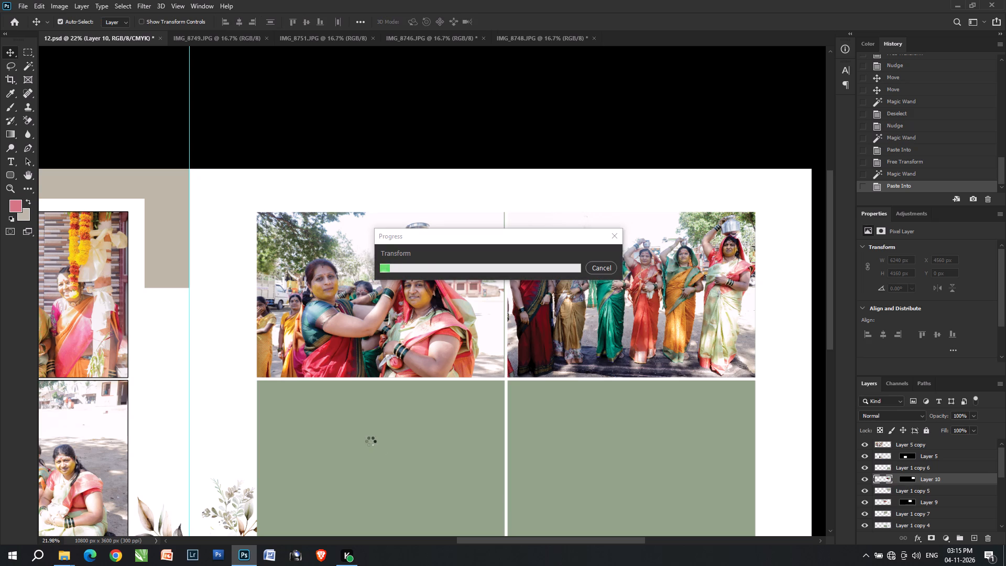
type("vv")
triple_click(370, 441)
double_click(370, 441)
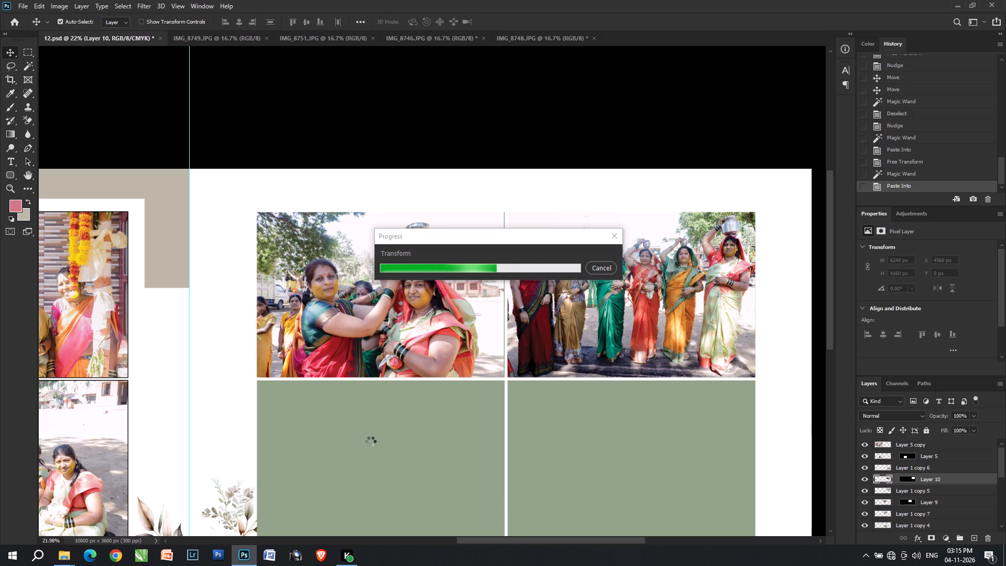
type("vv")
left_click(370, 441)
left_click(370, 441)
key("w")
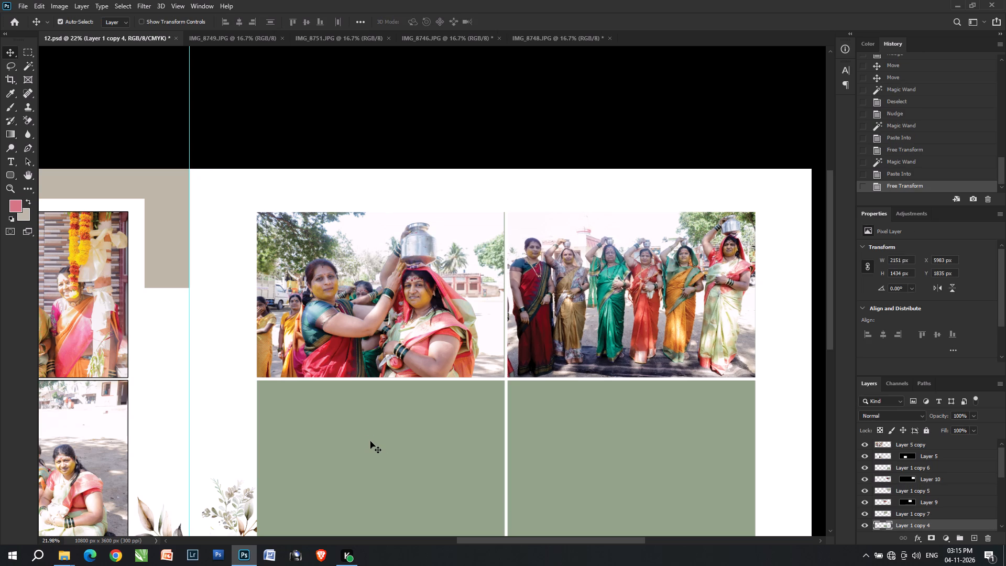
left_click(370, 441)
type("www")
left_click(370, 441)
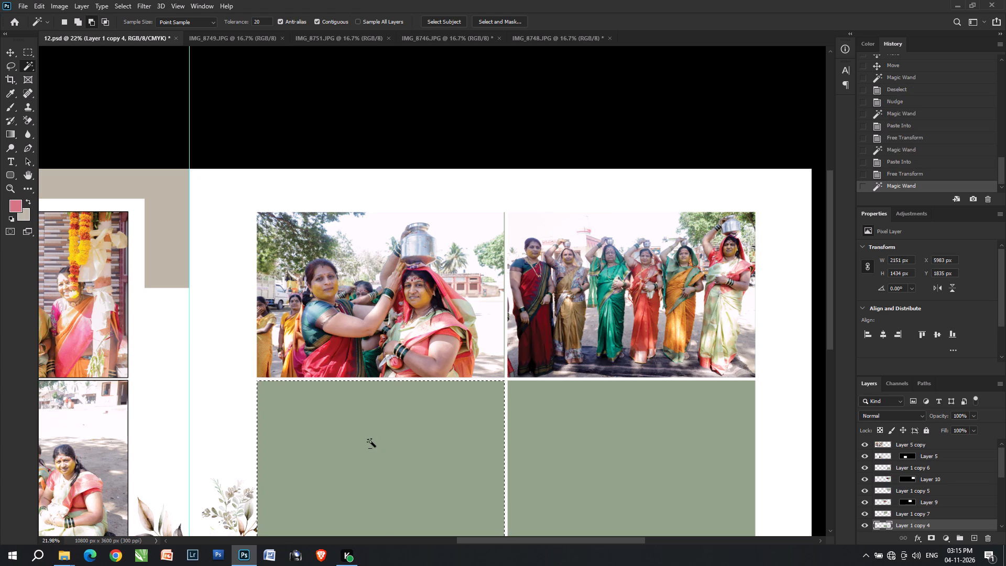
type("vv")
Open IMG_8749 in the Camera Raw Filter and apply the previous conversion settings to it.
left_click(255, 39)
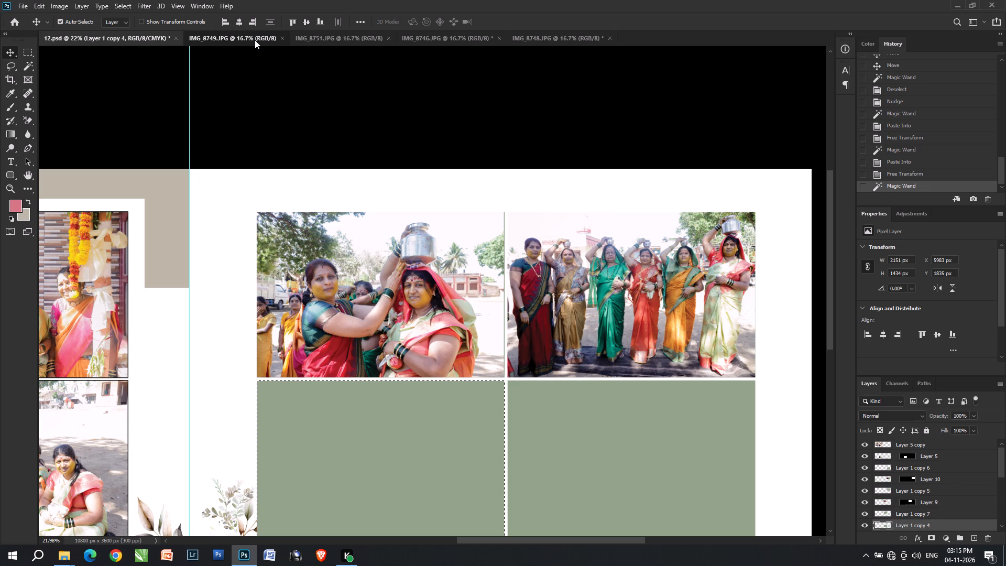
scroll(427, 262, "up", 4, "alt")
scroll(440, 265, "down", 6, "alt")
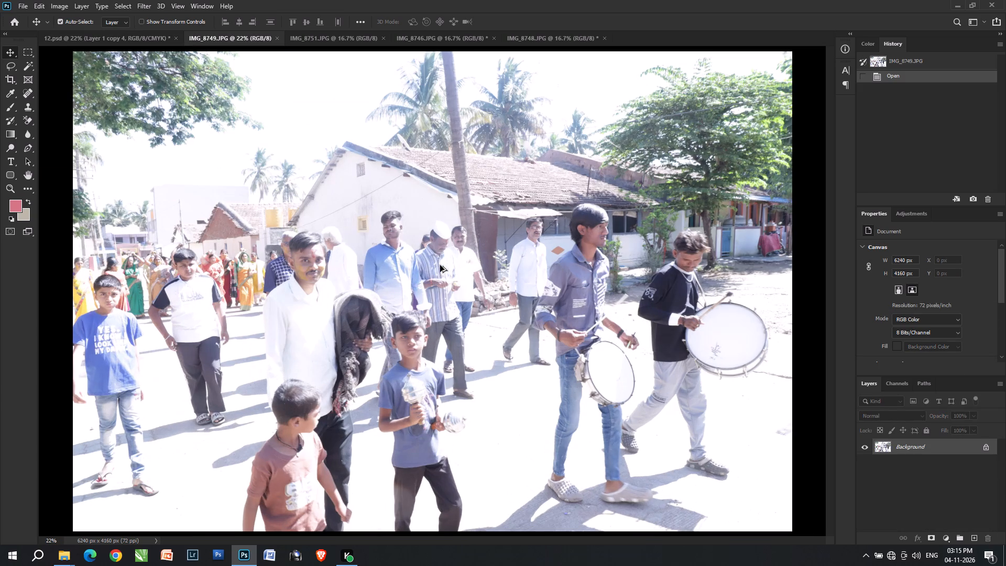
key("ctrl+shift+a")
key("ctrl+shift+a")
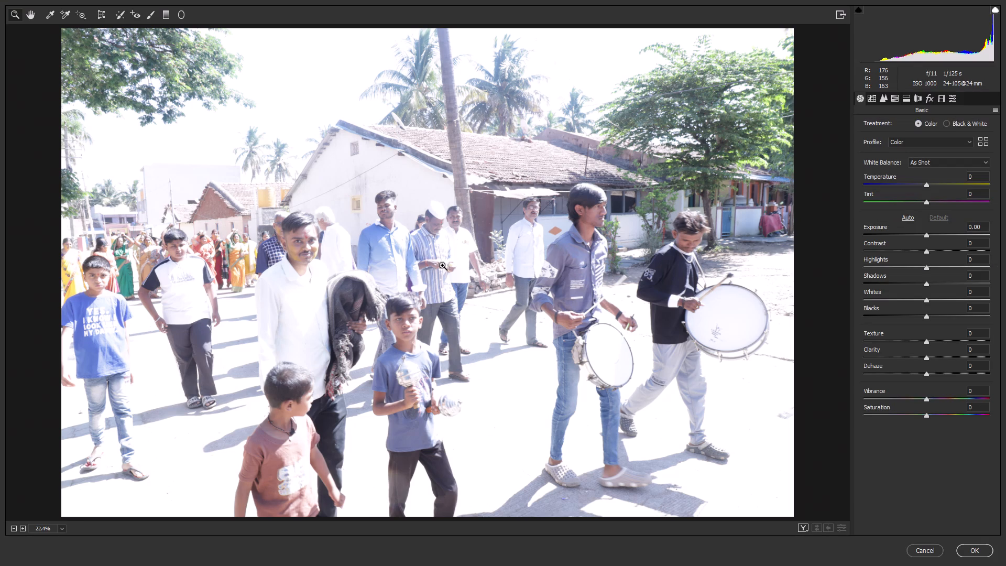
left_click(995, 106)
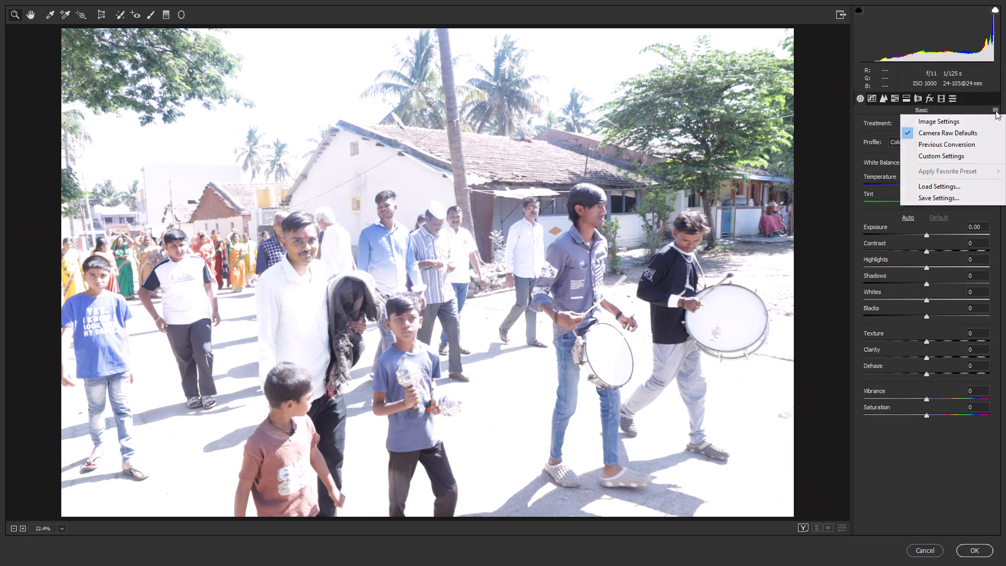
left_click(980, 146)
Set the photo's highlights and whites to -100, reset exposure to 0.00, and apply the Camera Raw correction.
left_click_drag(876, 267, 854, 269)
left_click_drag(880, 296, 833, 295)
left_click_drag(933, 235, 924, 235)
double_click(924, 235)
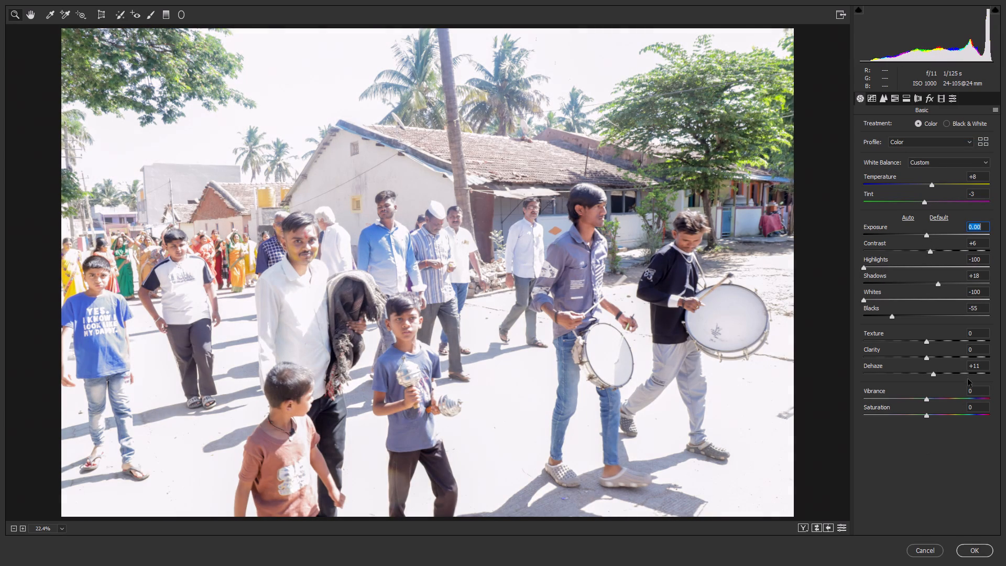
left_click(967, 545)
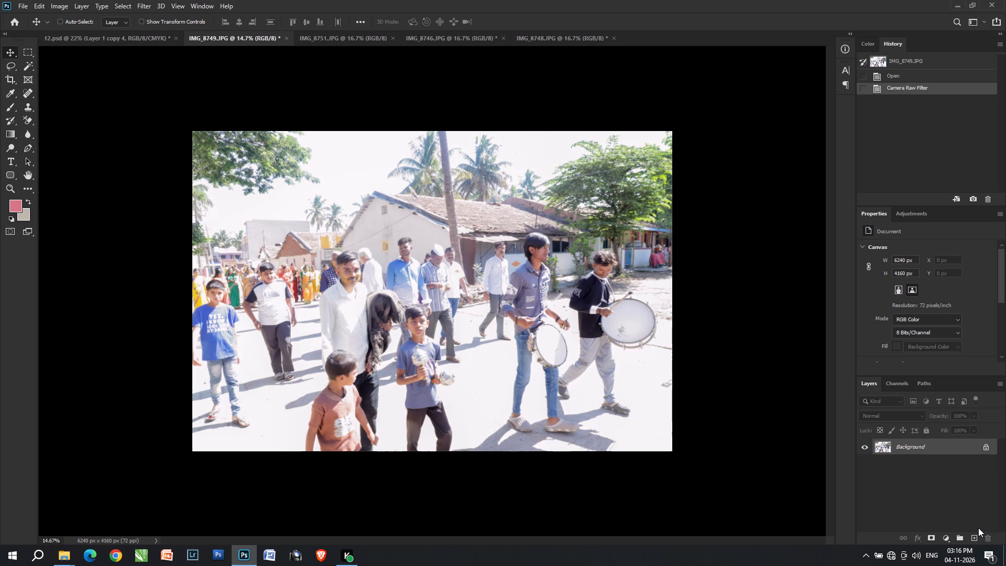
Cut the whole IMG_8749 photo, paste it into the lower-left frame selection in 12.psd, repeat the last transform at 36.25% and move it over the frame.
key("ctrl+a")
key("ctrl+x")
left_click(156, 41)
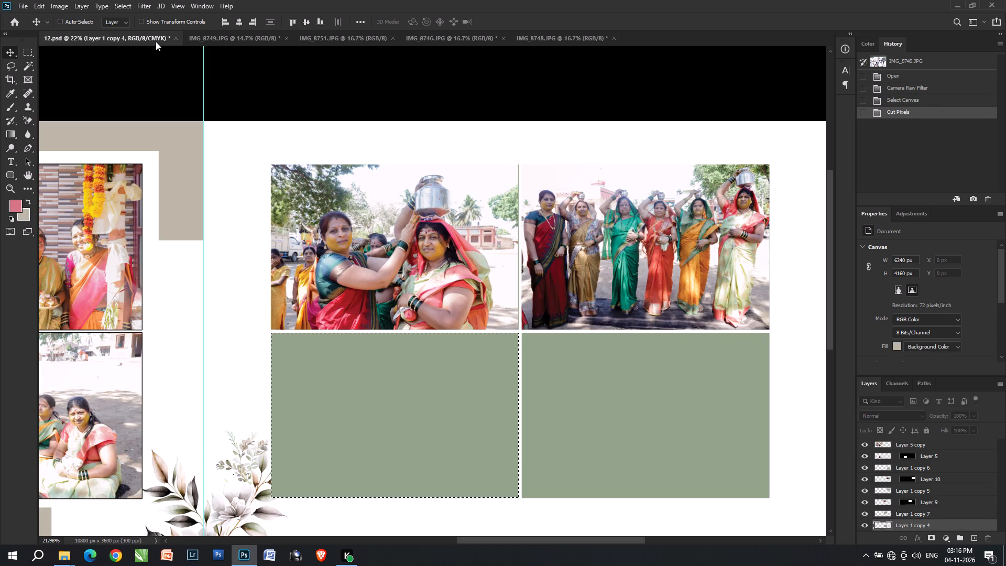
key("ctrl+alt+shift+v")
key("ctrl+t")
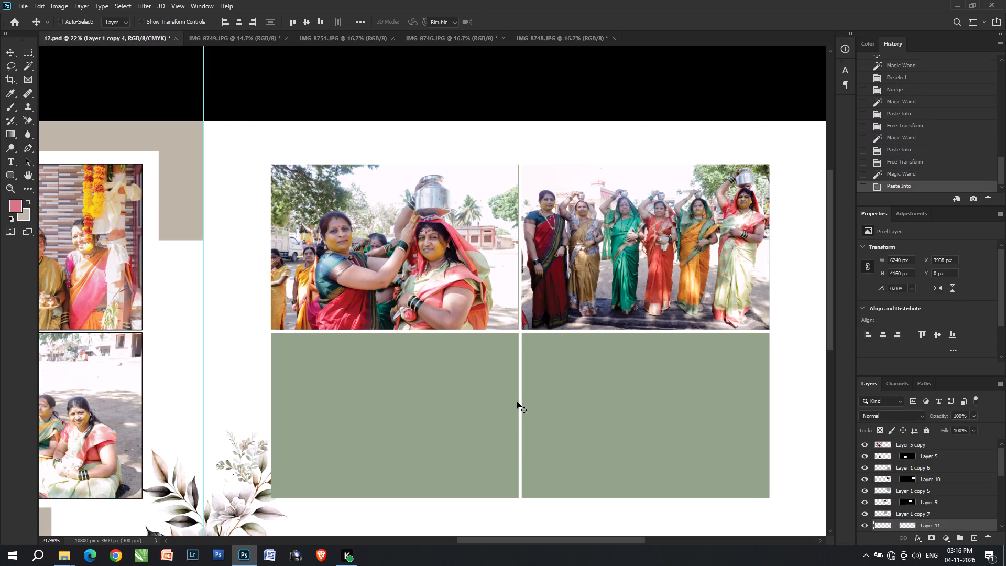
key("ctrl+shift+t")
left_click_drag(425, 252, 465, 447)
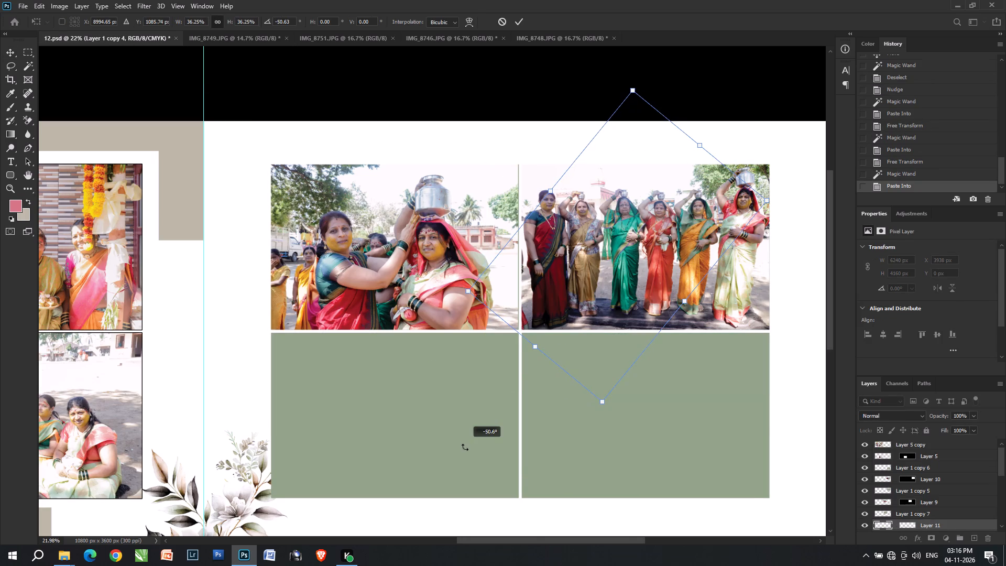
left_click_drag(465, 447, 463, 452)
key("ctrl+z")
left_click_drag(557, 259, 387, 368)
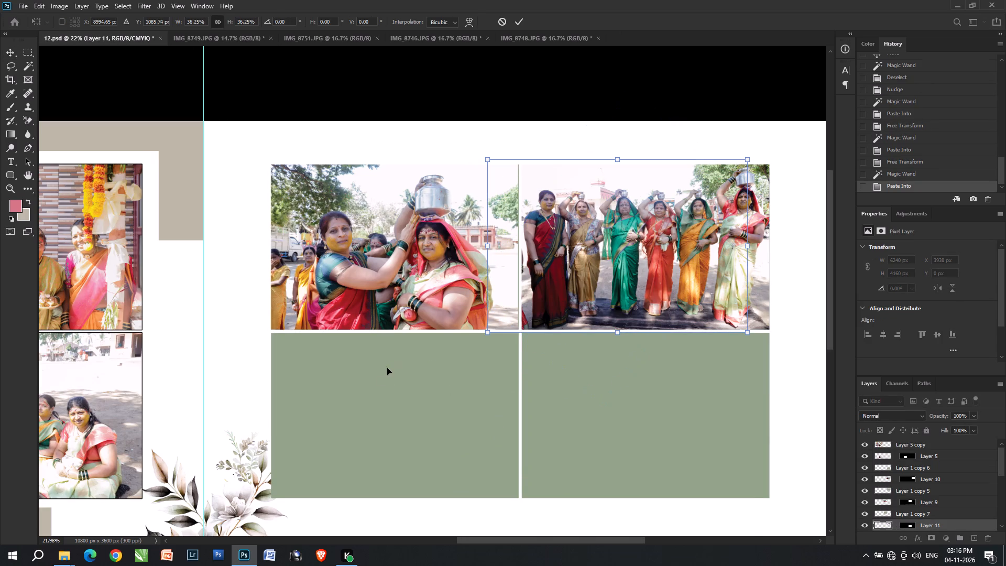
left_click_drag(387, 368, 327, 429)
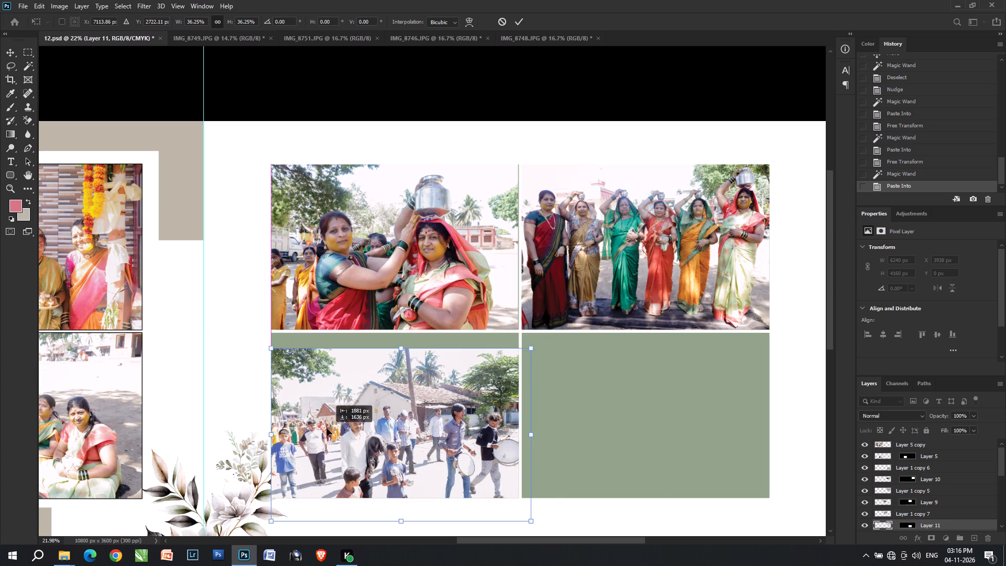
left_click_drag(327, 429, 337, 420)
left_click(346, 436)
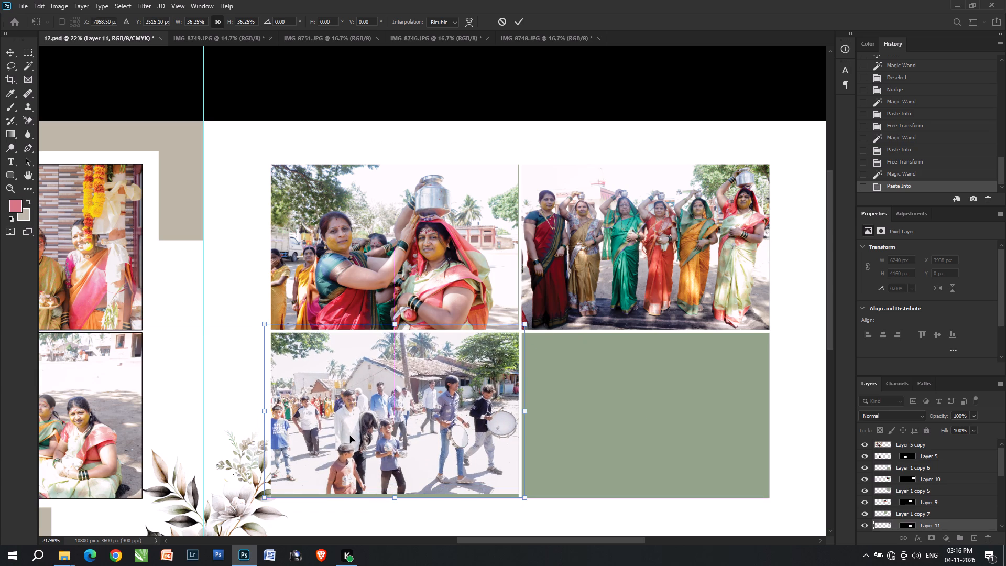
Nudge the lower-left photo into line with its frame, scale it to about 35% so both drummers fit, and apply the transform.
key("Up")
key("Right")
key("Right")
key("Up")
key("Left")
key("Left")
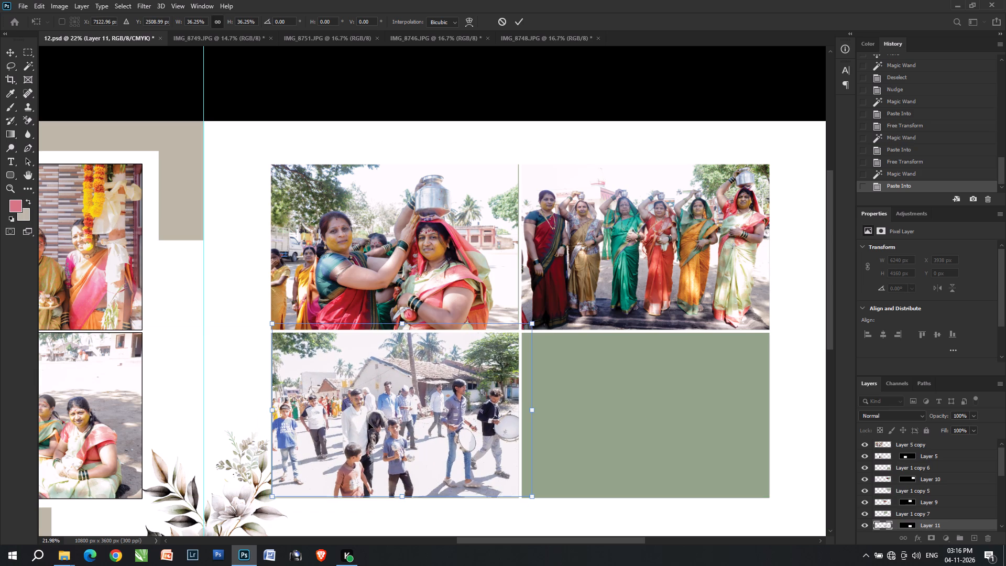
key("Down")
key("Down")
key("Left")
key("Down")
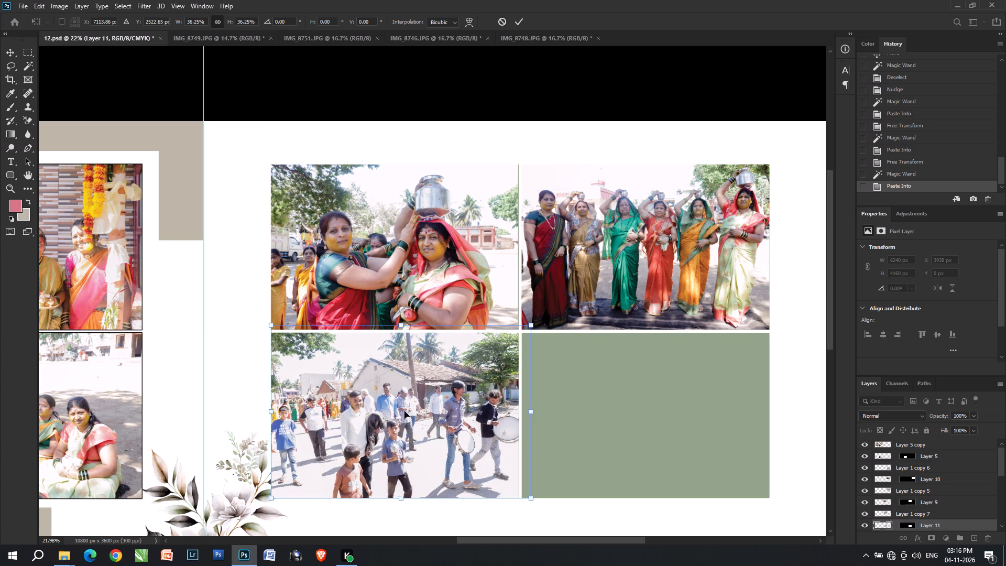
left_click_drag(535, 325, 544, 323)
left_click_drag(544, 323, 525, 329)
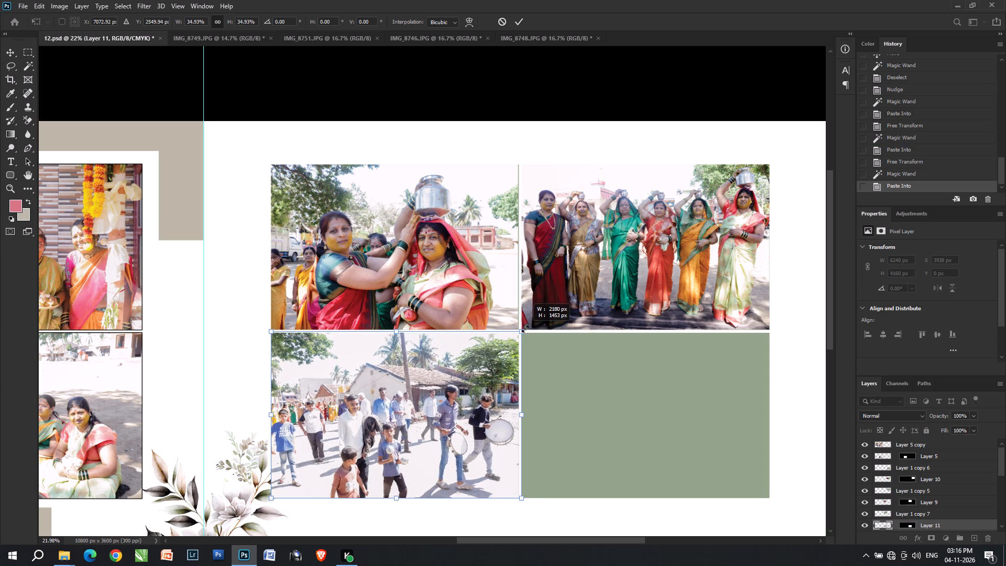
left_click_drag(525, 329, 526, 329)
key("Return")
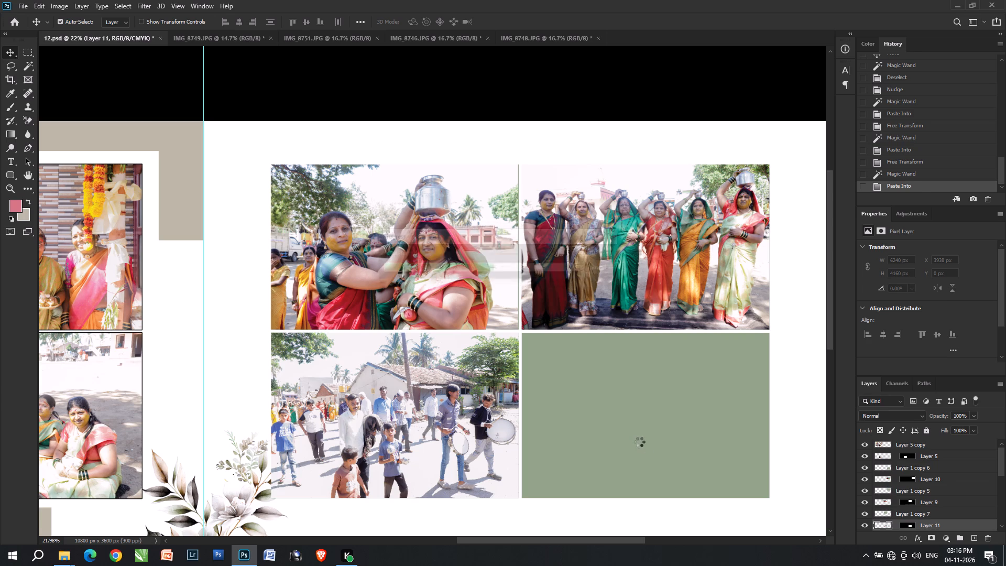
Select the new page's lower-right green frame layer and select its area with the Magic Wand.
type("vv")
left_click(639, 442)
key("w")
left_click(639, 442)
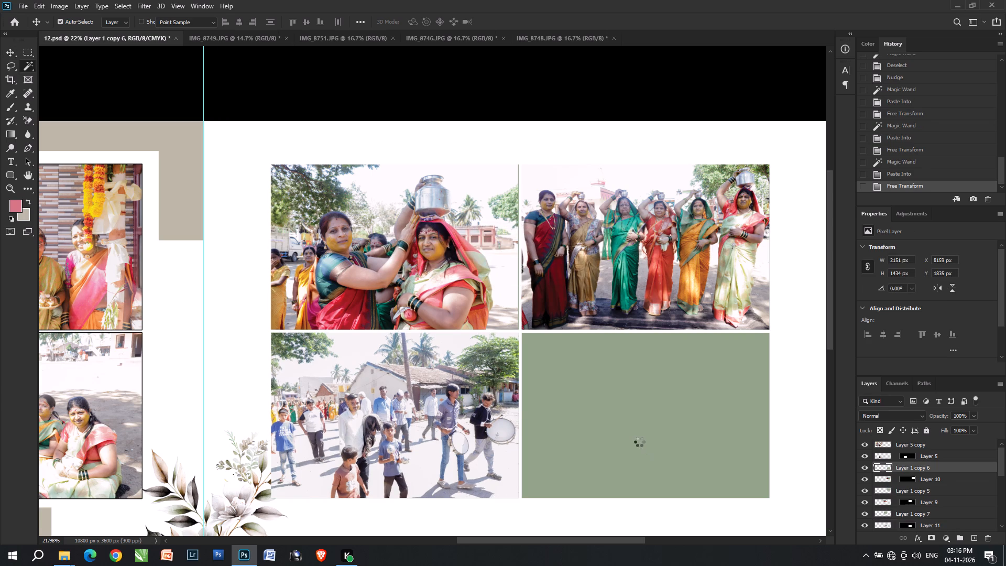
Reapply the last Camera Raw Filter correction to IMG_8751.
key("ctrl+Tab")
key("ctrl+Tab")
key("ctrl+alt+f")
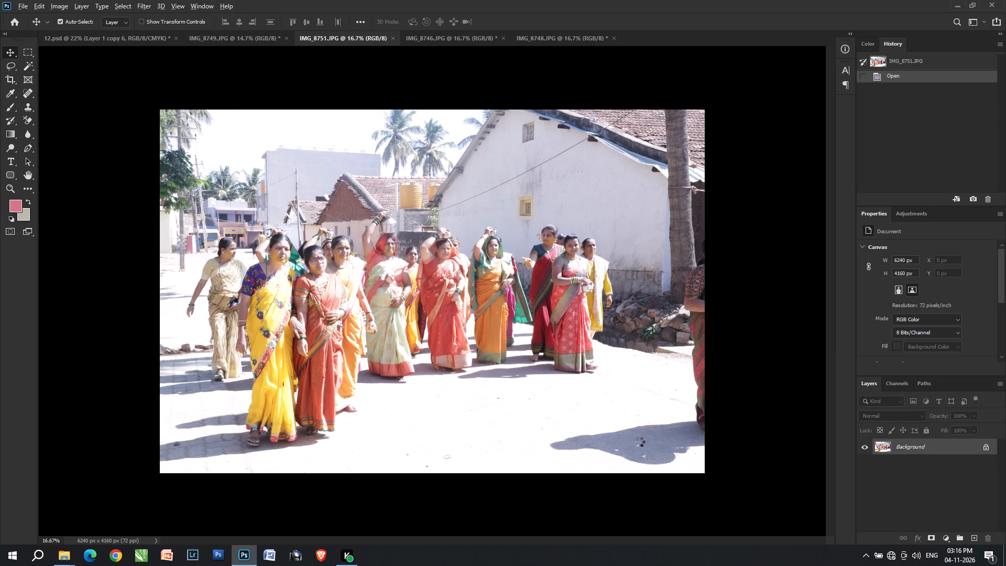
Apply a Levels adjustment to the midtones of IMG_8751 on the RGB channel.
key("ctrl+l")
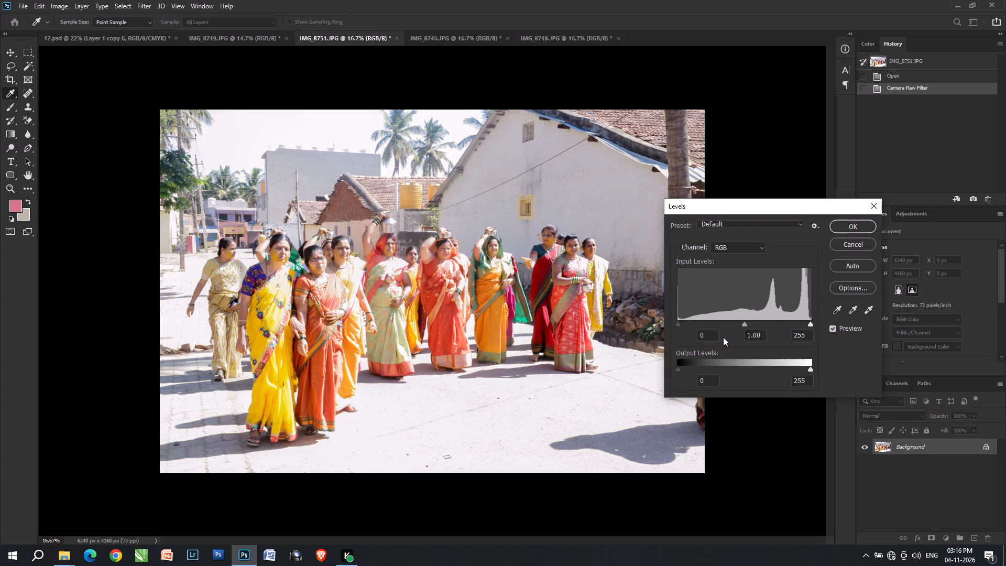
left_click(739, 326)
key("Return")
Cut the whole IMG_8751 photo, paste it into the lower-right frame selection in 12.psd, repeat the last transform at 35.19% and move it over the frame.
key("ctrl+a")
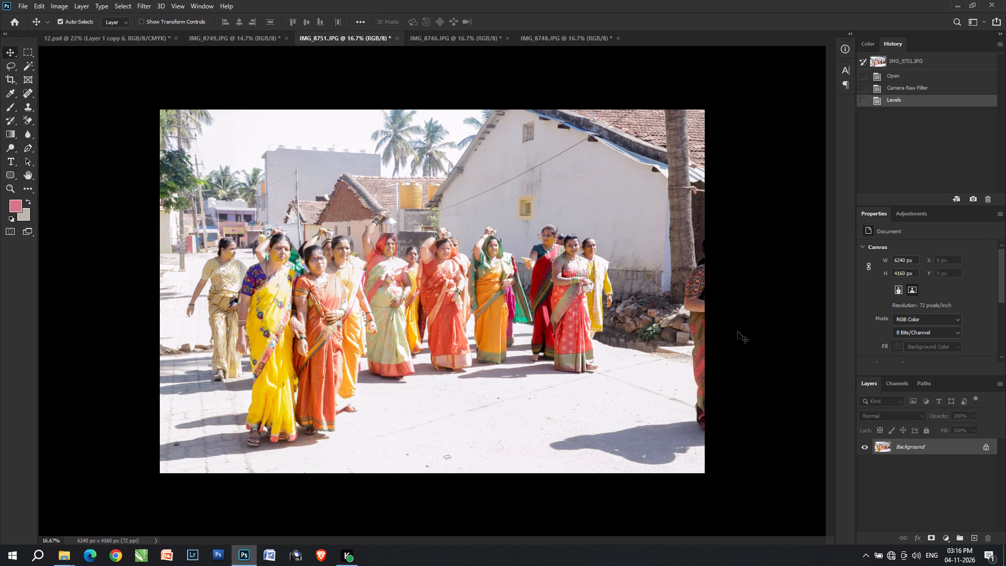
key("ctrl+x")
left_click(86, 30)
left_click(116, 37)
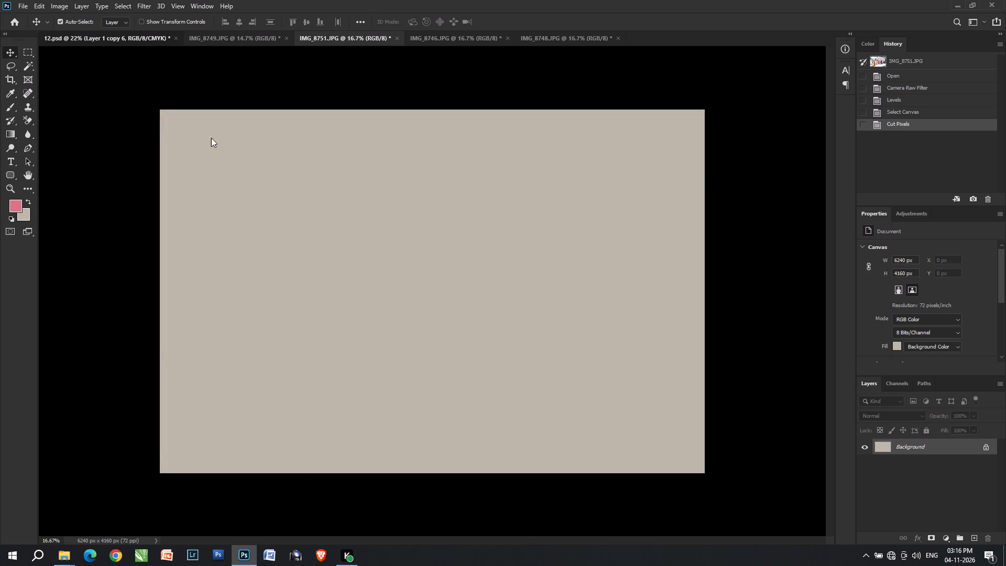
key("ctrl+alt+shift+v")
key("ctrl+t")
key("ctrl+shift+t")
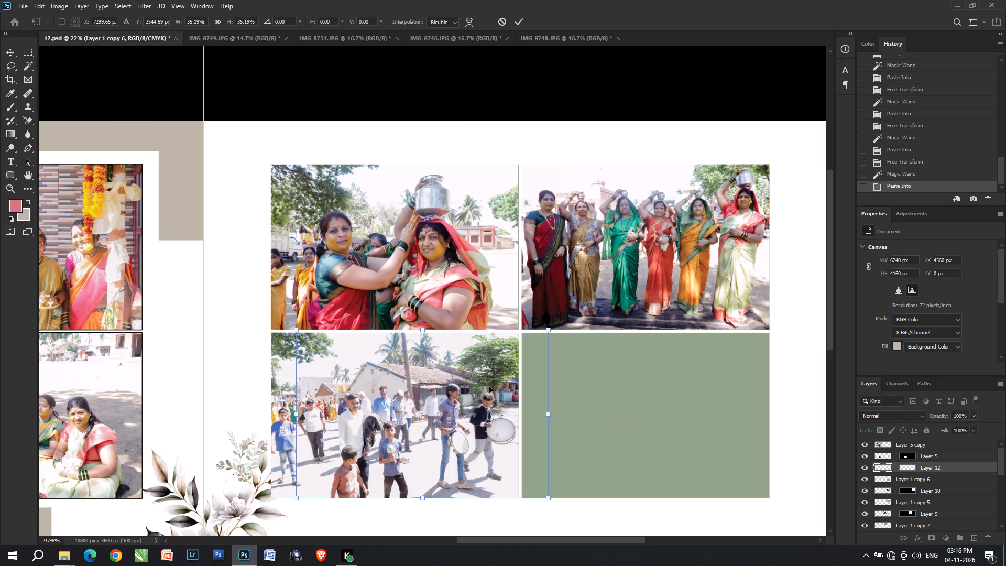
left_click_drag(484, 391, 702, 372, "shift")
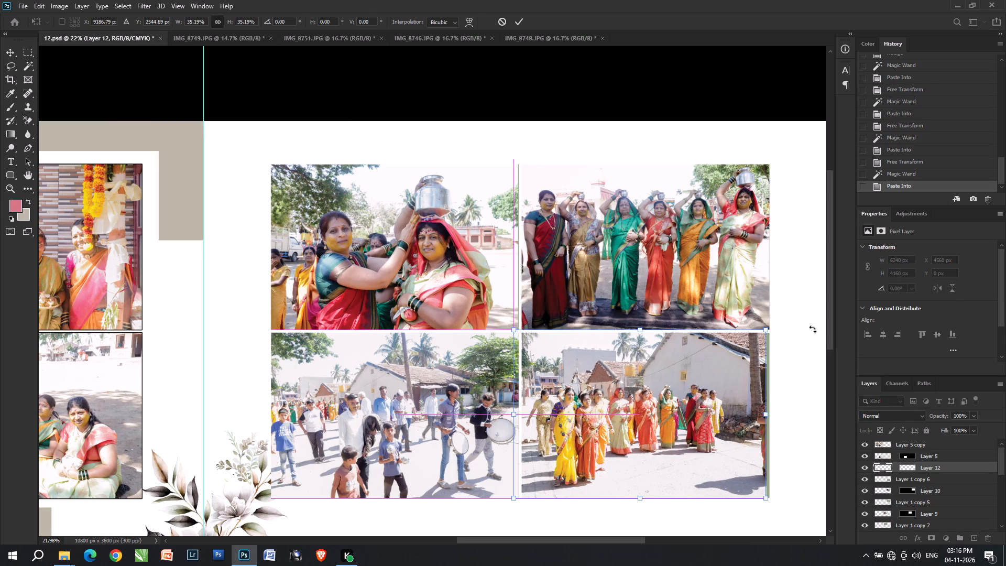
Scale the lower-right photo to about 39%, nudge it sideways so it fills its frame, and apply the transform.
left_click_drag(764, 329, 799, 315)
key("Right")
key("Right")
key("Right")
key("Right")
key("Right")
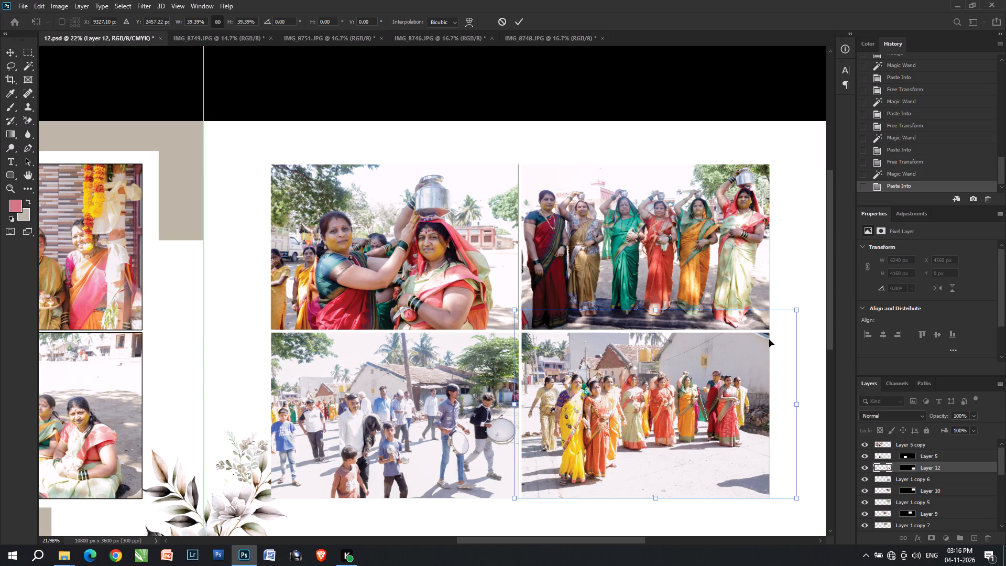
key("Return")
Select the four photo layers on the right page, duplicate them and merge the copies into one layer.
key("v")
key("v")
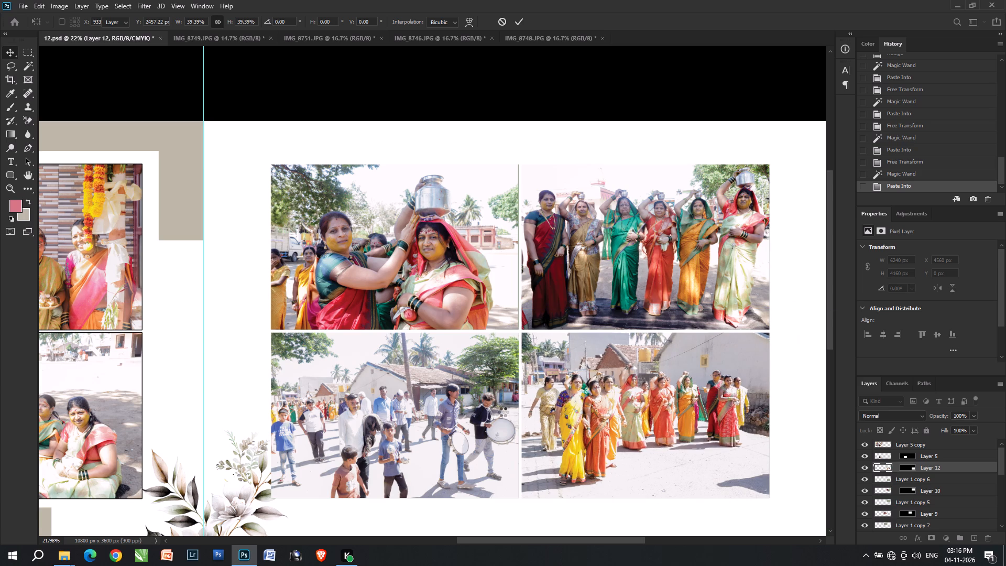
left_click(463, 402, "shift")
left_click(485, 289, "shift")
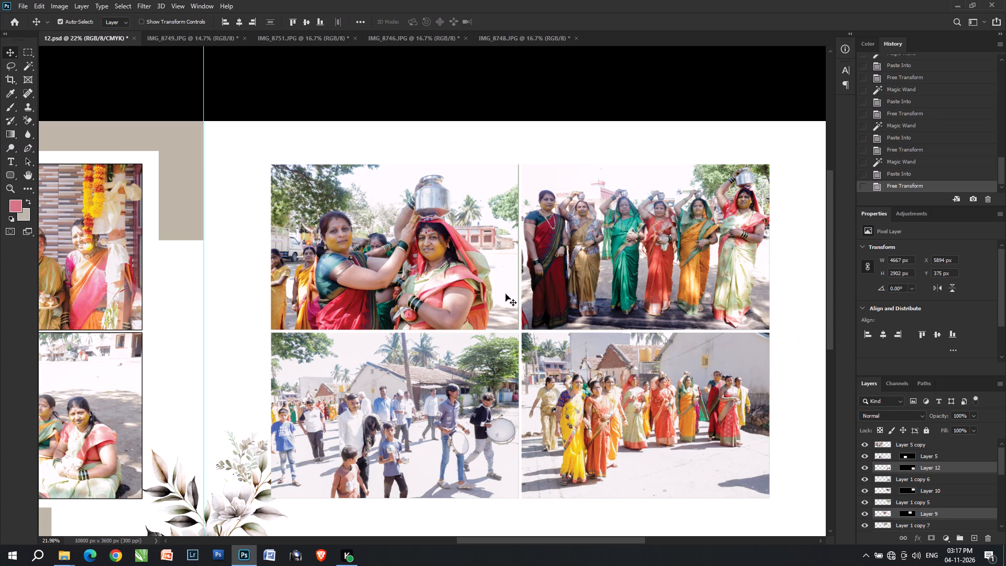
left_click(594, 296, "shift")
scroll(860, 460, "down", 1)
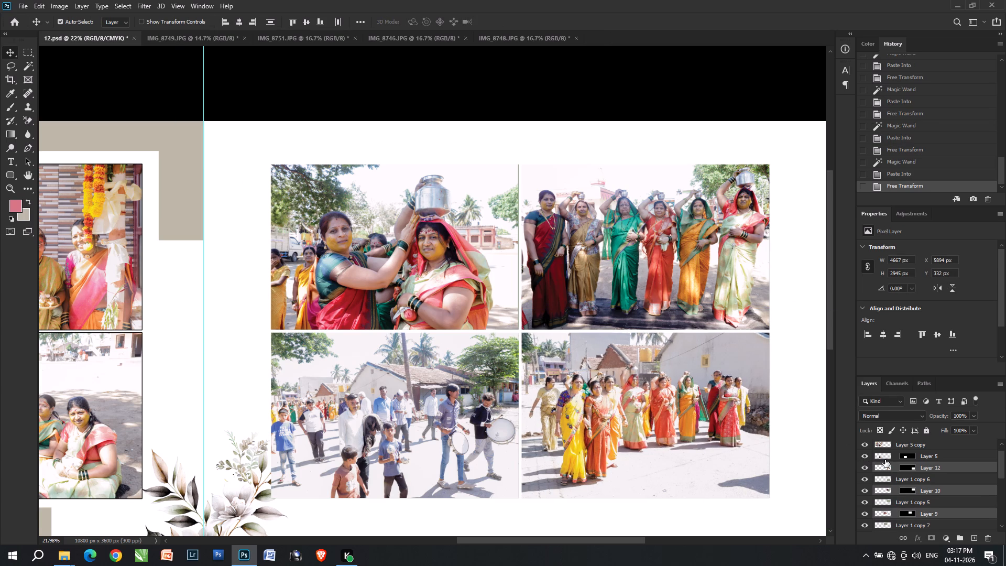
key("ctrl+j")
key("ctrl+e")
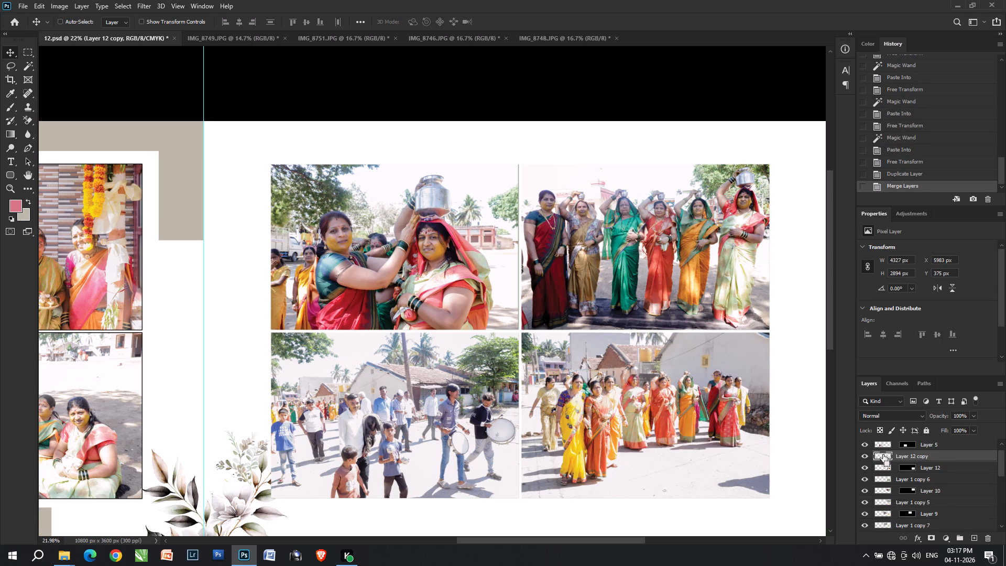
Stroke the merged four-photo layer with a 6 px black outside line in Darken mode at 100% opacity.
key("ctrl+shift+q")
left_click(468, 173)
left_click(468, 169)
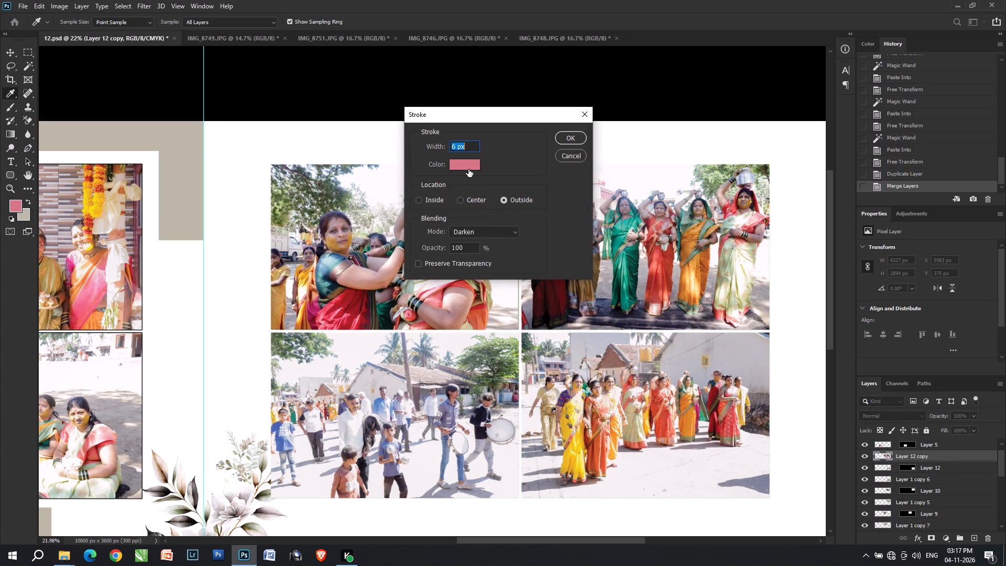
left_click_drag(520, 227, 627, 388)
key("Return")
key("Return")
Duplicate the beige corner block from the left page and place the copy over the right page's upper-right corner.
scroll(394, 420, "down", 4, "alt")
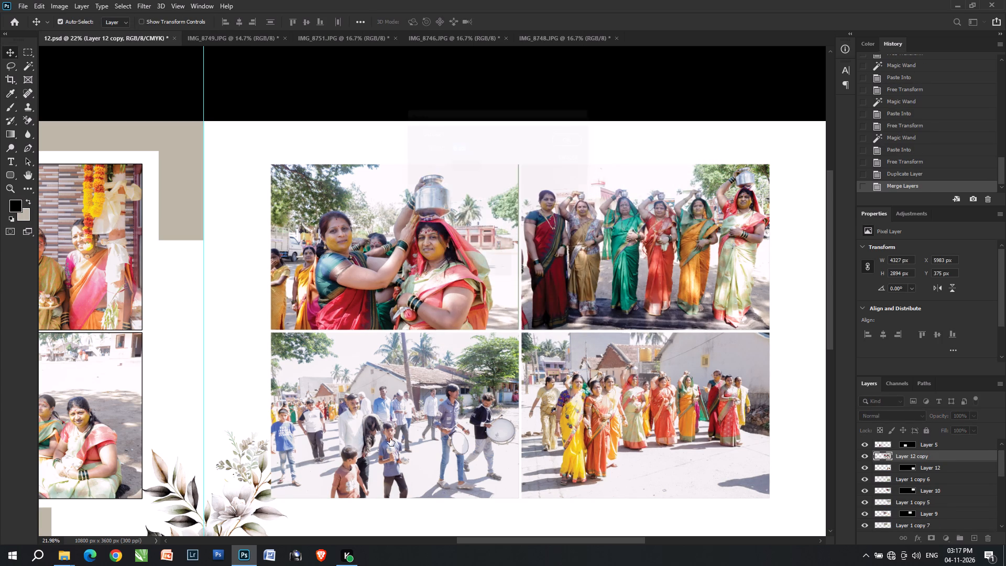
scroll(389, 438, "up", 1, "alt")
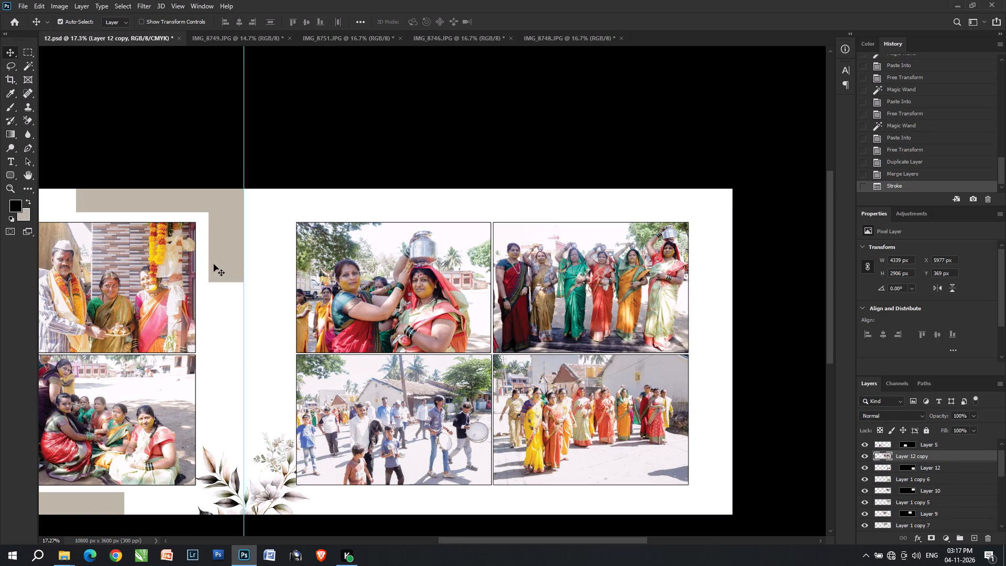
left_click(226, 267)
left_click_drag(226, 267, 747, 282, "alt")
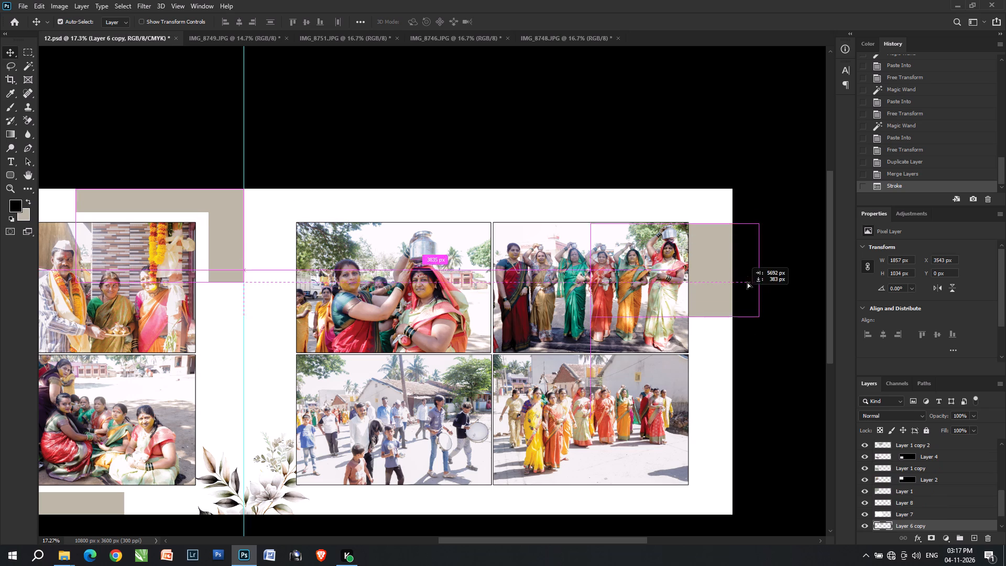
left_click_drag(747, 282, 748, 251, "alt")
Free-transform the copied beige block into a large panel with a slanted left edge covering the right page's outer side, and apply it.
key("ctrl+t")
left_click_drag(598, 271, 548, 387, "shift")
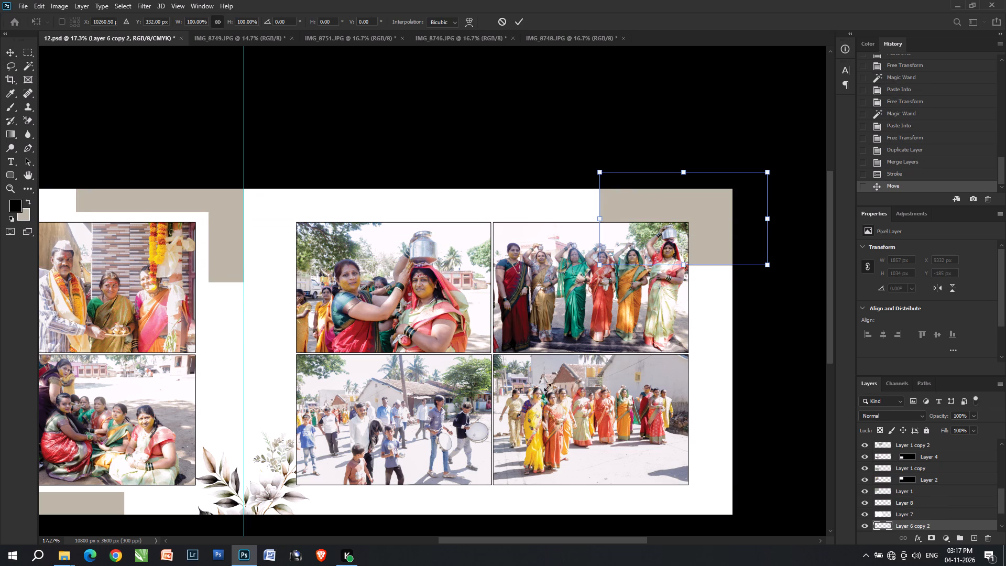
left_click_drag(548, 387, 408, 507, "shift")
left_click_drag(409, 499, 526, 499, "ctrl+shift")
key("bracketright")
key("Return")
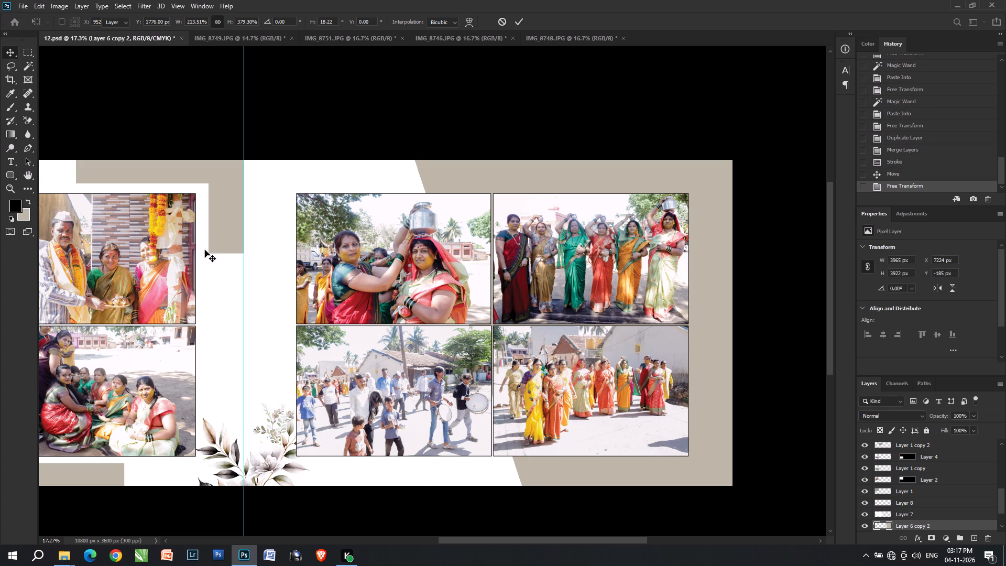
Nudge the left page's white inner panel slightly left, then copy it behind the right page's four photos, above the beige panel.
left_click(205, 236)
key("Left")
left_click(203, 235)
left_click_drag(203, 235, 586, 294, "alt")
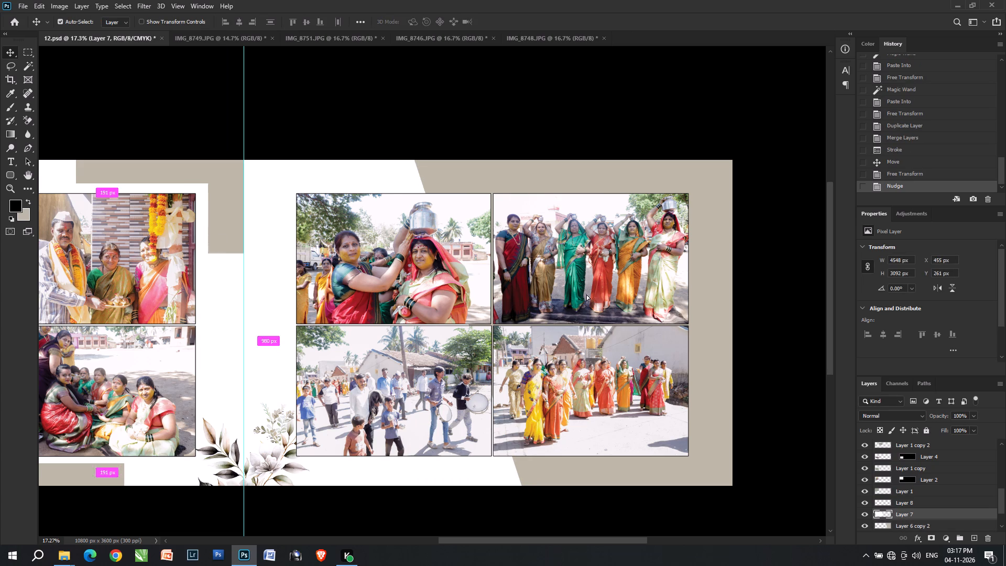
left_click_drag(586, 294, 692, 243, "alt")
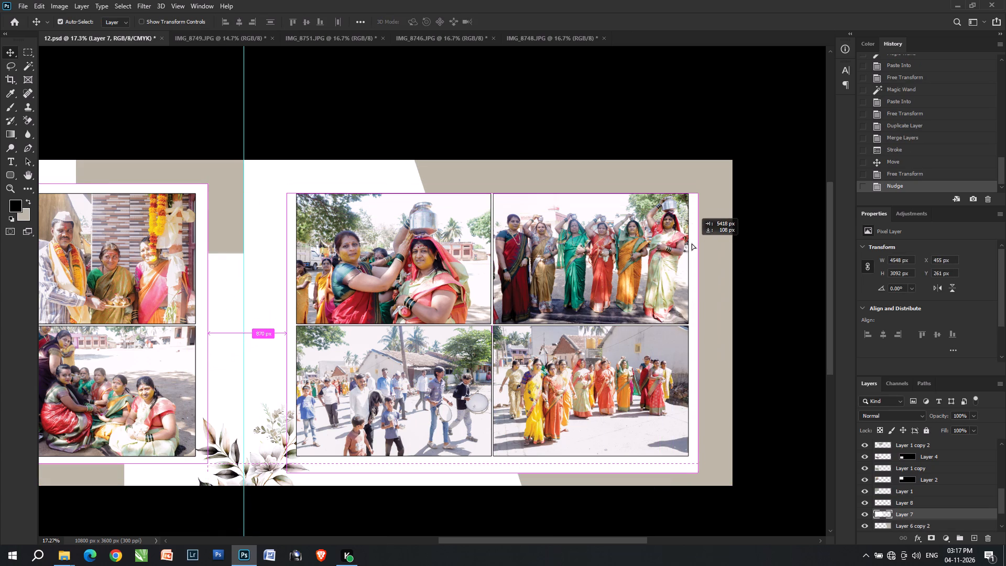
left_click_drag(692, 243, 691, 240, "alt")
Nudge the copied white panel to about X 5845 px, Y 278 px for an even white border around the right page's photos.
key("Up")
key("Up")
key("Up")
key("Up")
key("Up")
key("Up")
key("Right")
key("Right")
key("Right")
key("Right")
key("Right")
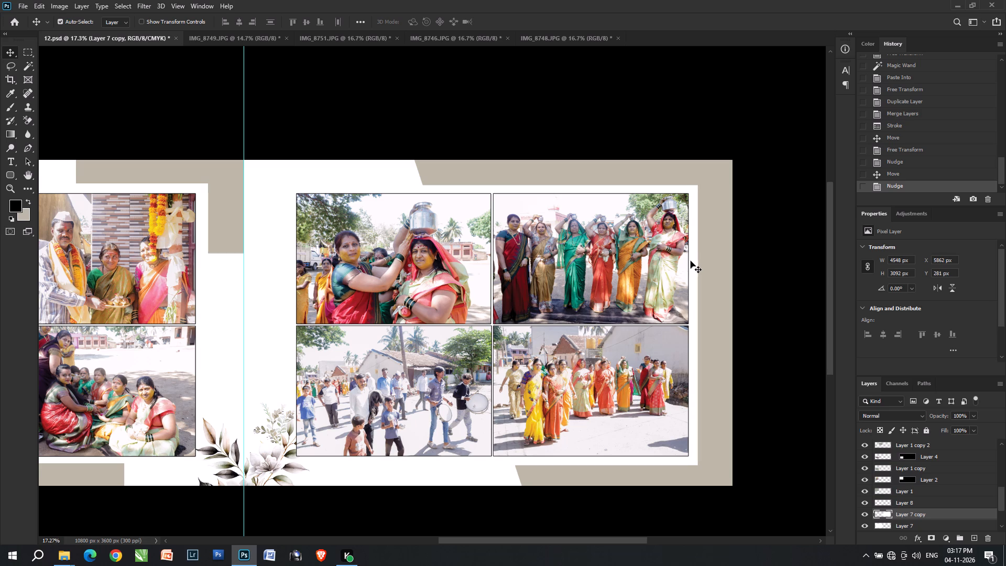
key("Down")
key("Up")
key("Left")
key("Left")
key("Left")
key("Up")
key("Left")
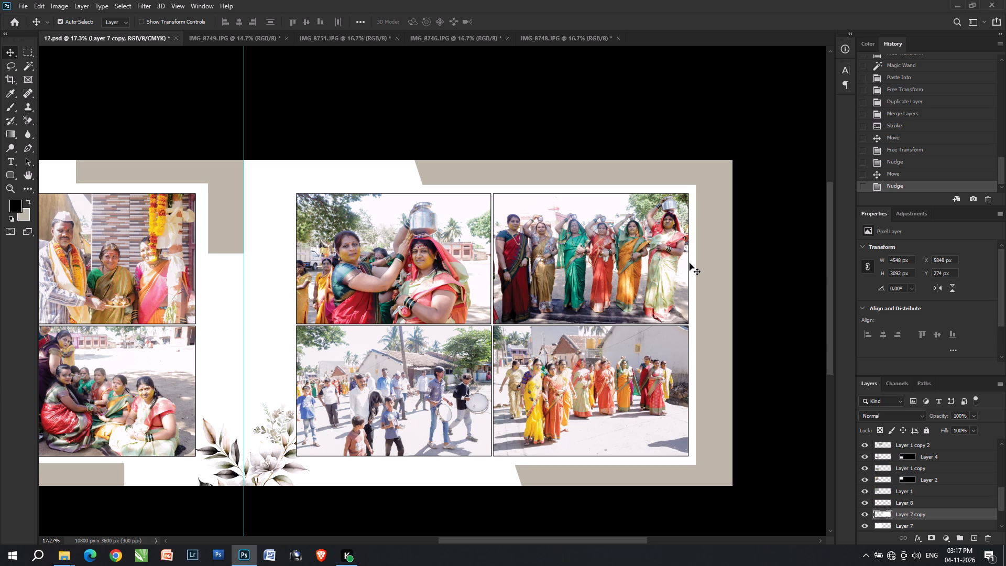
key("Left")
key("Right")
key("Right")
key("Up")
key("Left")
key("Down")
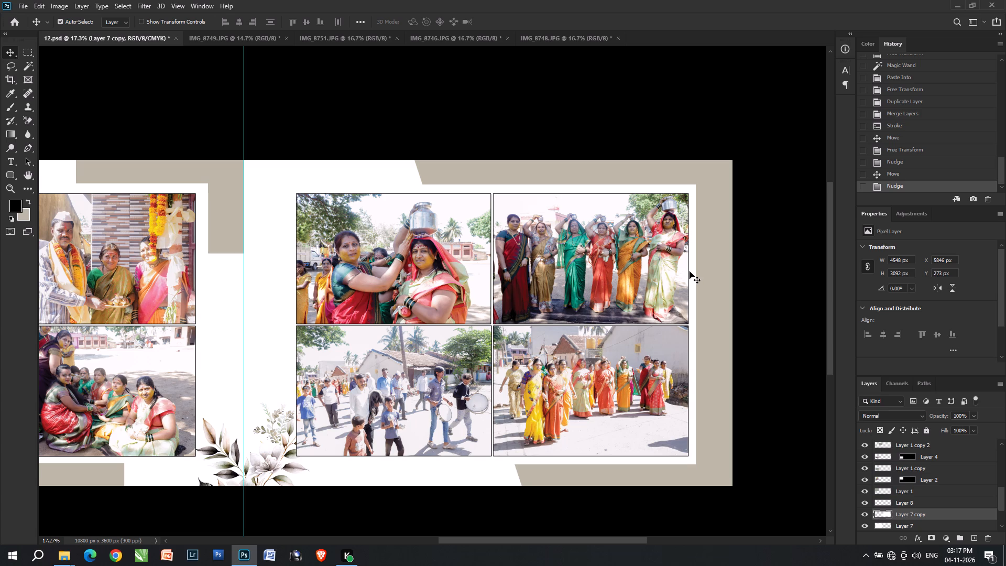
key("Left")
key("Right")
key("Down")
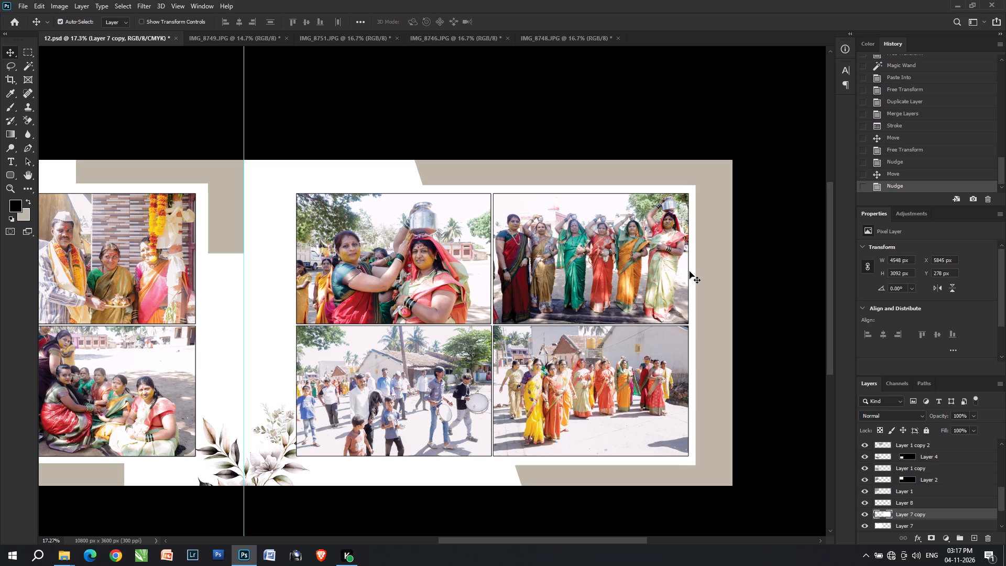
Deselect the layers and start saving the finished 12.psd spread.
scroll(396, 455, "down", 3, "alt")
left_click(513, 471)
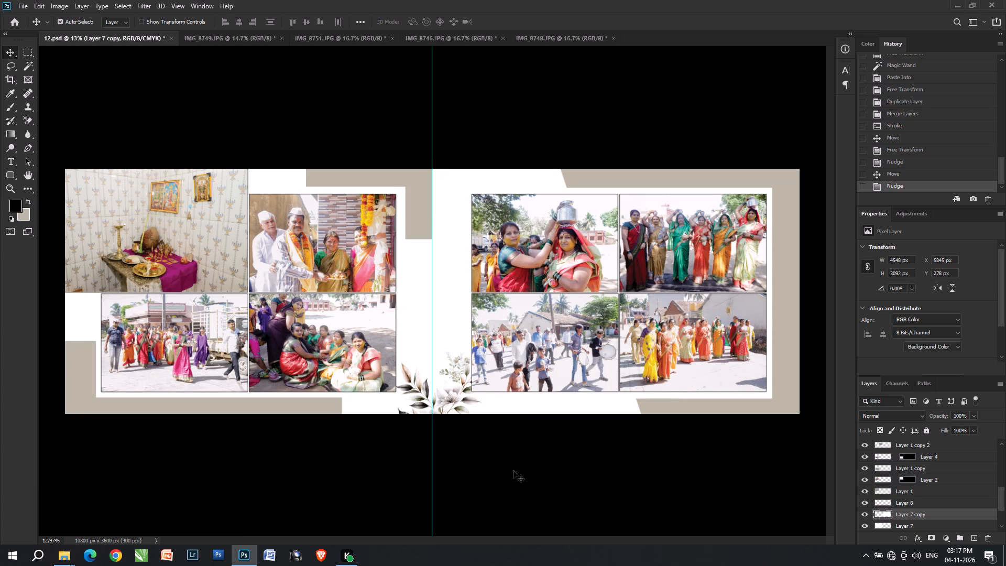
key("ctrl+s")
key("ctrl+s")
key("ctrl+s")
Switch to File Explorer, move the used photos IMG_8746, IMG_8748, IMG_8749 and IMG_8751 into the DONE folder, and go up to the photo folder.
key("alt+Tab")
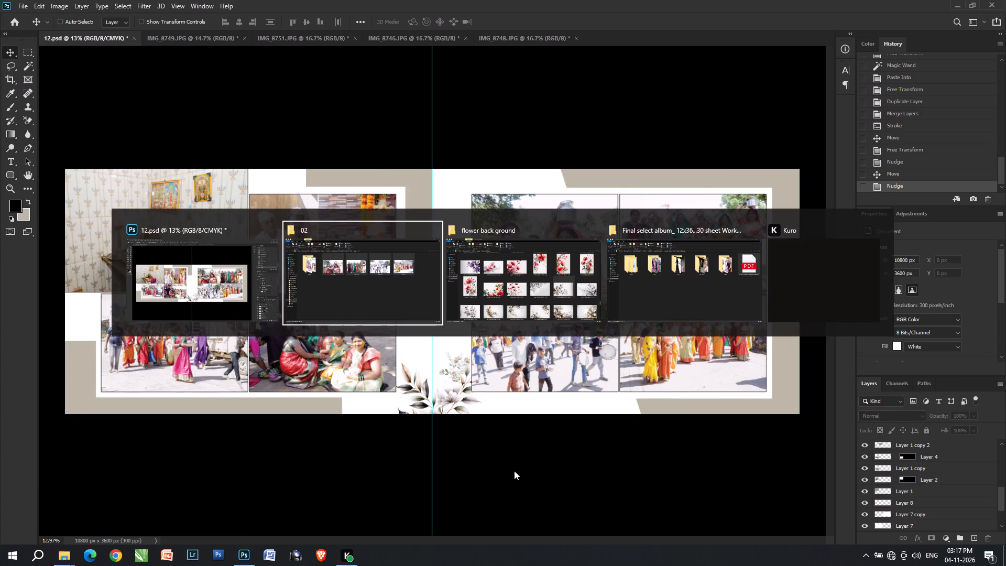
left_click_drag(506, 182, 252, 171)
left_click_drag(376, 195, 154, 177)
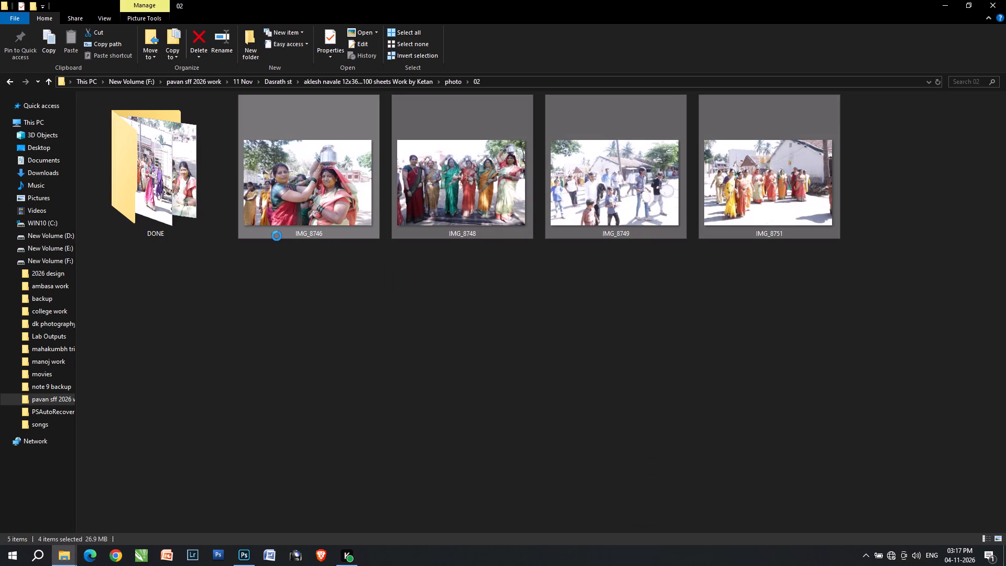
left_click(459, 84)
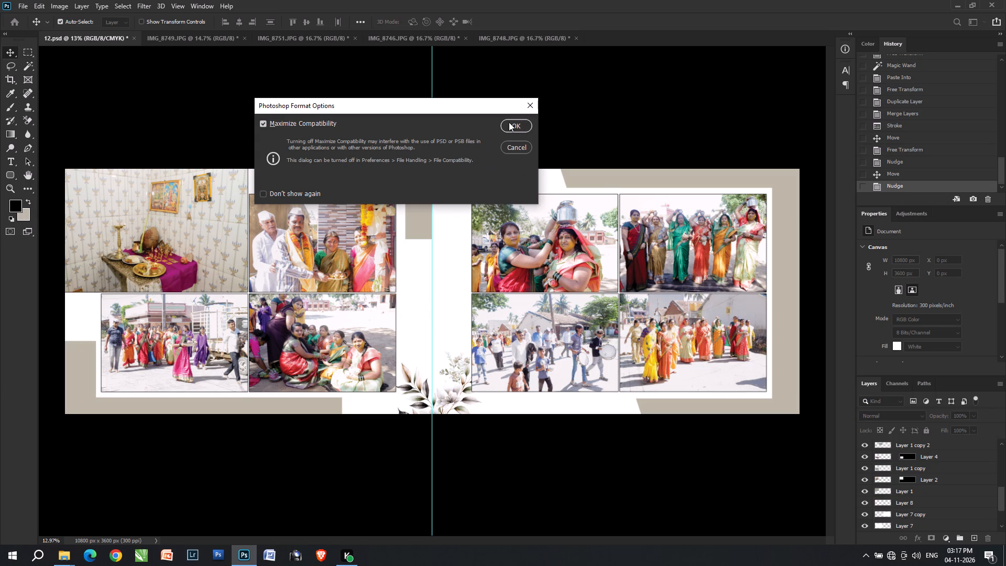
Back in Photoshop, confirm the save of 12.psd with Maximize Compatibility on.
left_click(510, 122)
Merge all visible layers of the 12.psd spread into a single Background layer.
key("ctrl+shift+e")
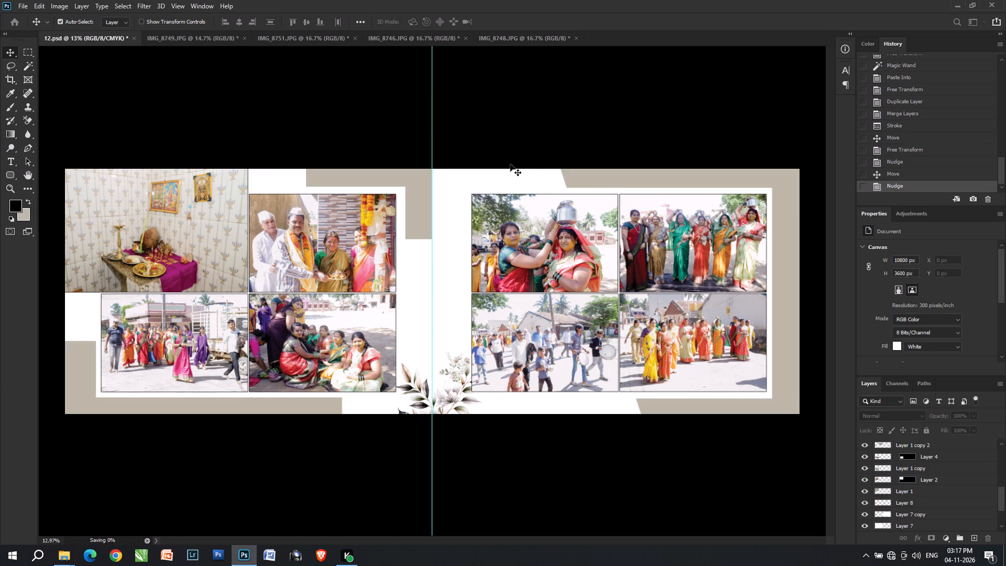
scroll(578, 277, "up", 2, "alt")
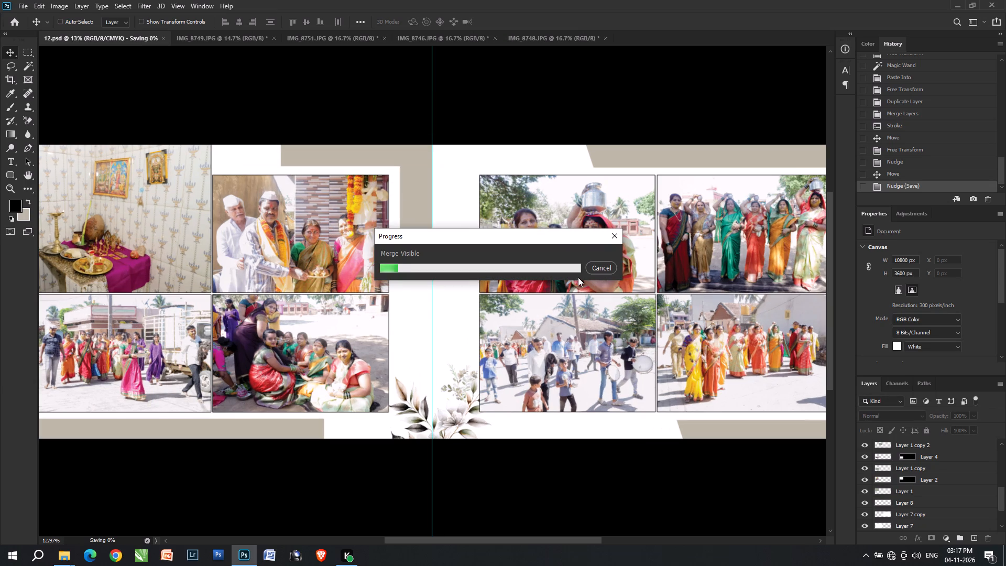
triple_click(578, 277)
type("vv")
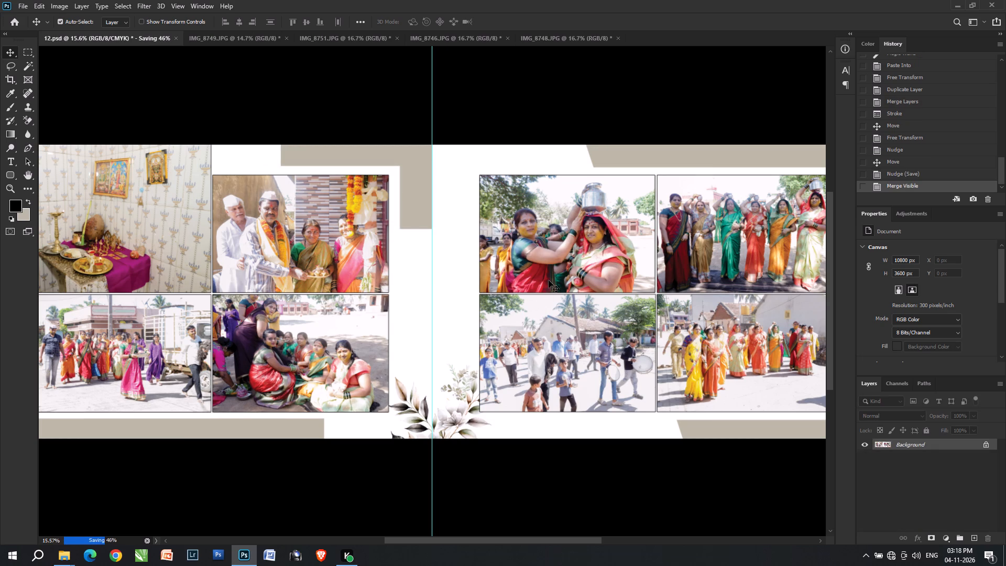
scroll(535, 350, "up", 3, "alt")
scroll(537, 346, "down", 4, "alt")
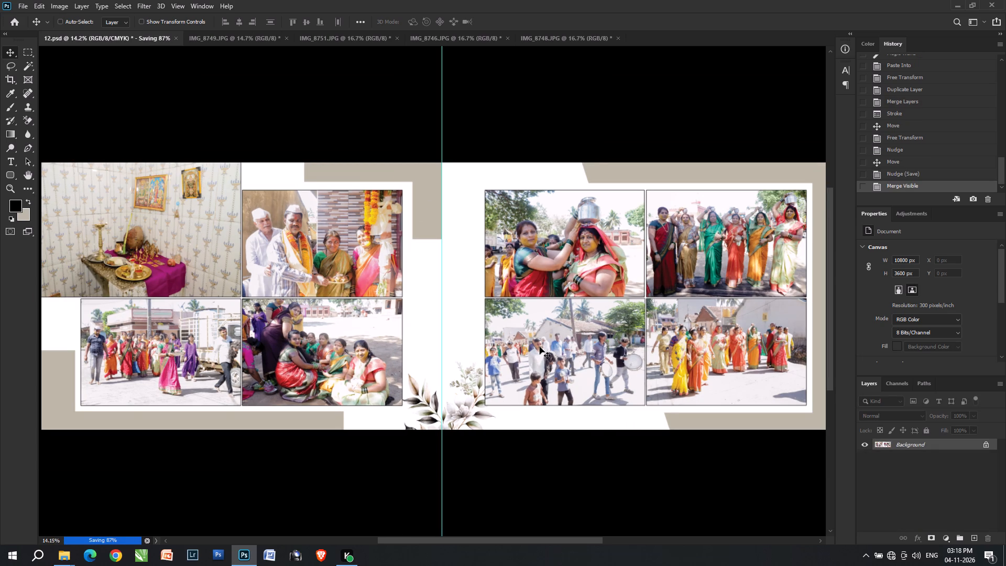
Save the flattened spread as a JPEG named 12 in the JPEG subfolder of the sheet folder, accepting the JPEG options.
key("ctrl+shift+s")
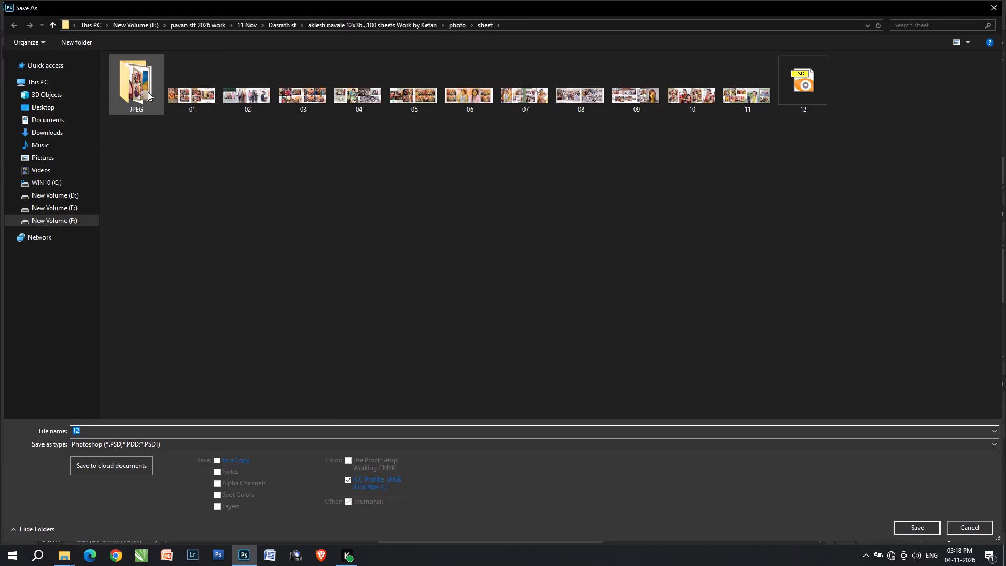
double_click(148, 92)
key("Tab")
key("Tab")
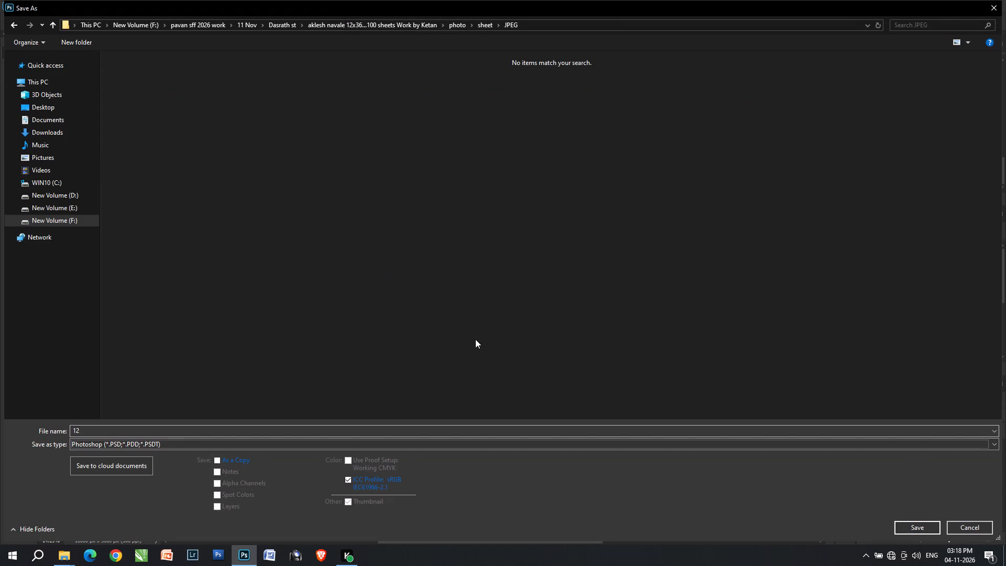
scroll(476, 339, "down", 1)
key("j")
scroll(498, 350, "down", 3)
left_click(549, 350)
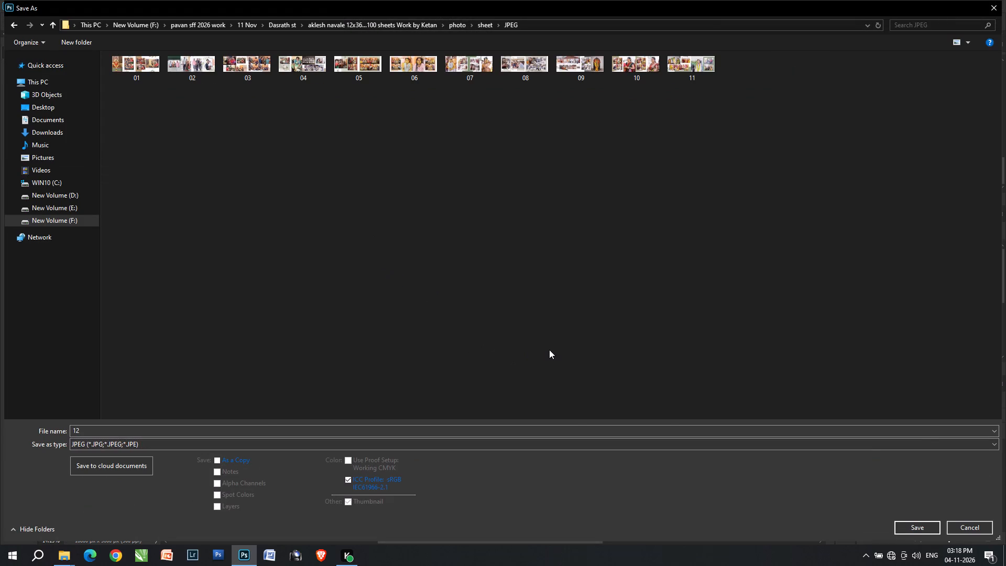
key("Return")
key("Return")
key("Return")
key("Return")
key("Return")
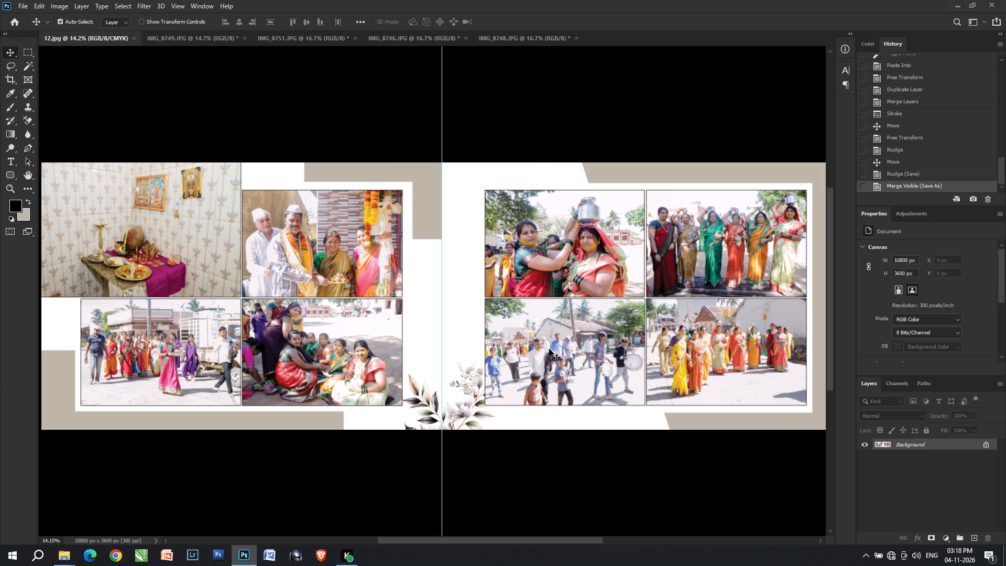
Turn the Background layer solid white using Hue/Saturation with the last-used settings and Lightness set to 100.
key("ctrl+alt+u")
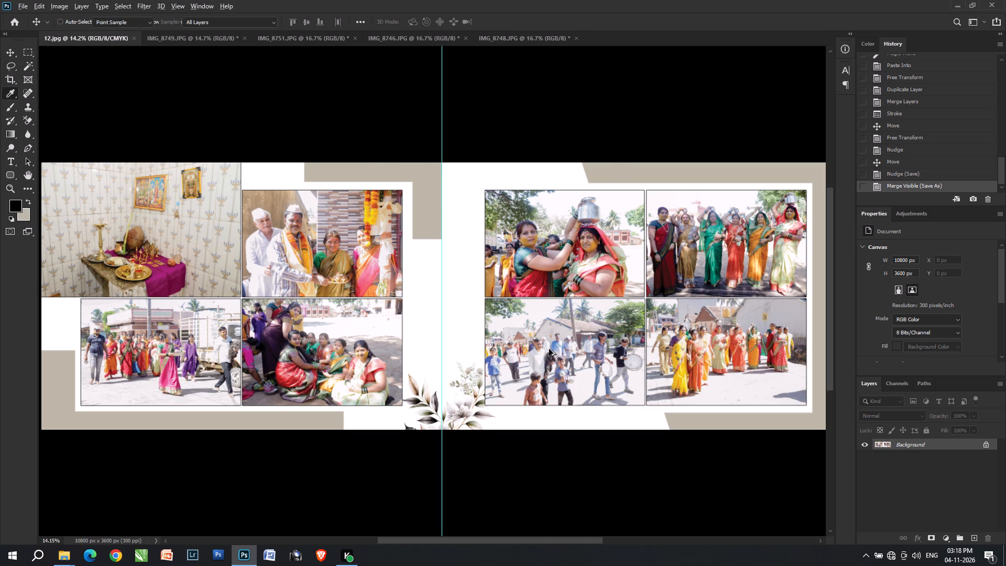
key("Tab")
key("Tab")
key("Tab")
key("Tab")
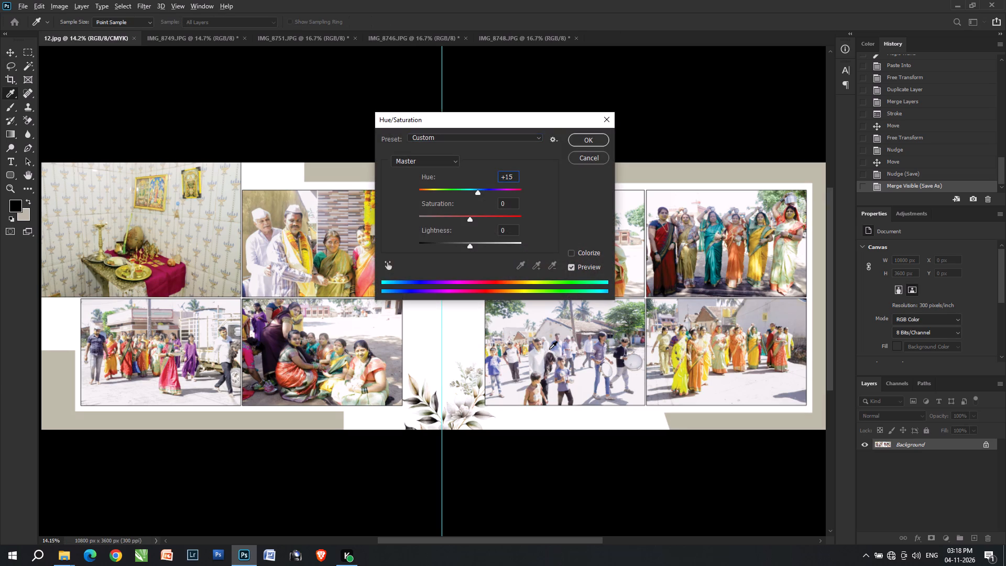
key("Tab")
type("100")
key("Return")
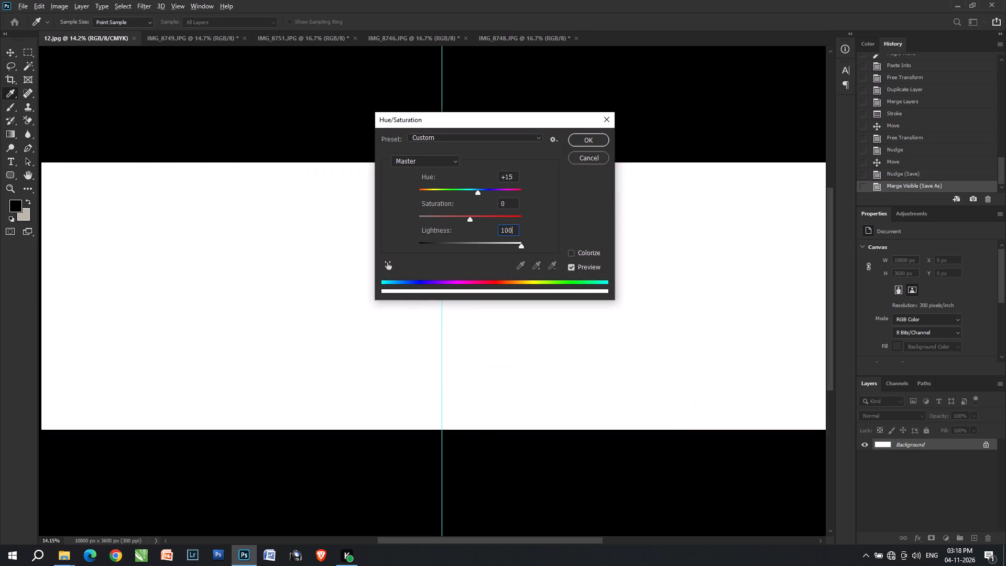
Save the blank white spread as a Photoshop PSD file named 13 in the sheet folder.
key("ctrl+shift+s")
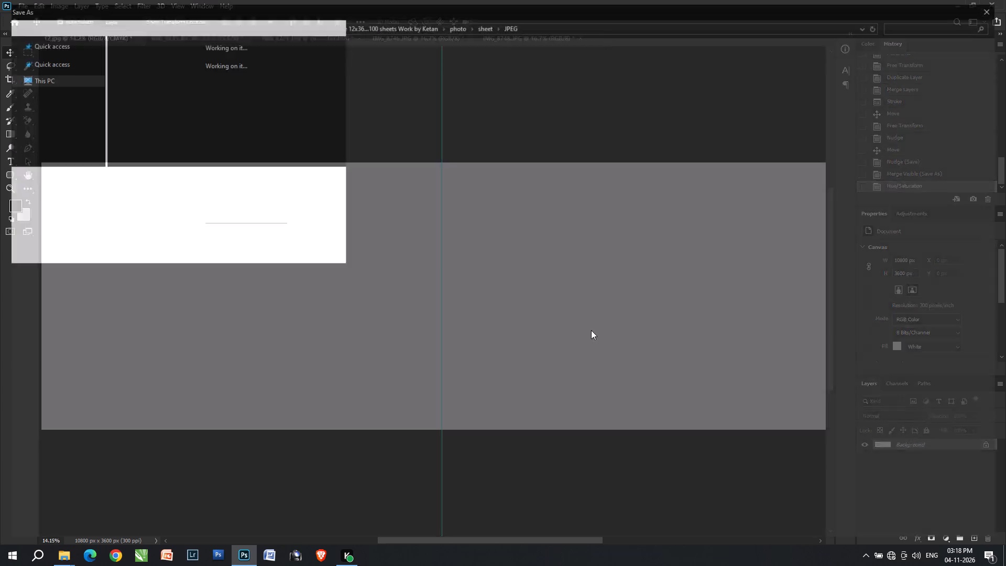
left_click(481, 23)
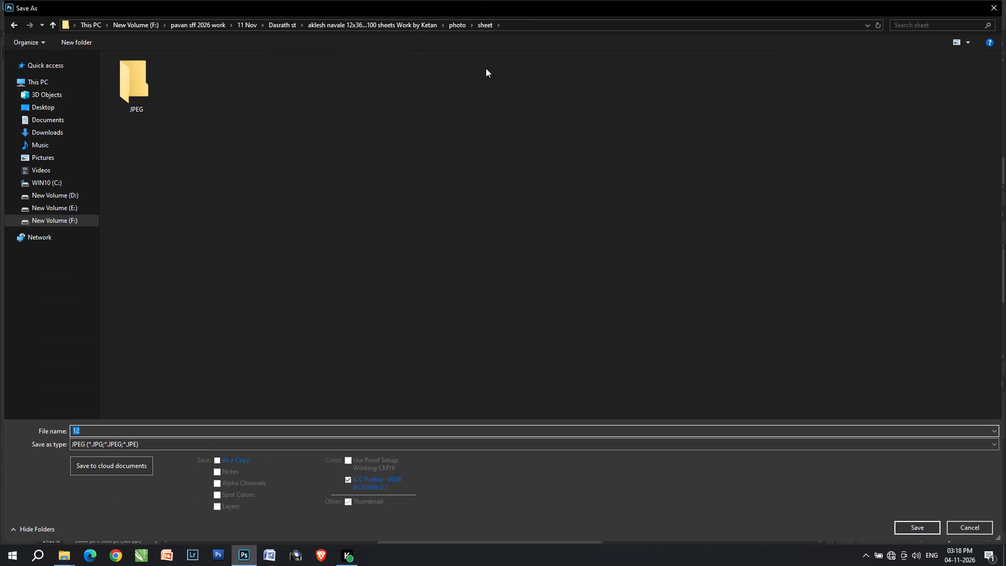
key("1")
key("3")
left_click(123, 442)
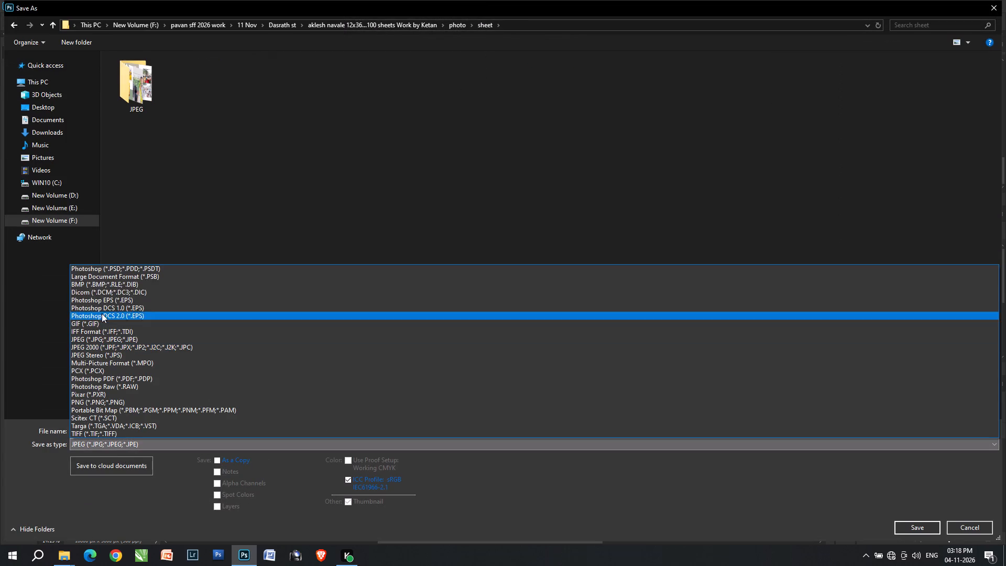
left_click(99, 274)
scroll(266, 331, "down", 5)
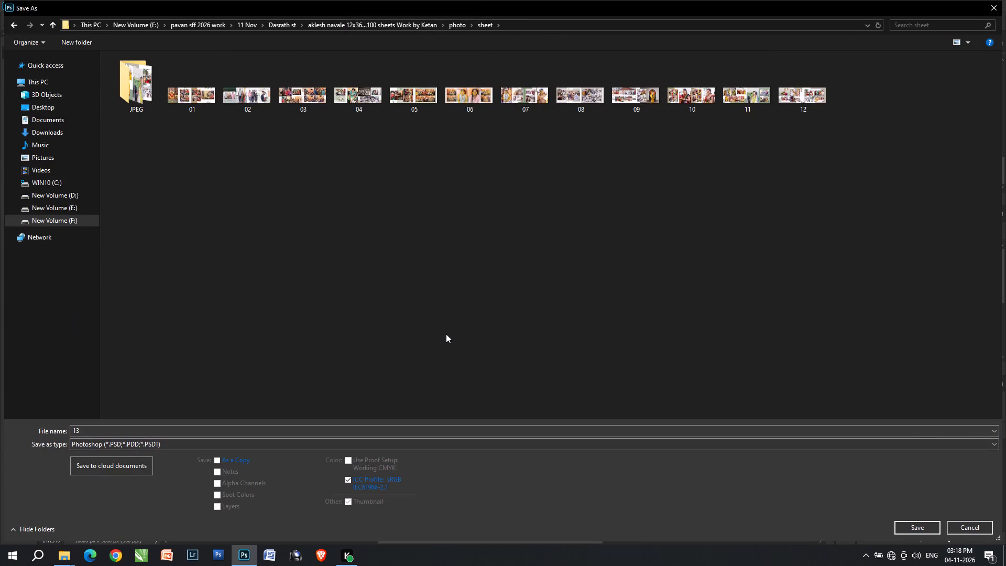
left_click(446, 334)
key("Return")
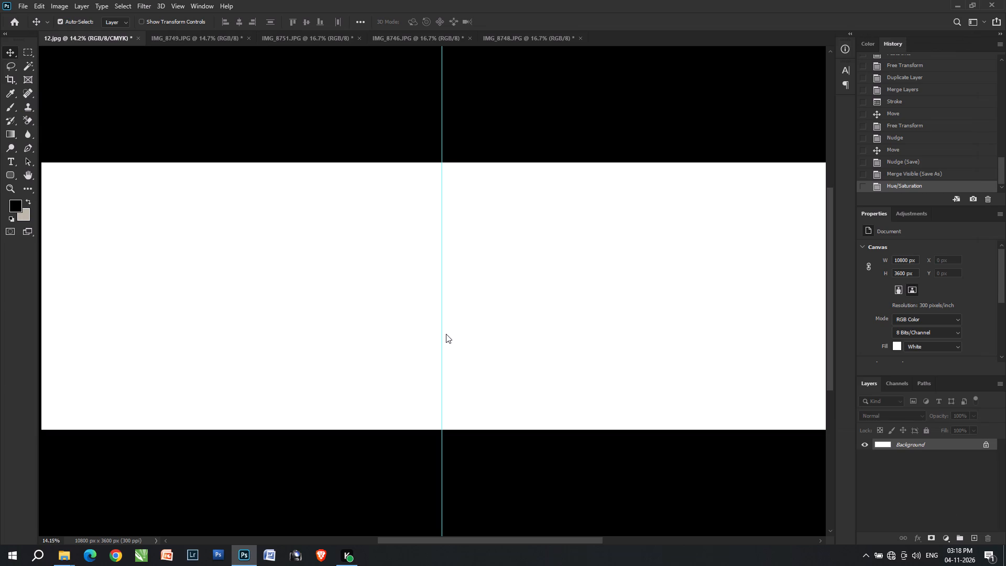
Close the used photo documents IMG_8748, IMG_8746, IMG_8751 and IMG_8749 without saving changes, keeping only 13.psd open.
key("ctrl+Tab")
key("ctrl+Tab")
key("ctrl+Tab")
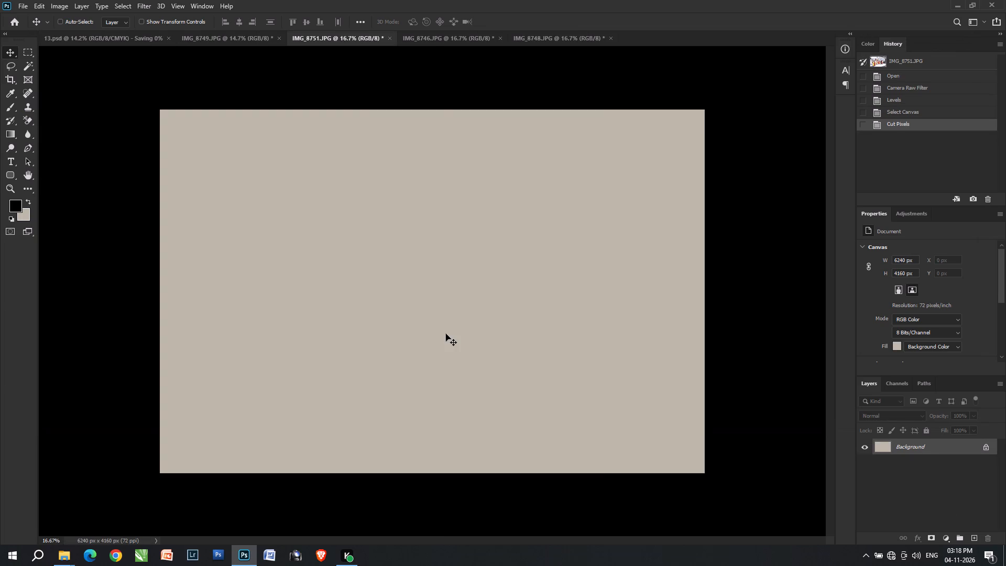
key("ctrl+Tab")
key("ctrl+w")
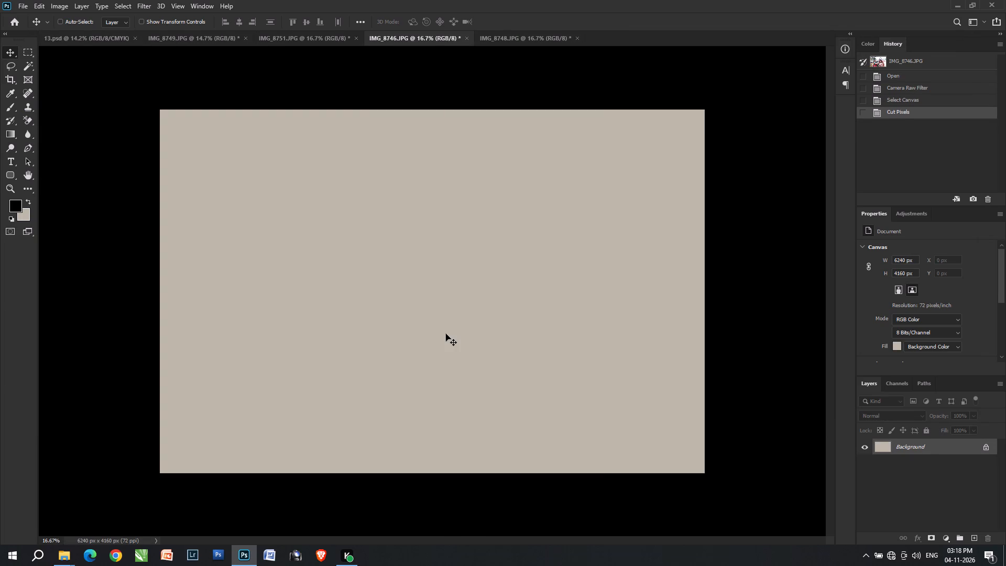
key("Tab")
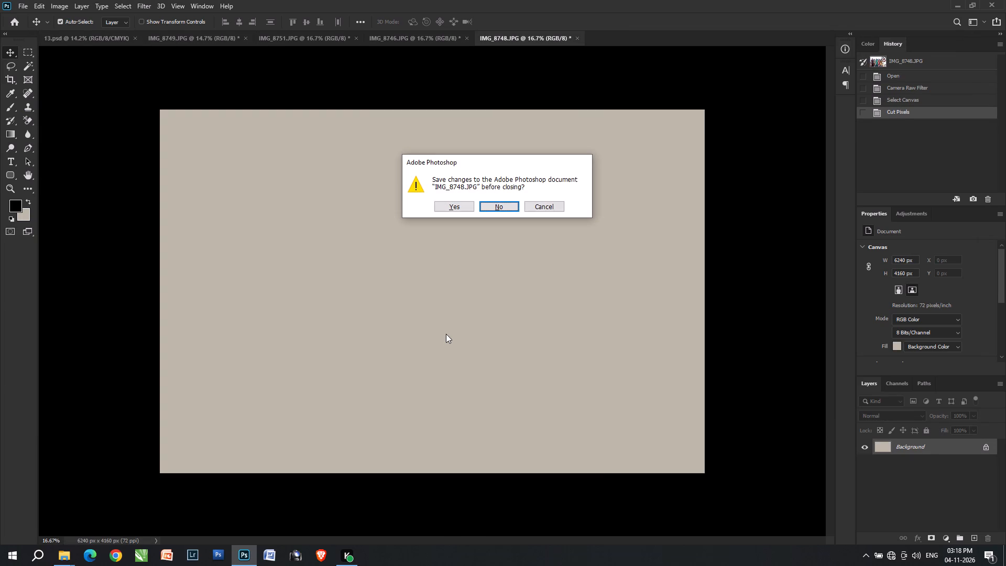
key("Return")
key("ctrl+w")
key("ctrl+q")
key("Tab")
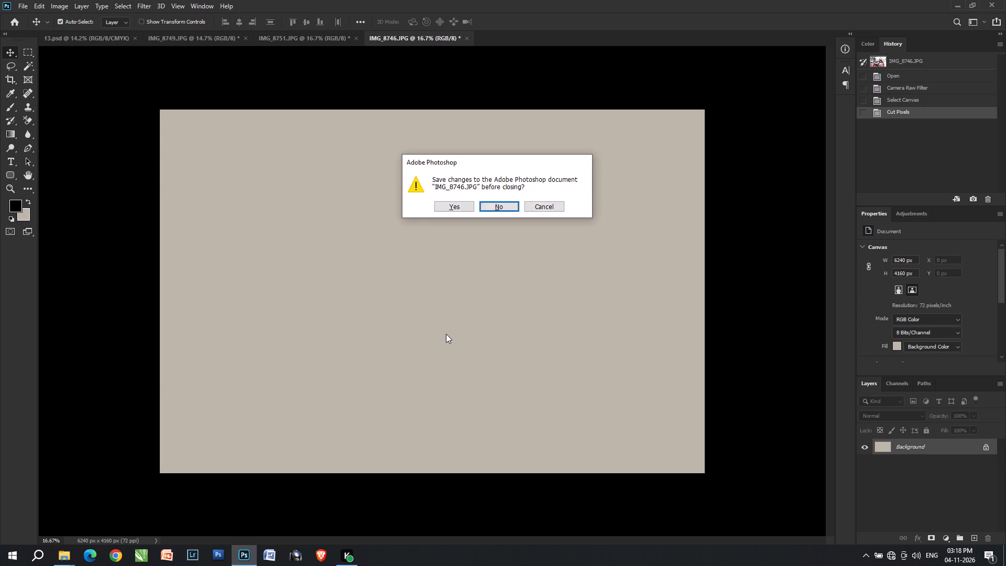
key("Return")
key("ctrl+w")
key("Tab")
key("Return")
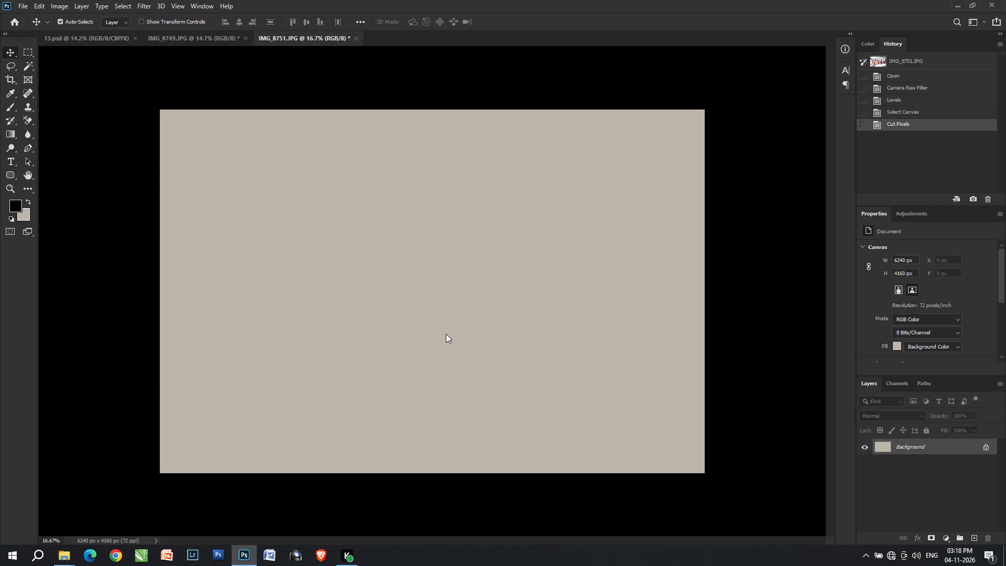
key("ctrl+w")
key("Tab")
key("shift+Return")
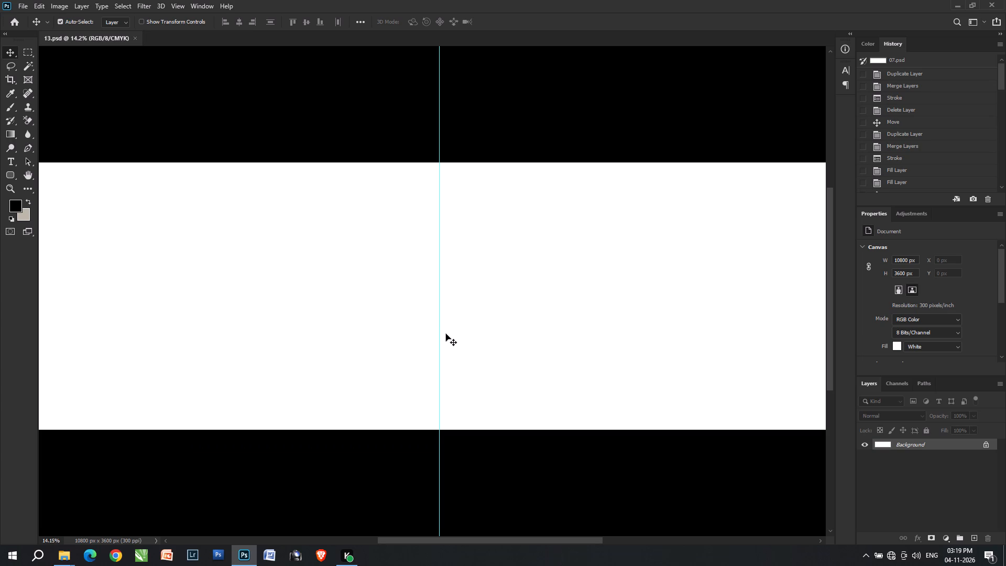
Switch to File Explorer, open photo folder 03, and select the photos BC7A0513, BC7A0514 and BC7A0516.
key("alt+Tab")
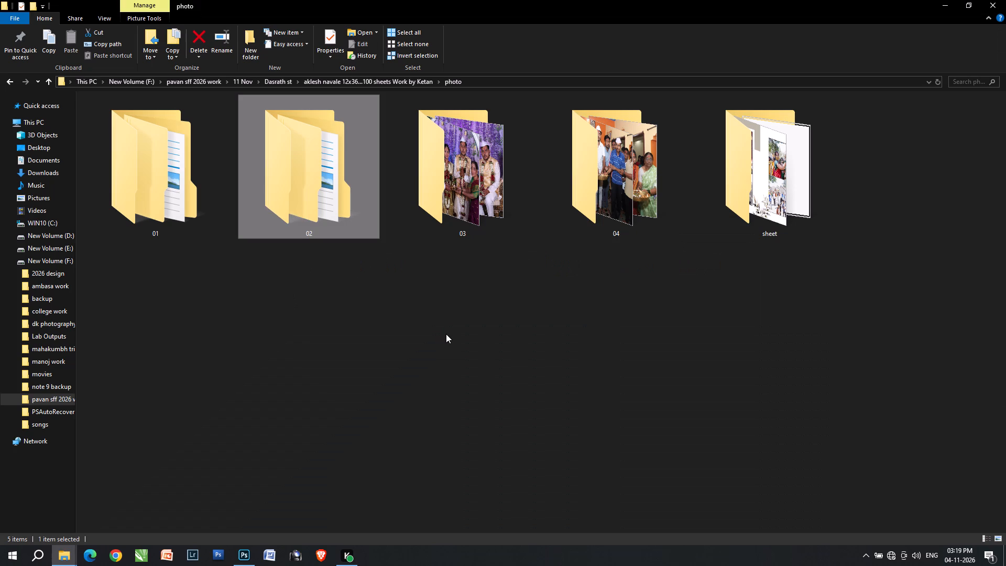
double_click(460, 219)
scroll(446, 248, "up", 1)
left_click(306, 209)
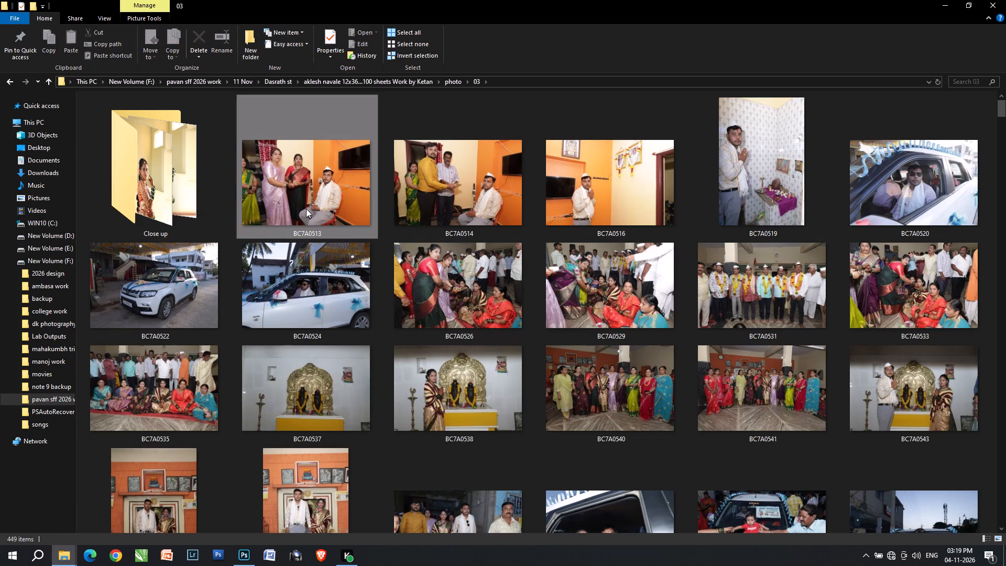
left_click(651, 191, "shift")
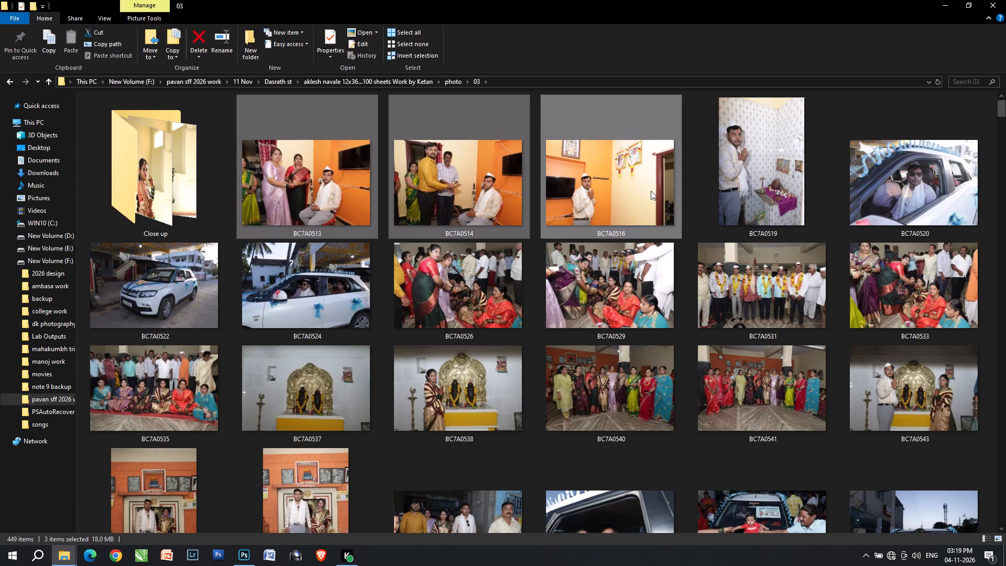
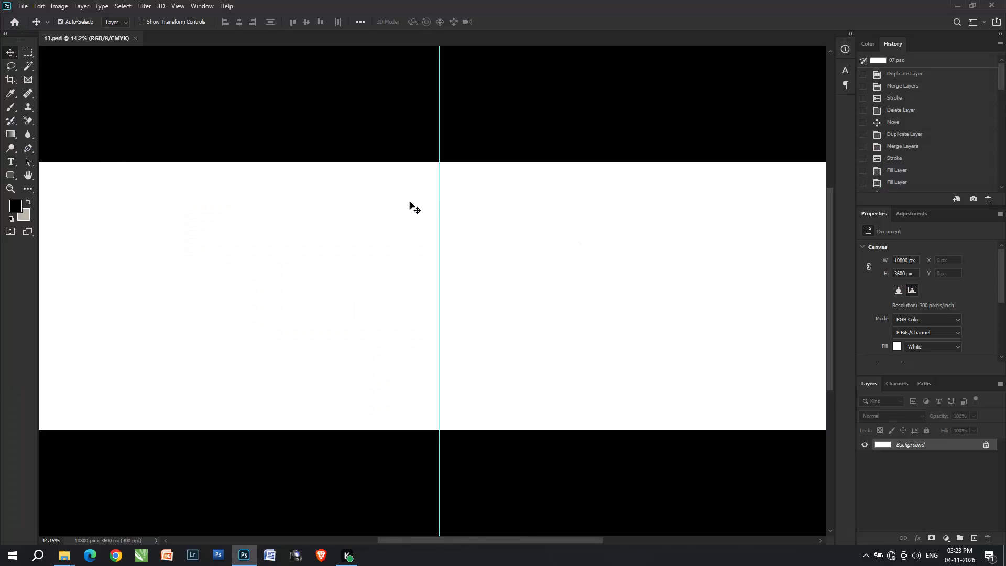
Bring the three selected photos BC7A0513, BC7A0514 and BC7A0516 from folder 03 into Photoshop as separate documents.
key("alt+Tab")
left_click_drag(300, 215, 620, 0)
key("Tab")
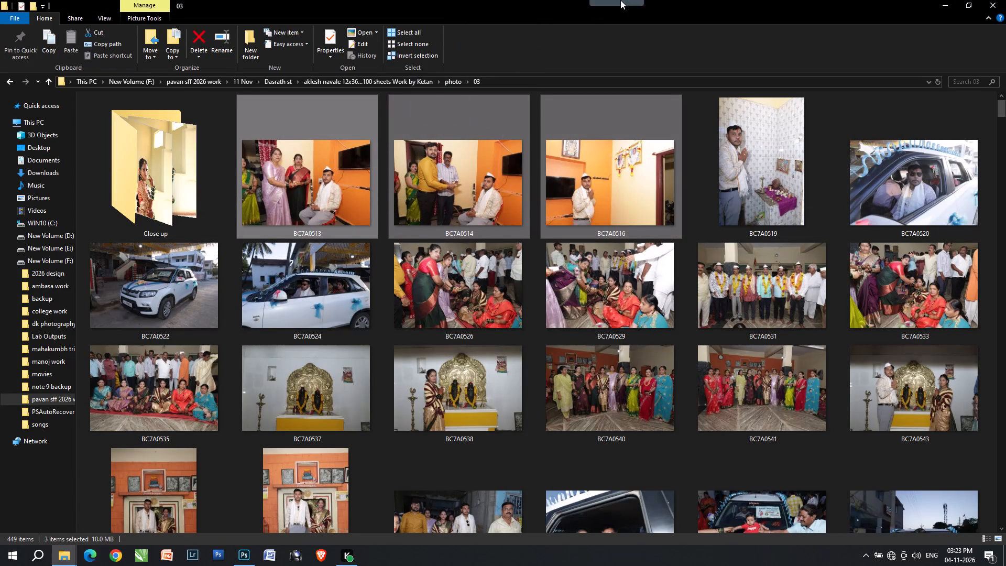
left_click_drag(620, 0, 622, 0)
key("alt+Tab")
left_click(622, 0)
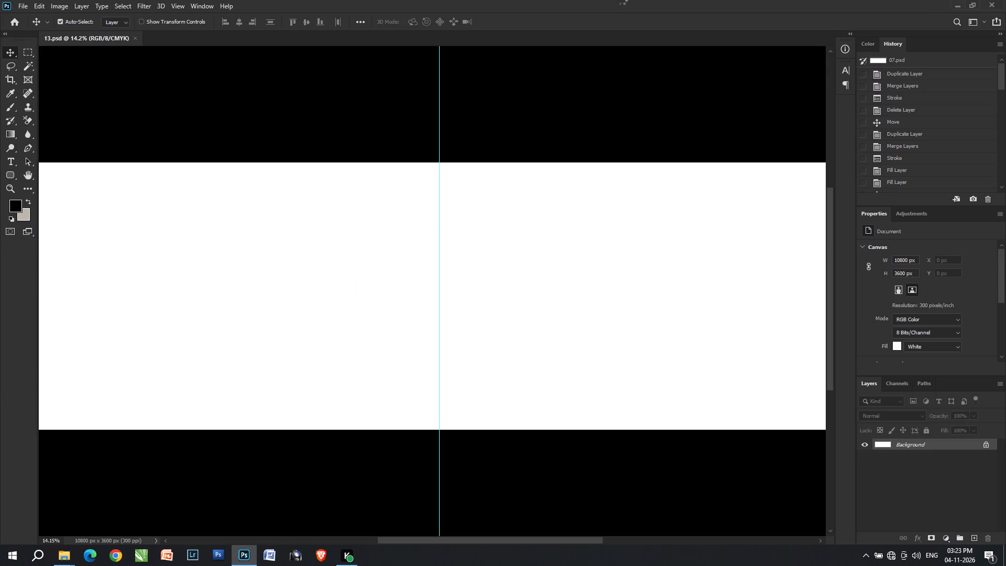
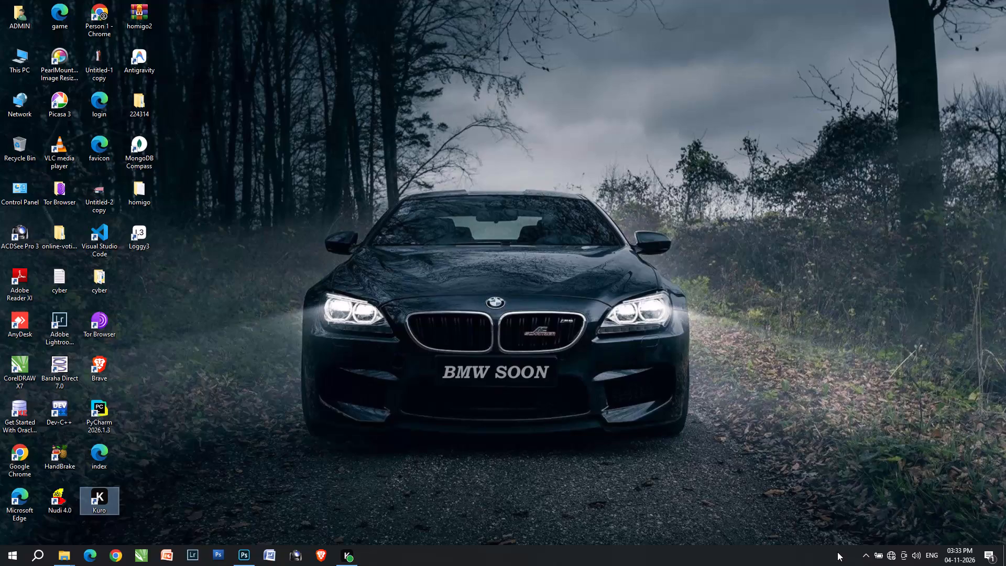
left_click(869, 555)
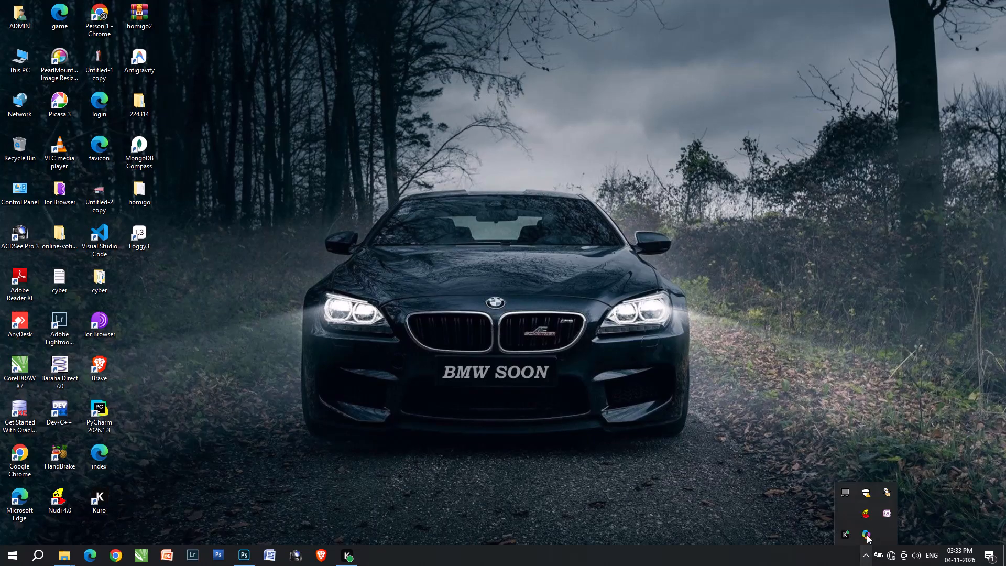